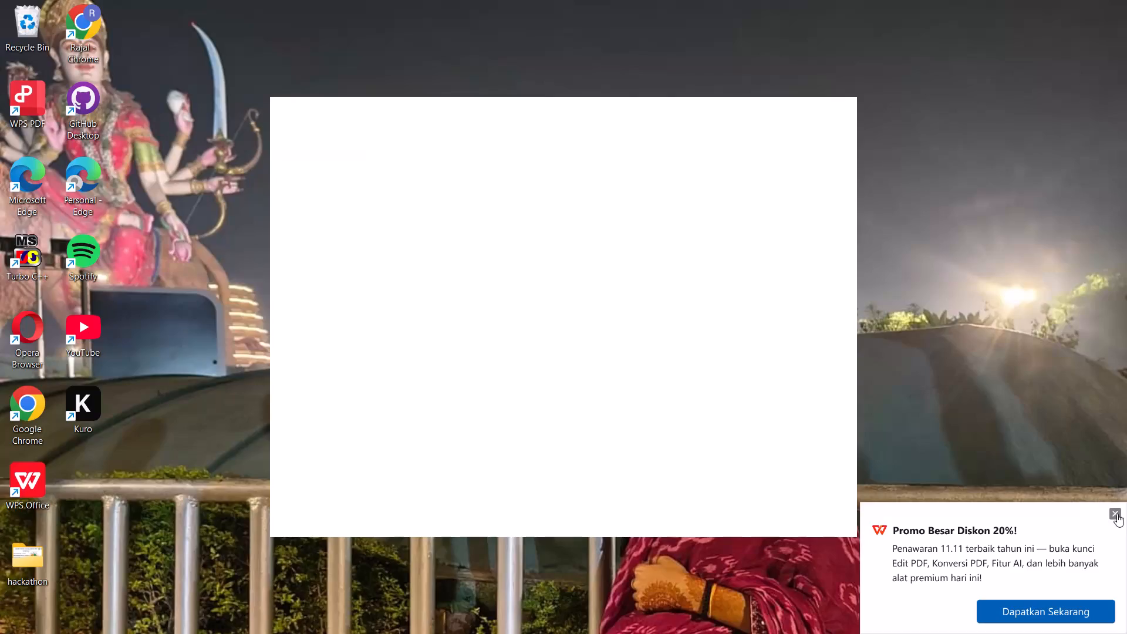
Dismiss the WPS promotional discount notification on the desktop.
click(1117, 514)
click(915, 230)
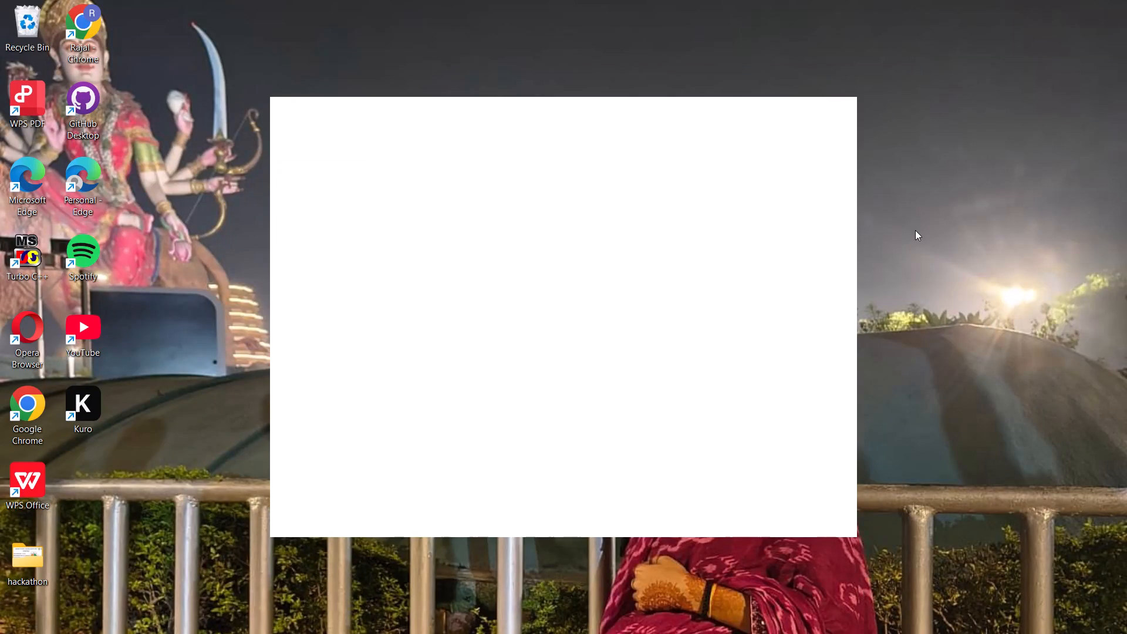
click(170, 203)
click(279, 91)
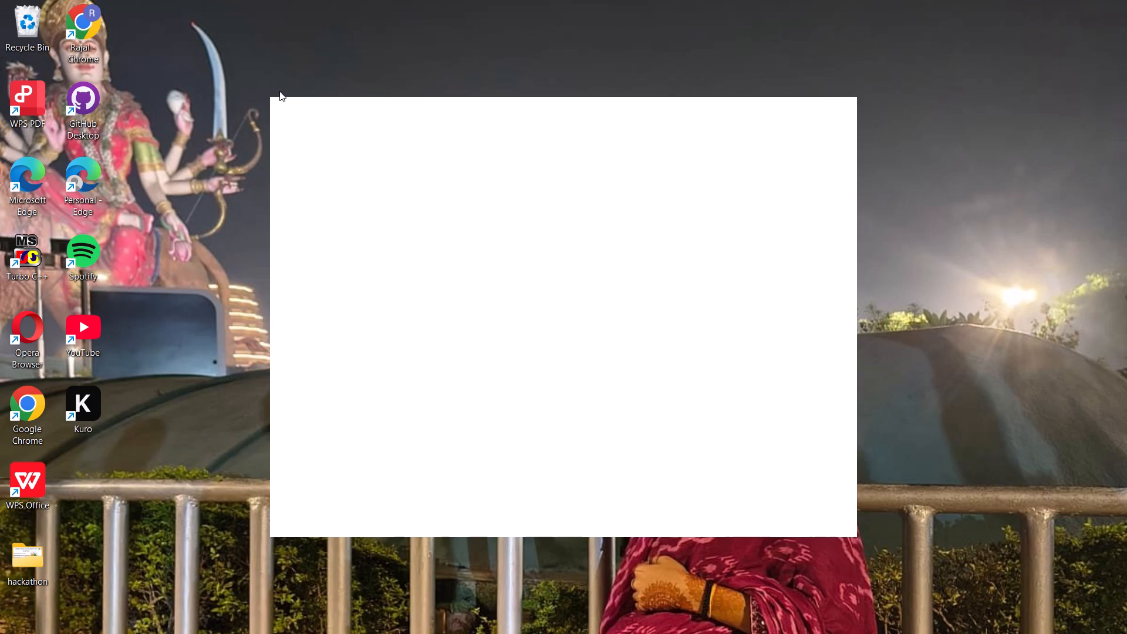
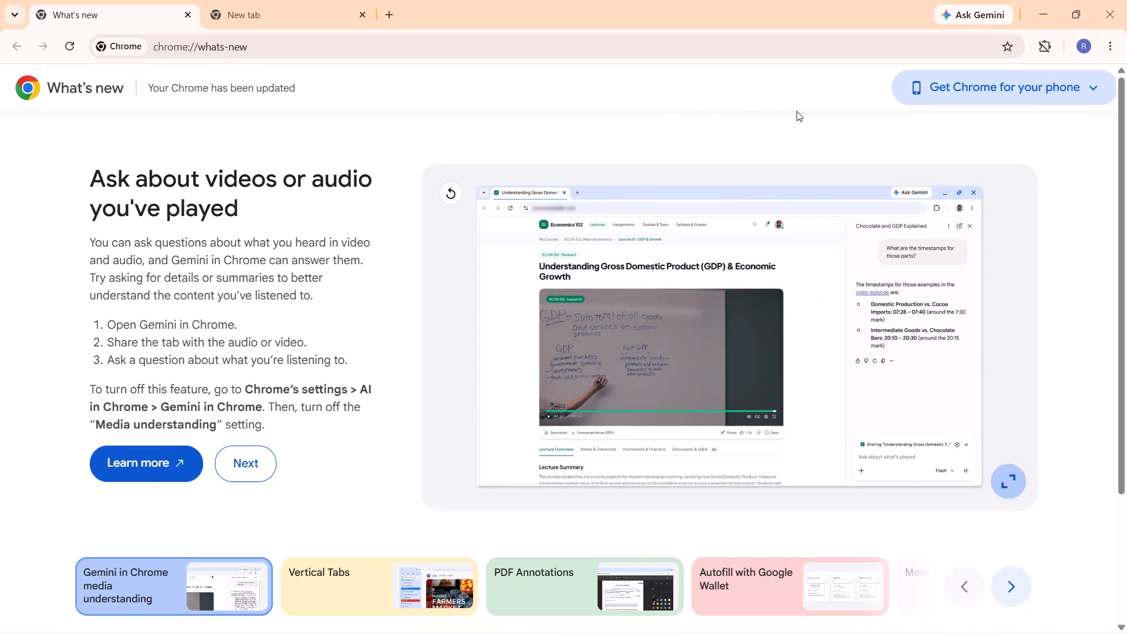
Search the web for "canva" in a new browser tab and open the Canva account login page from the results.
click(393, 16)
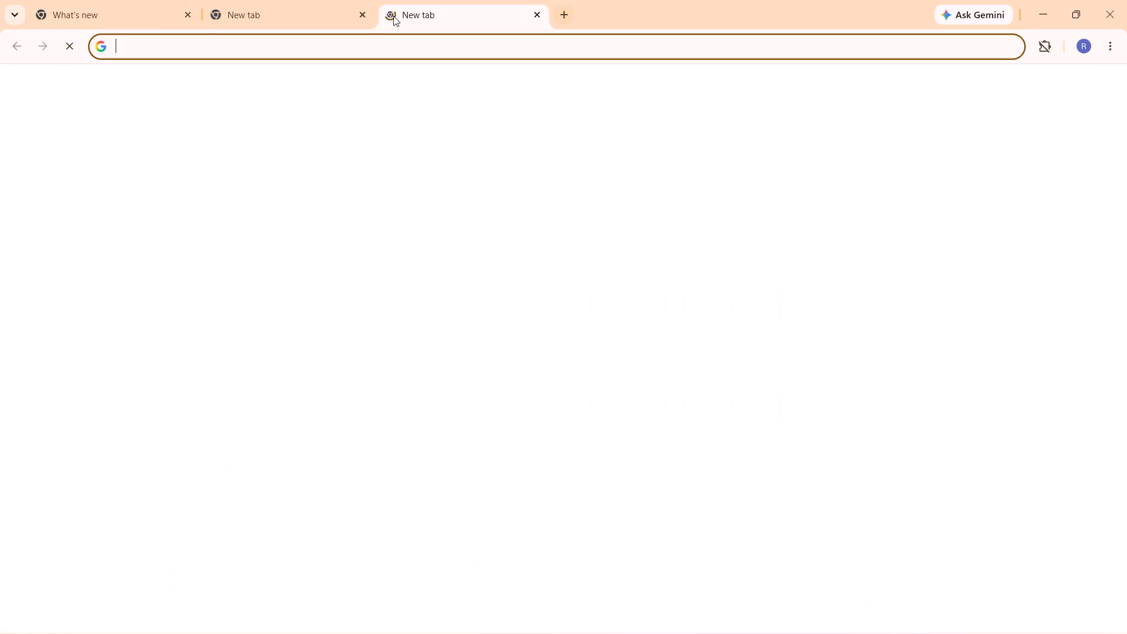
click(296, 51)
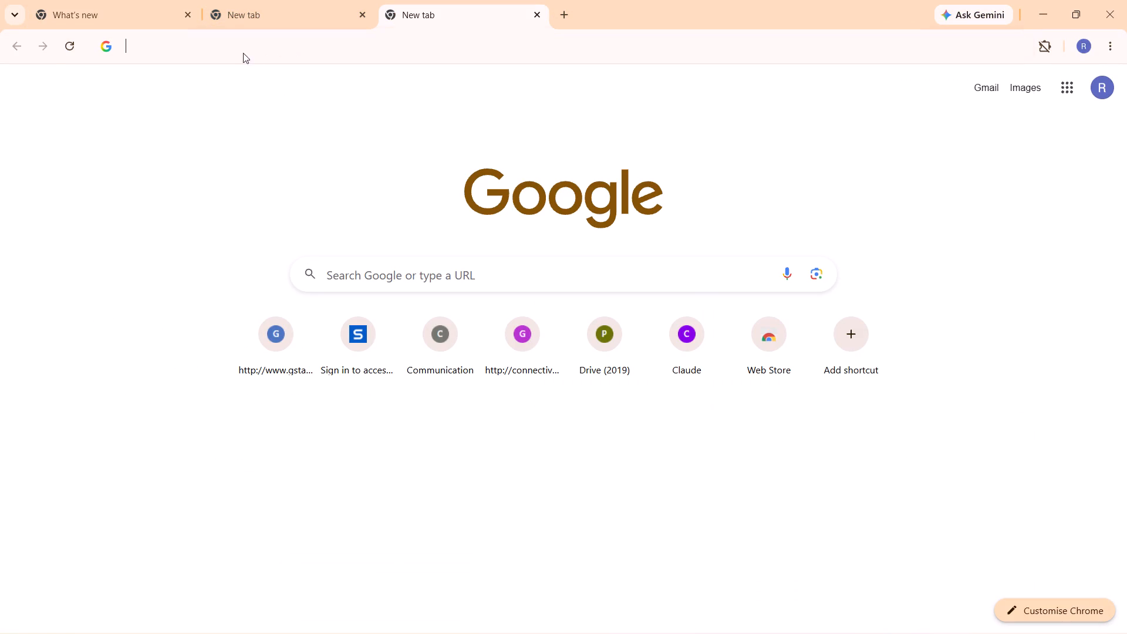
text(canva)
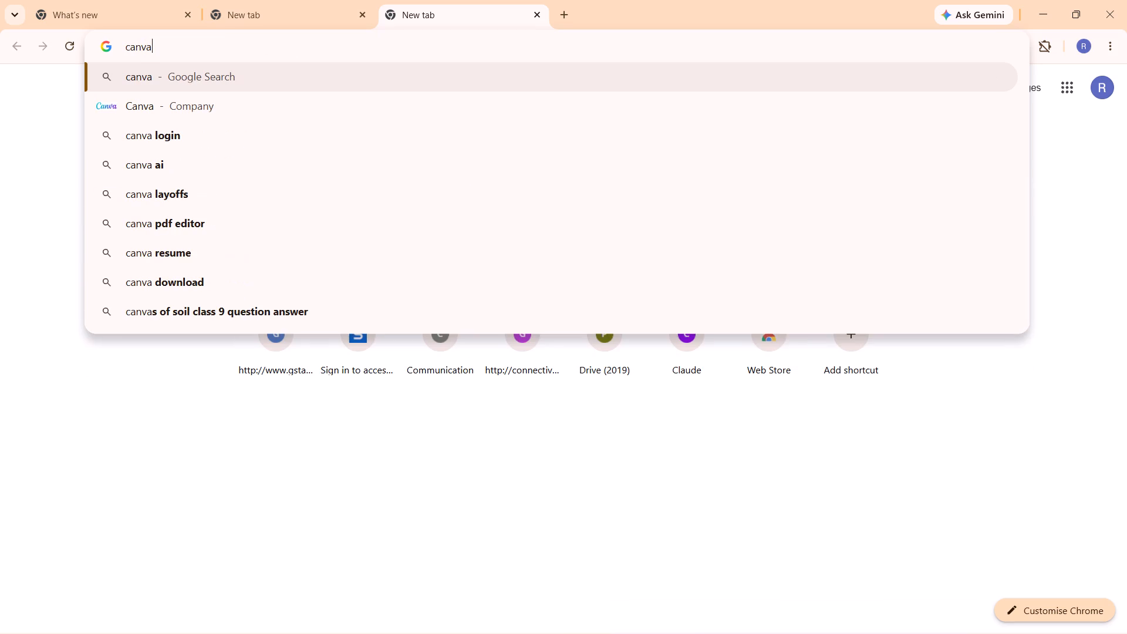
click(147, 107)
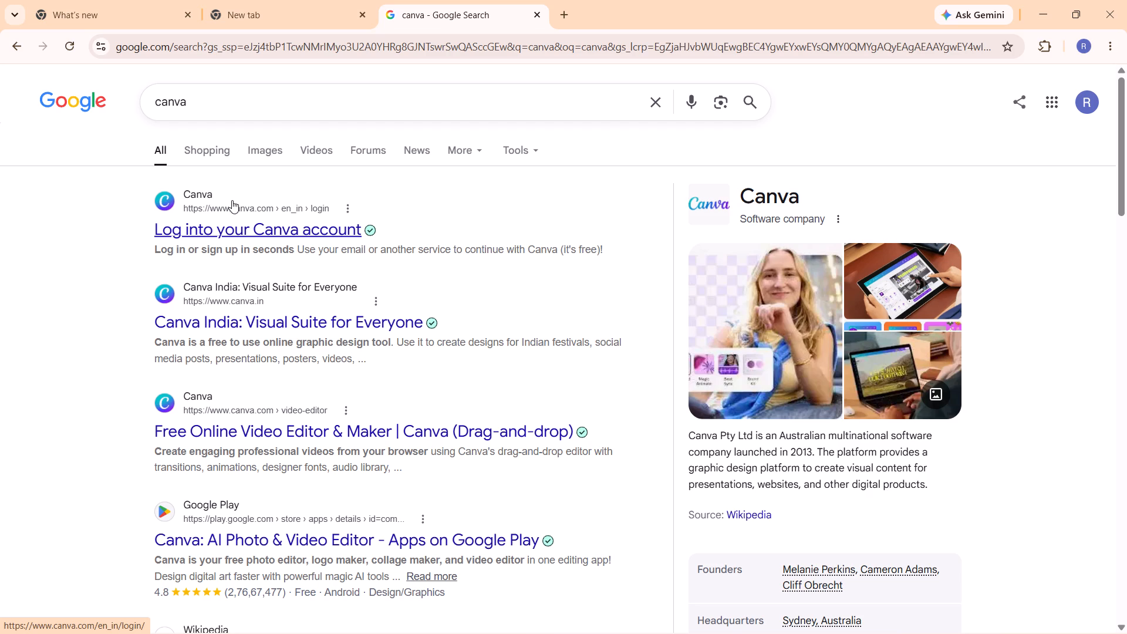
click(241, 214)
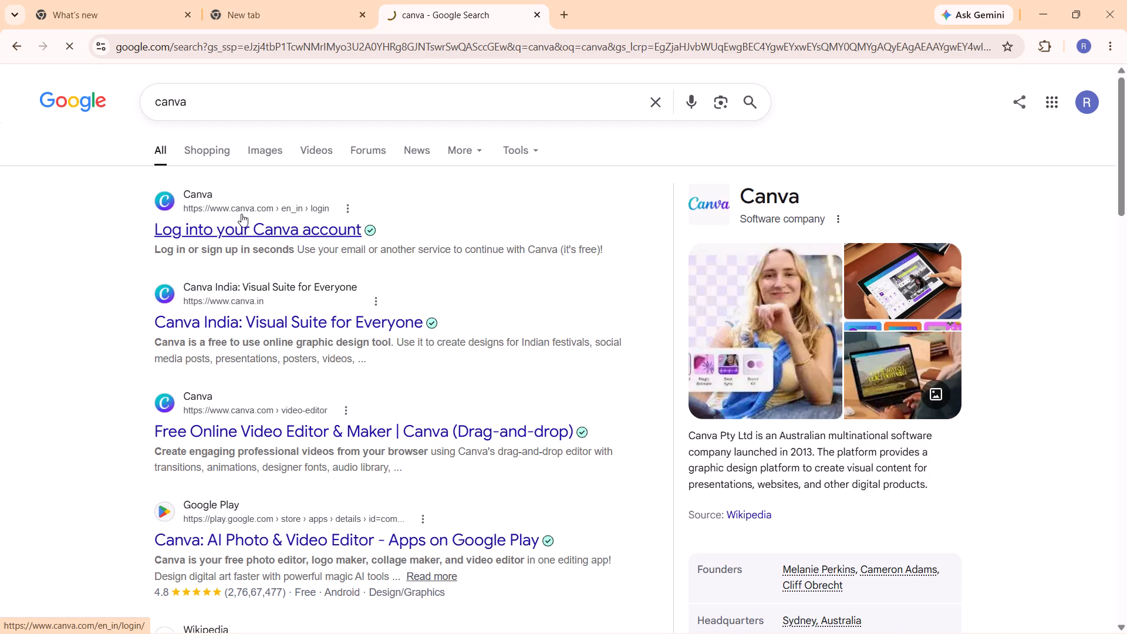
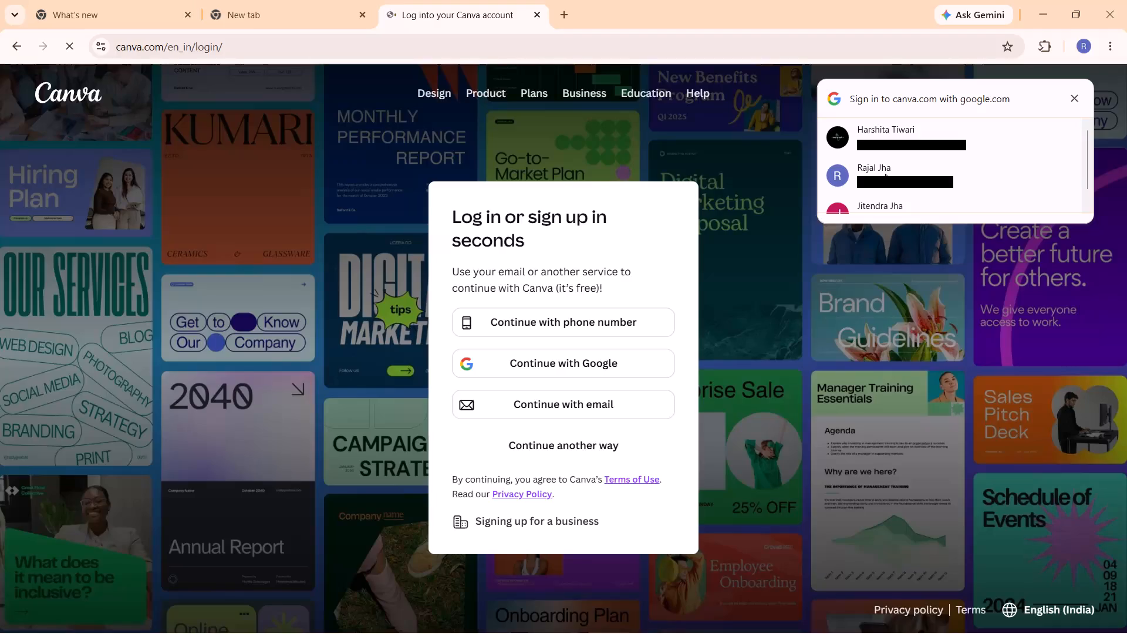
Sign in to Canva with the second Google account offered in the google.com sign-in prompt.
click(926, 177)
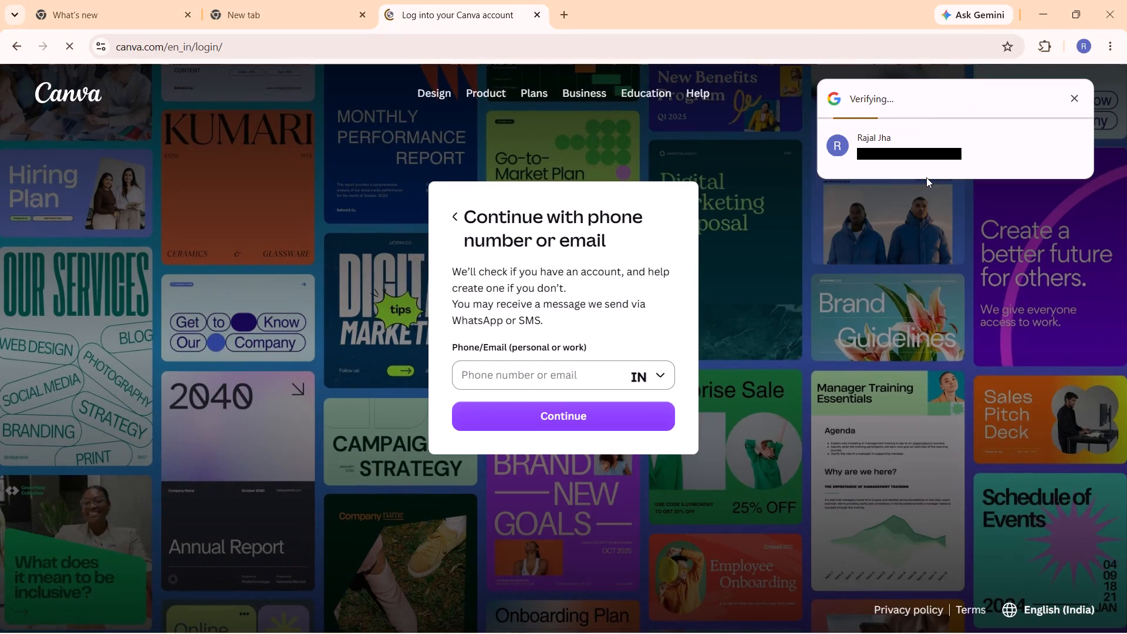
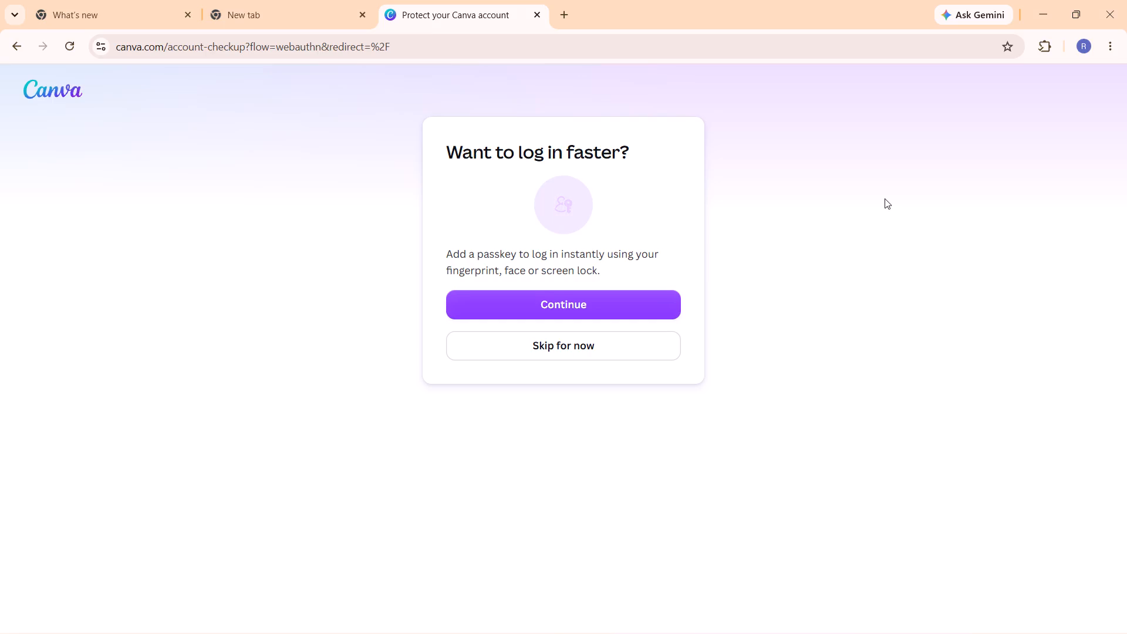
Accept adding a Canva login passkey and proceed with saving it to Google Password Manager.
click(589, 301)
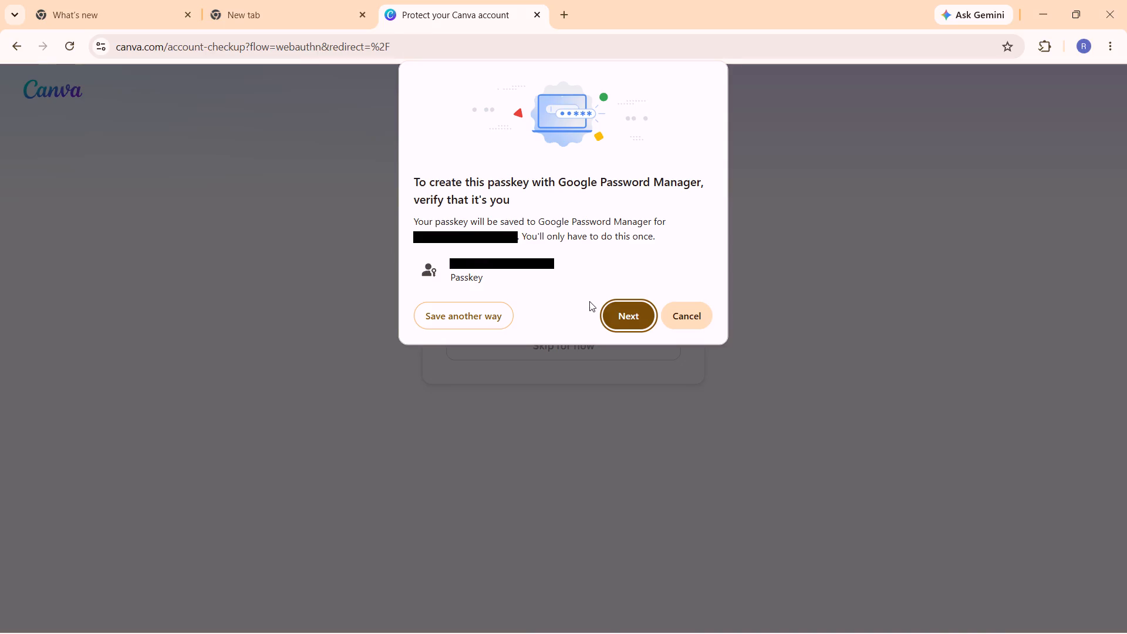
click(614, 312)
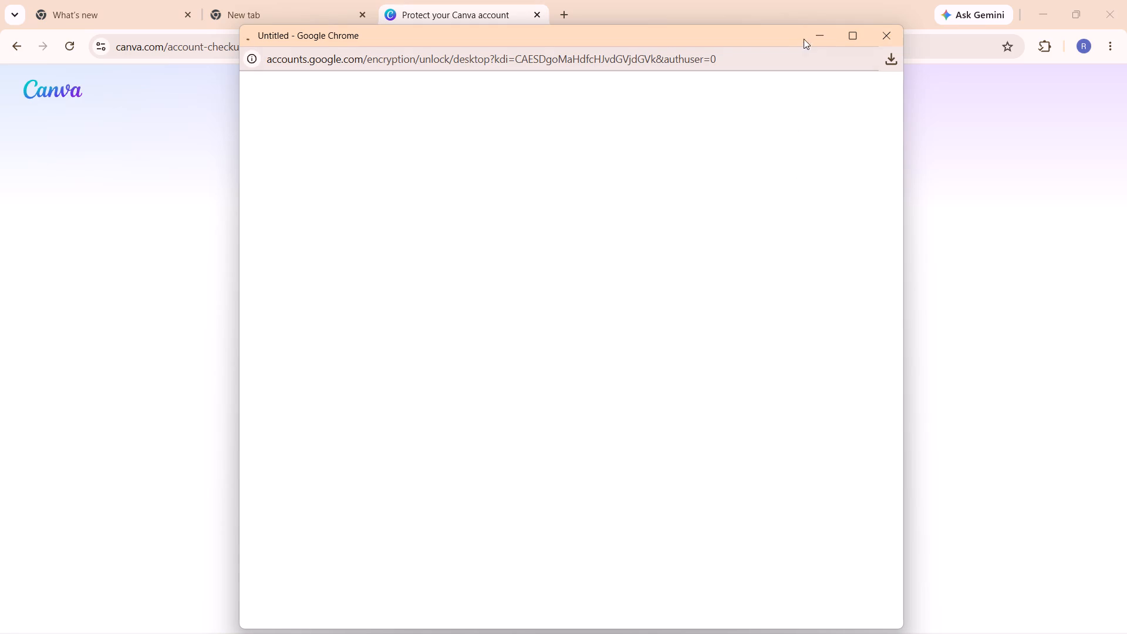
Close the blank Google account unlock window and skip adding a Canva passkey for now.
click(876, 36)
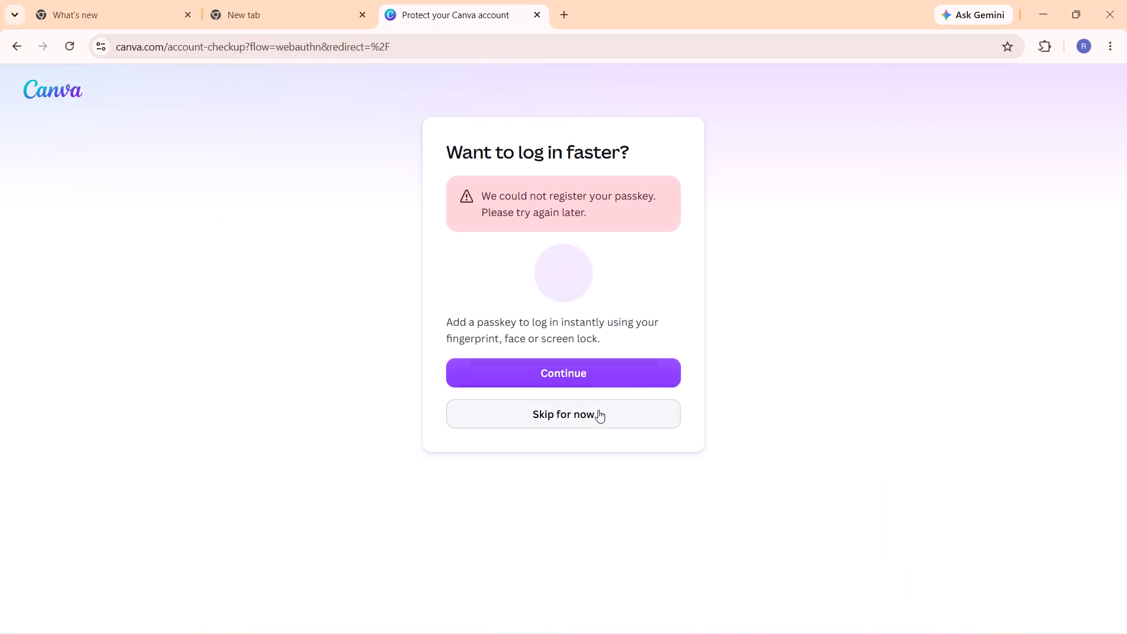
click(598, 411)
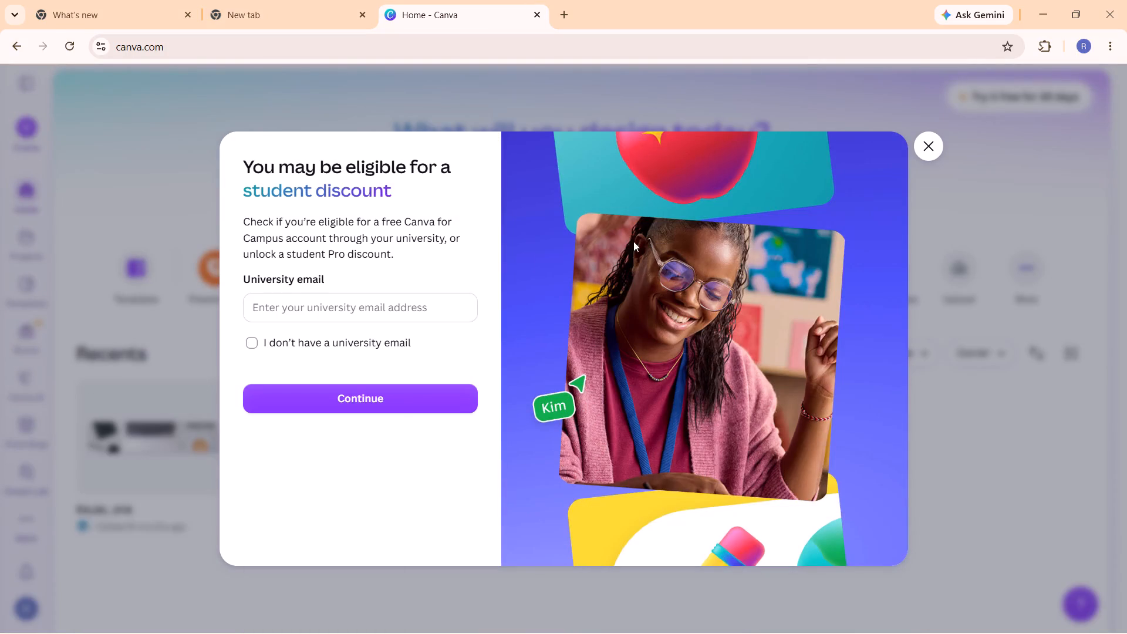
Submit the browser's saved email address as the university email for the student discount check, and get through to the Canva home page.
click(404, 300)
click(388, 348)
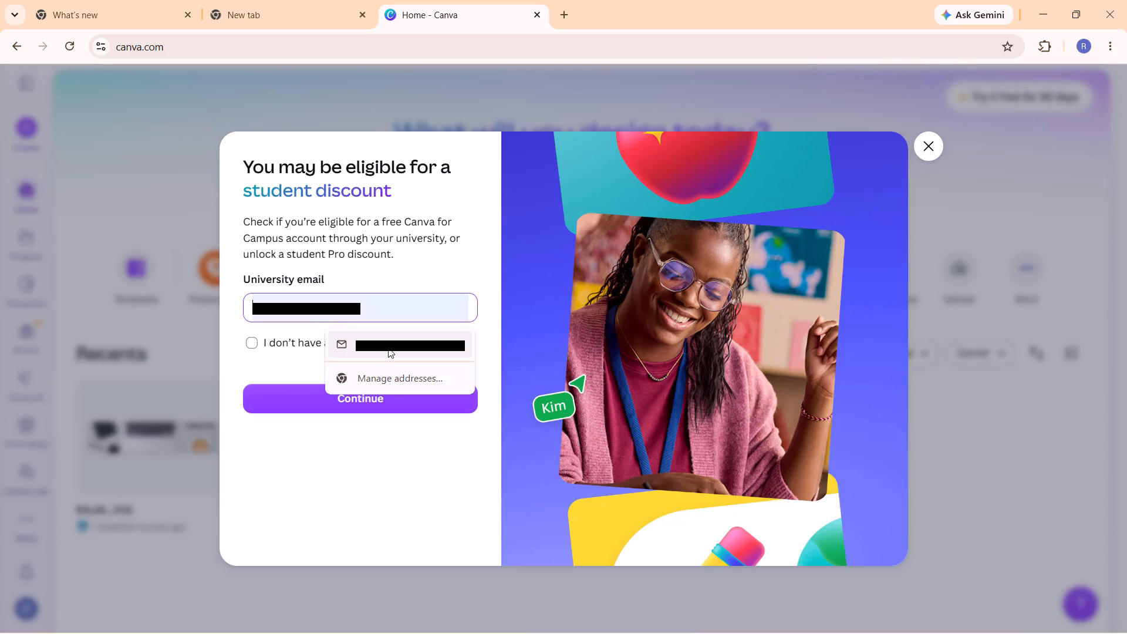
click(375, 385)
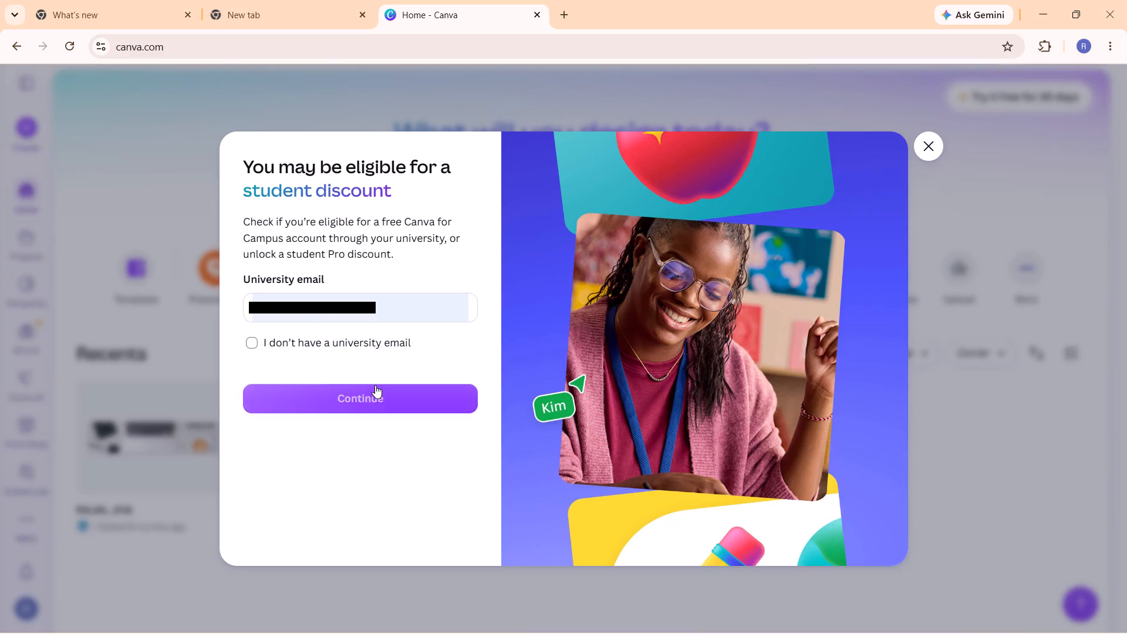
click(369, 353)
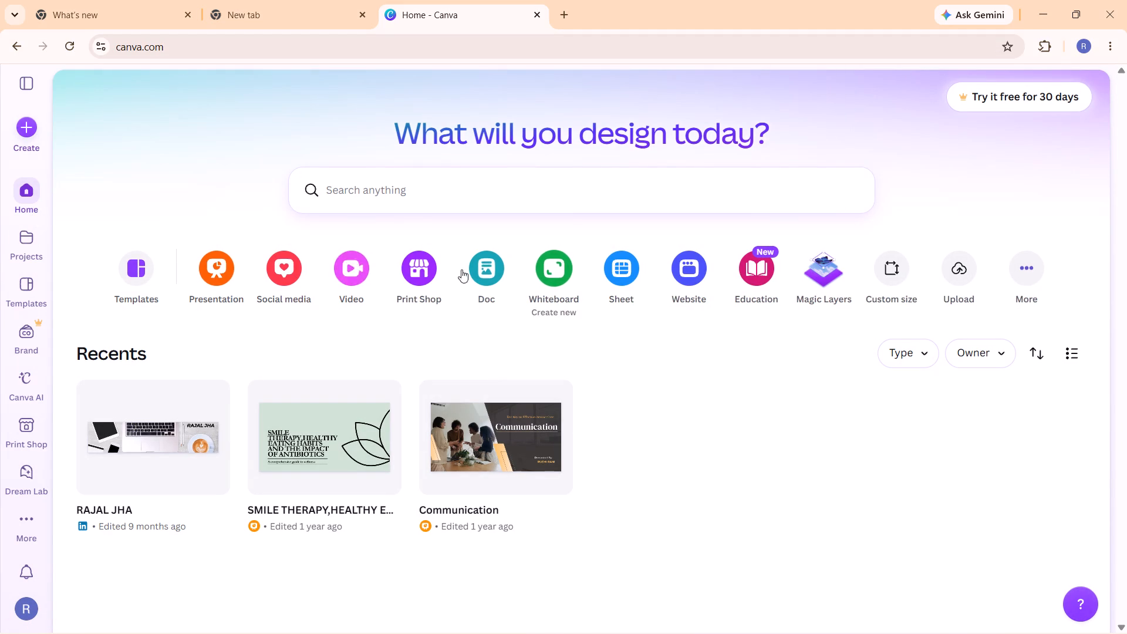
Open Canva's Templates page from the home page.
click(140, 279)
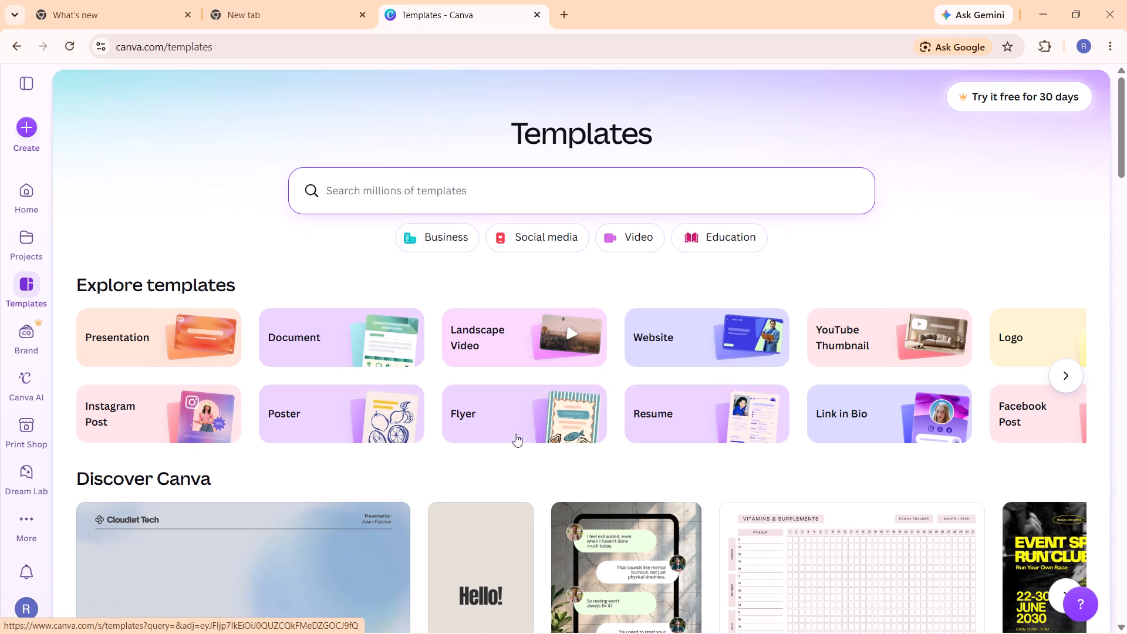
Browse the Resume templates and open the preview of Purple Yellow and Blue Modern Content Creator Resume.
click(695, 409)
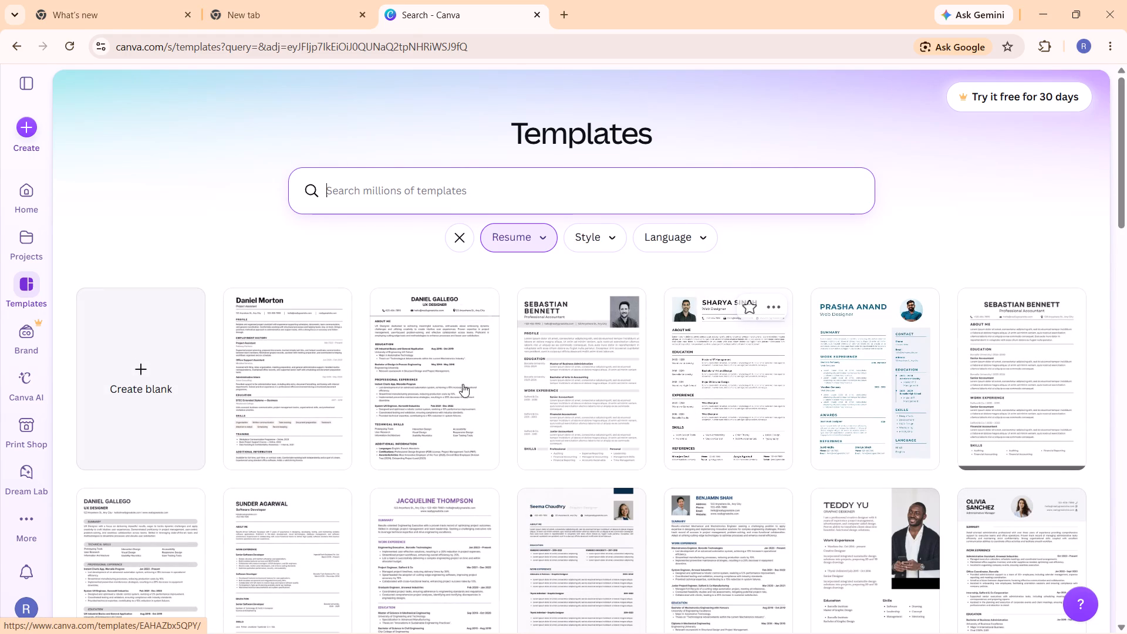
scroll(474, 379, down, 4)
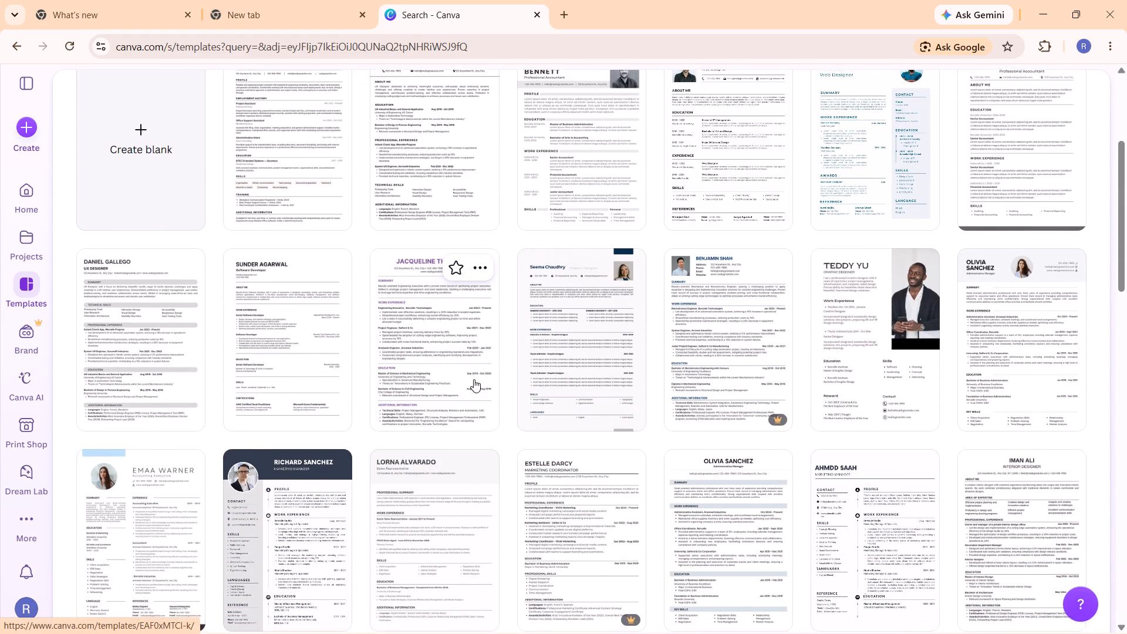
scroll(474, 379, down, 1)
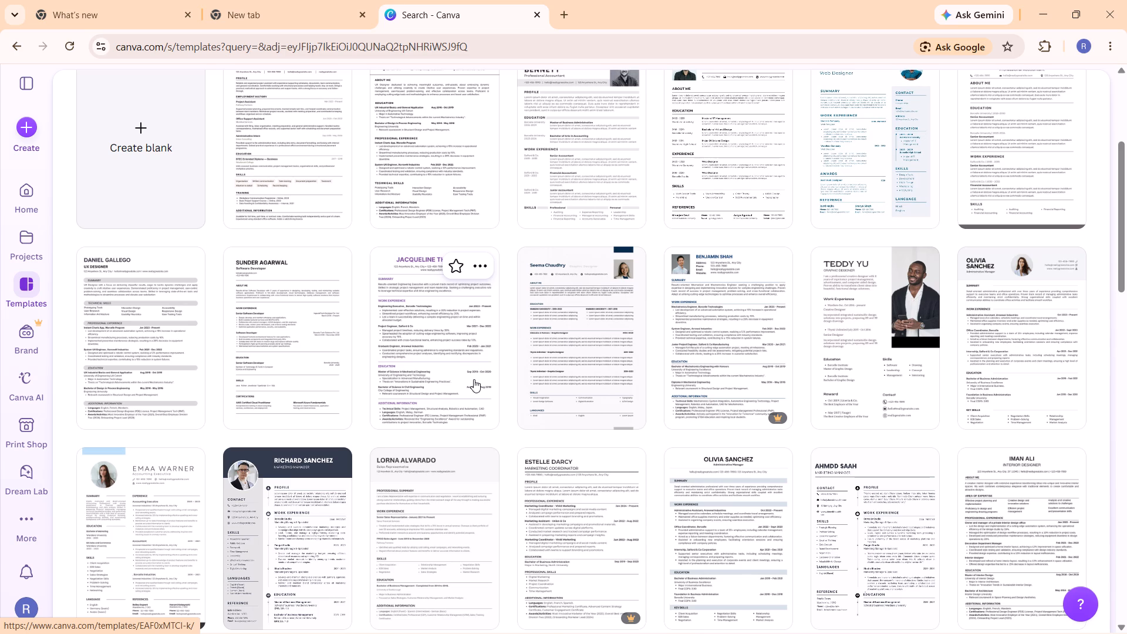
scroll(457, 393, down, 6)
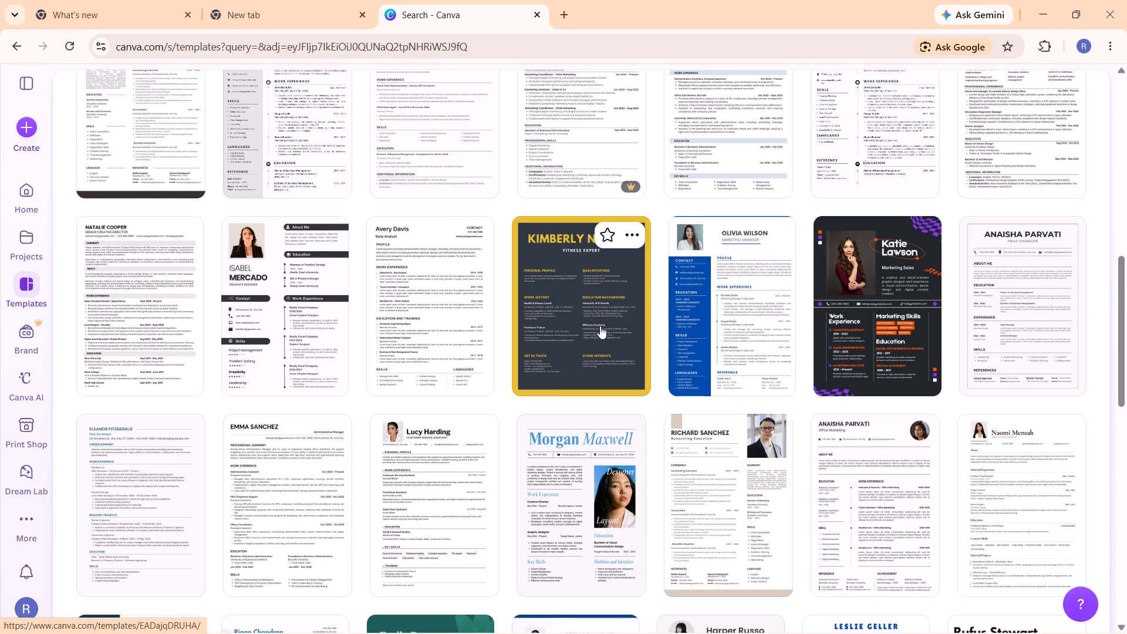
scroll(600, 326, down, 6)
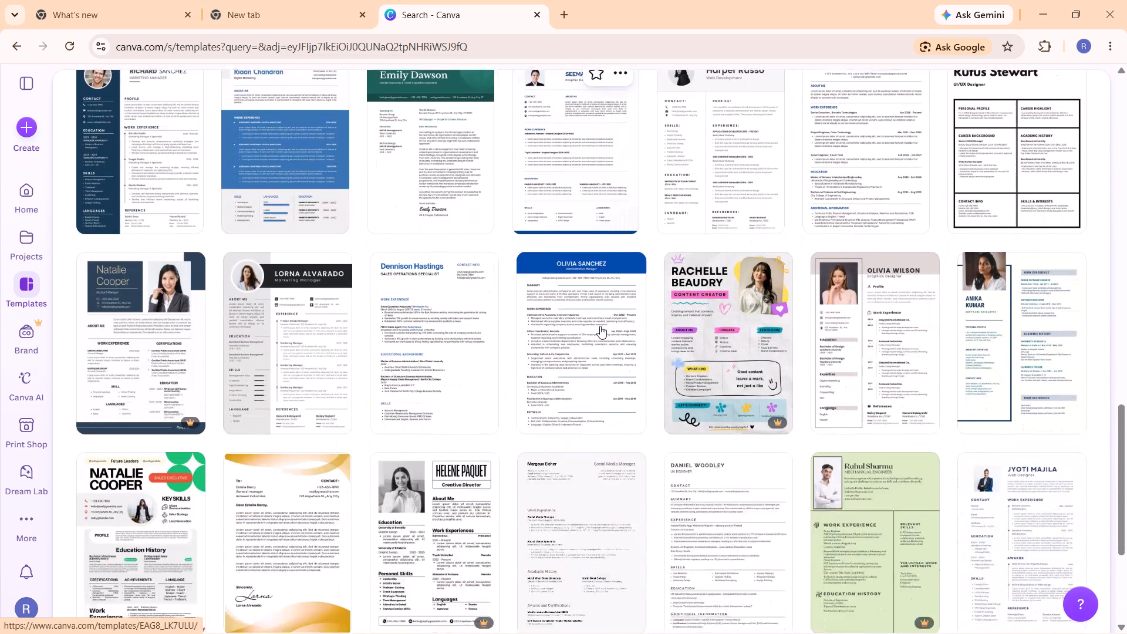
scroll(600, 326, down, 2)
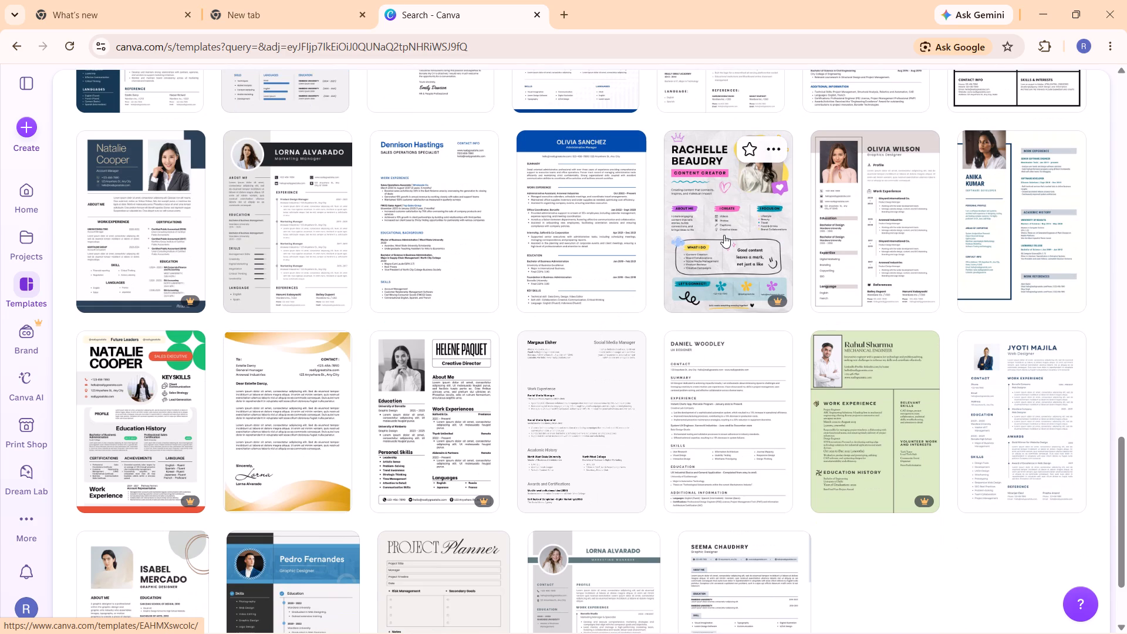
click(707, 194)
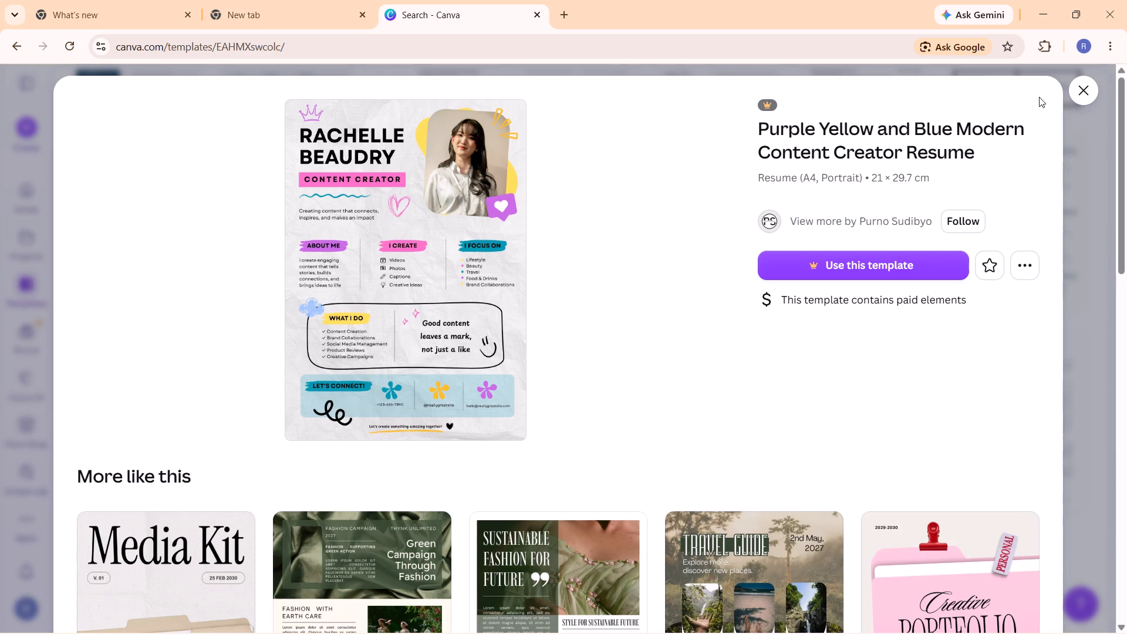
click(1096, 90)
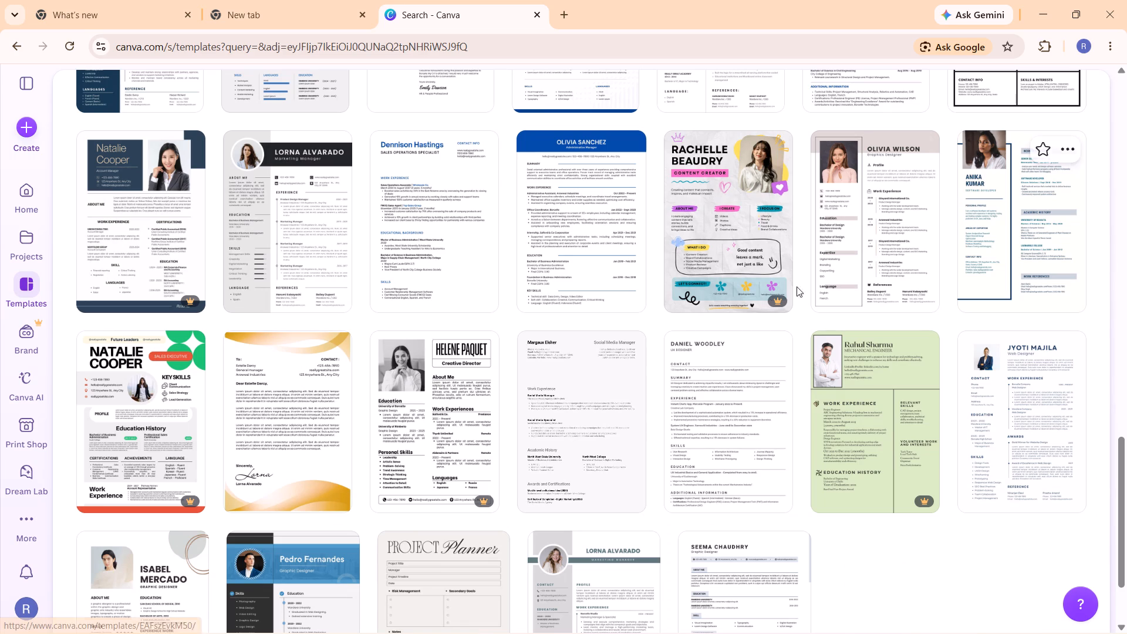
click(753, 275)
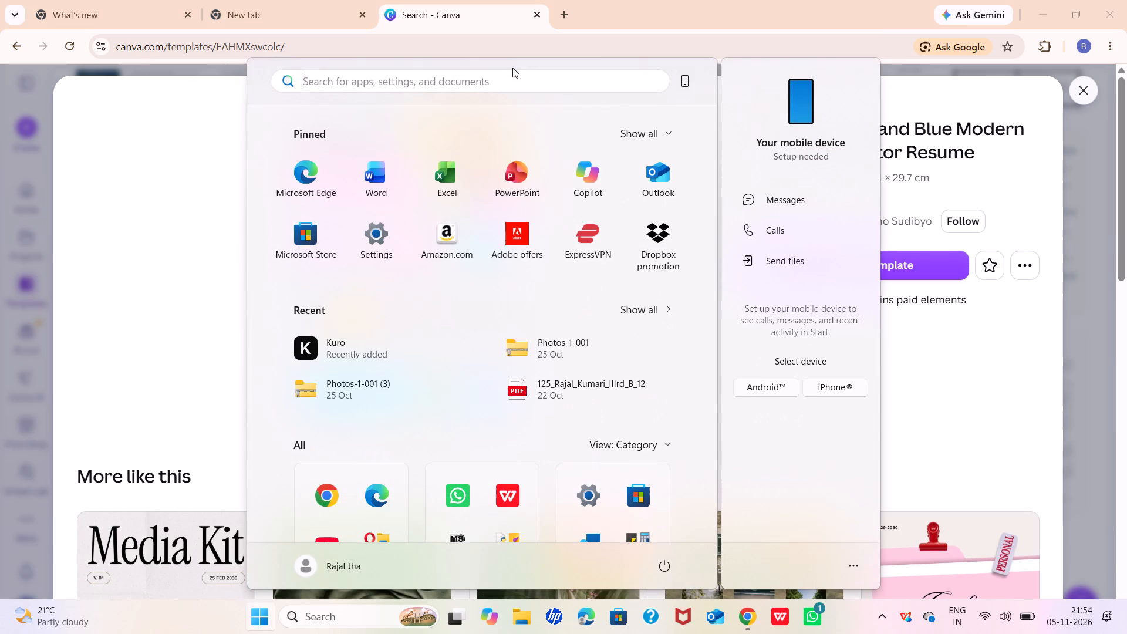
Capture a rectangular screenshot of the resume template's preview image, including a small white margin around it.
click(1013, 215)
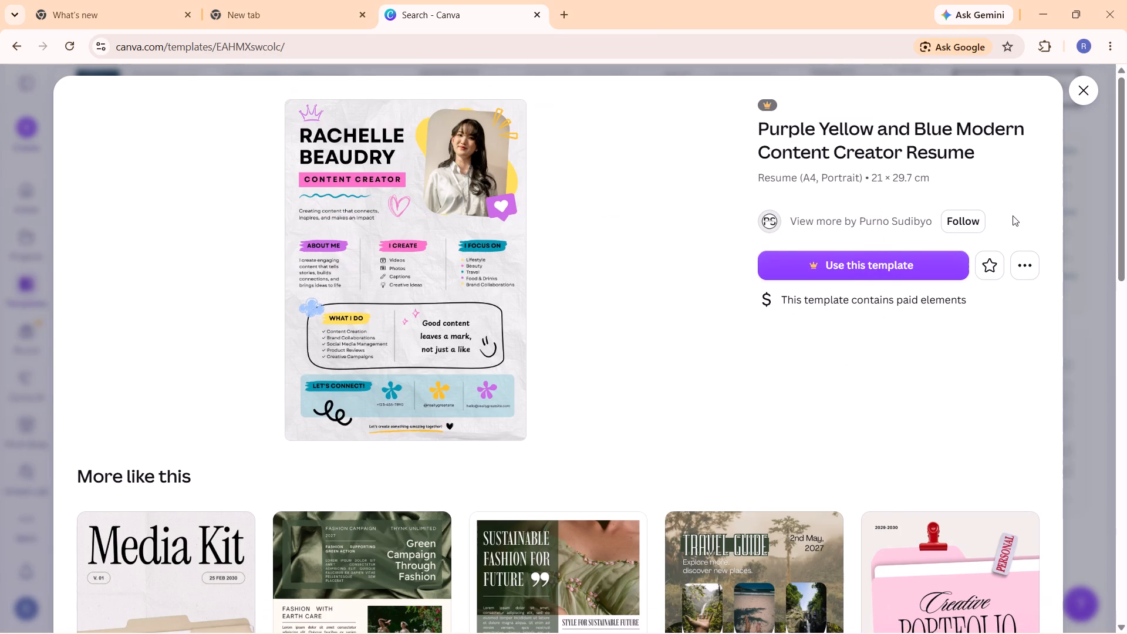
key(shift+super+s)
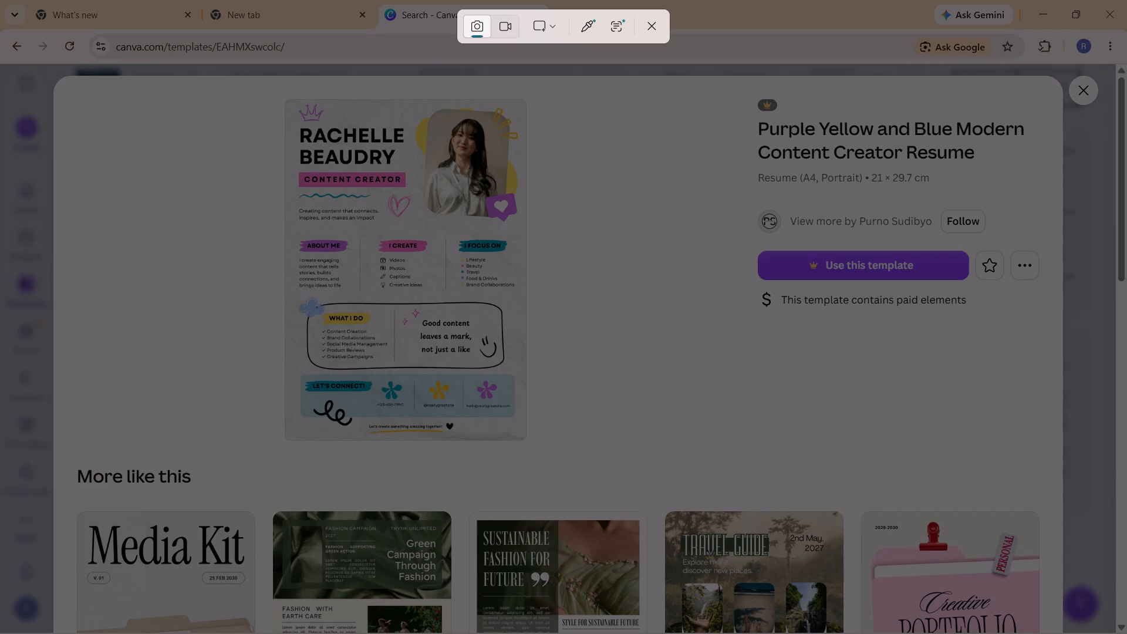
drag(258, 87, 583, 455)
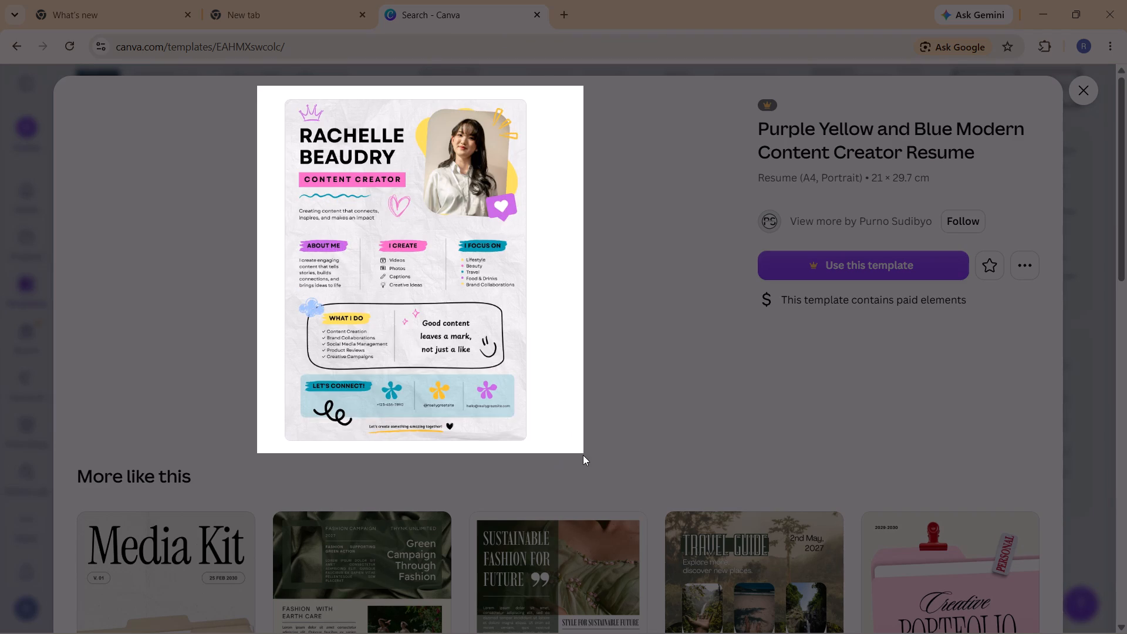
drag(583, 455, 583, 463)
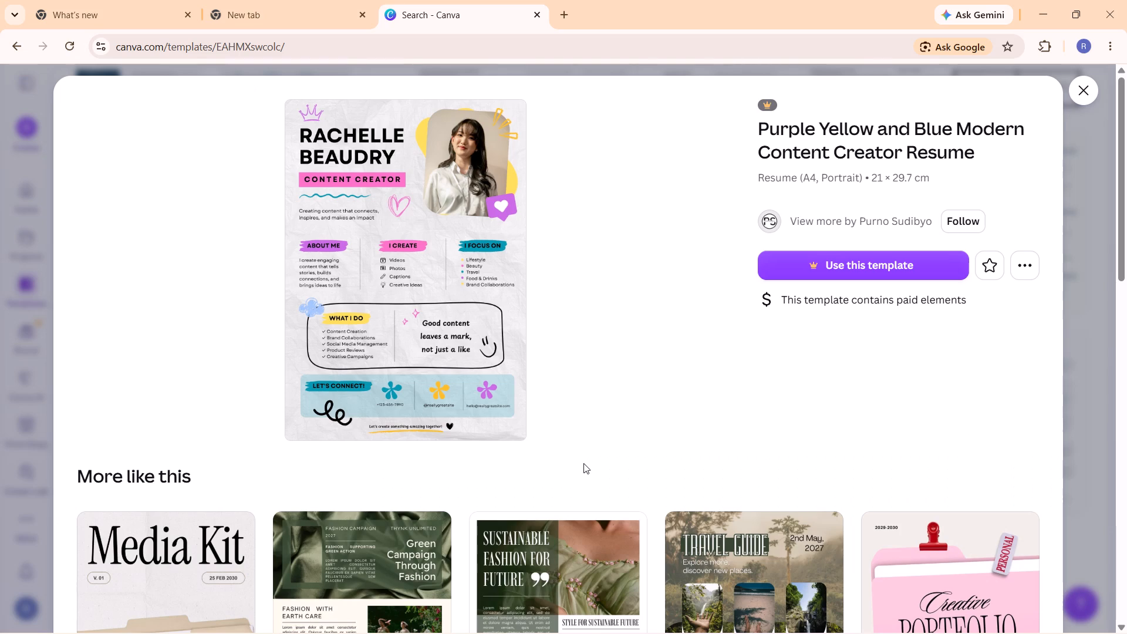
Minimise the browser and open File Explorer.
click(1042, 15)
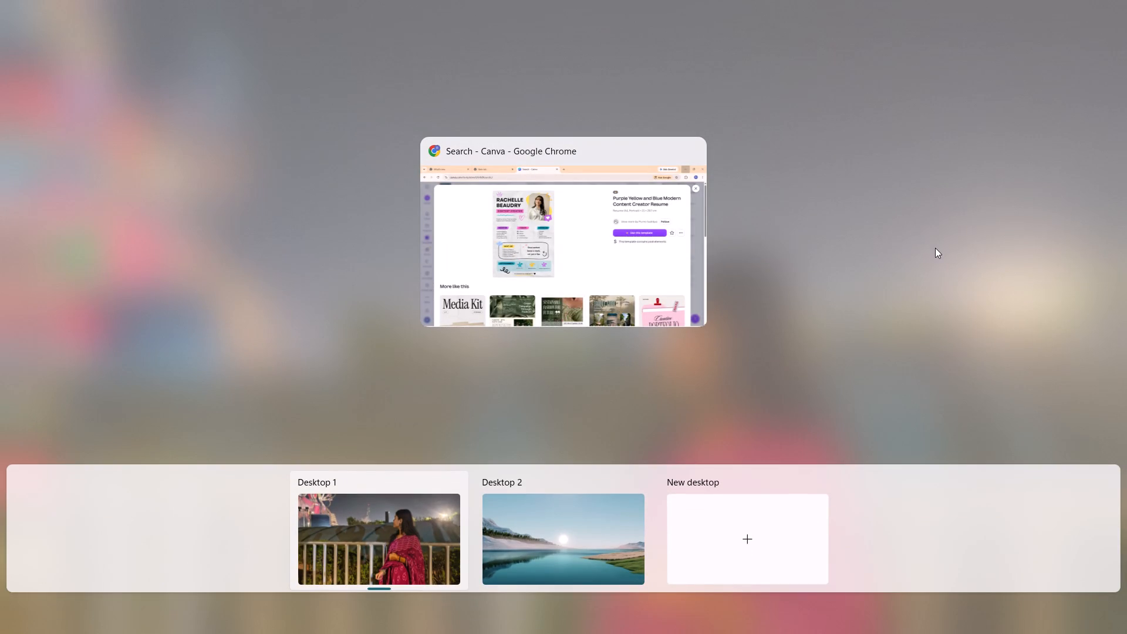
click(935, 248)
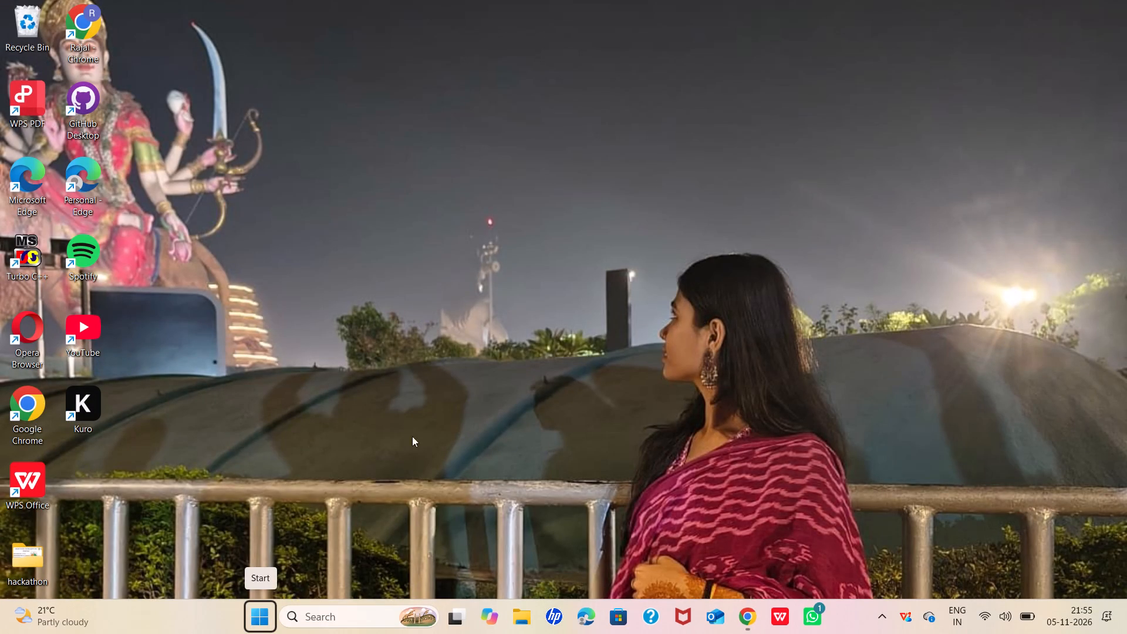
double_click(520, 632)
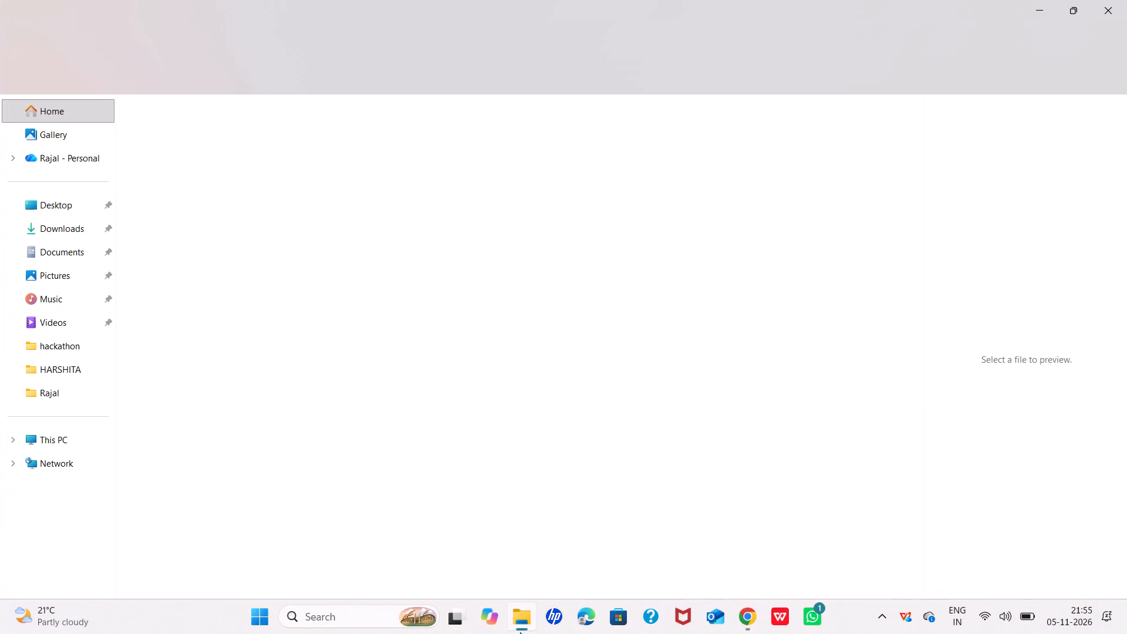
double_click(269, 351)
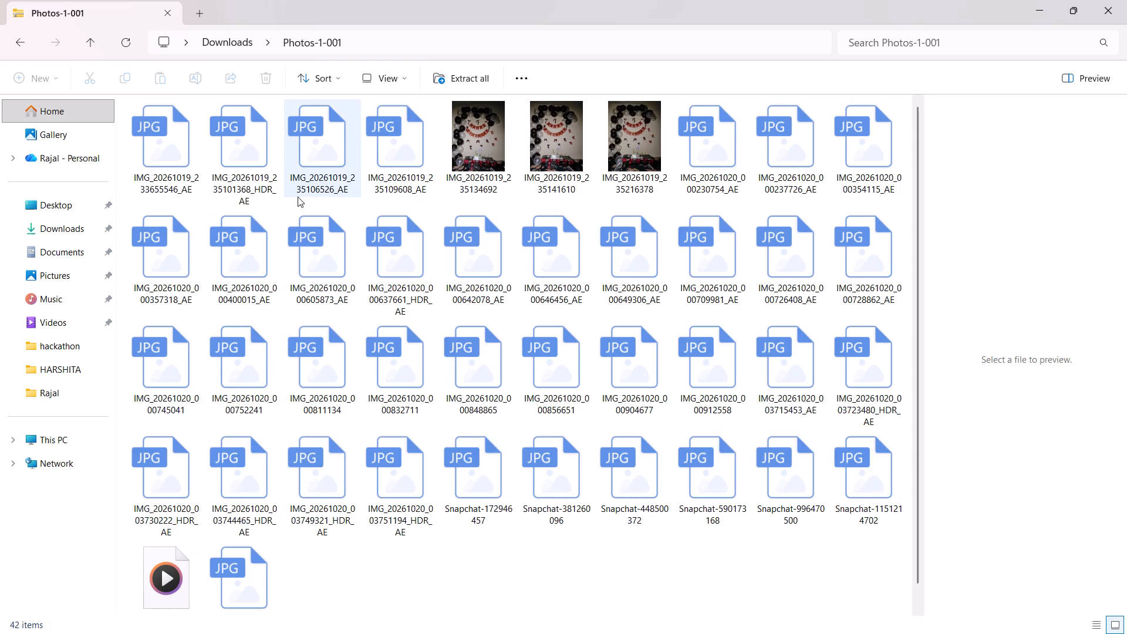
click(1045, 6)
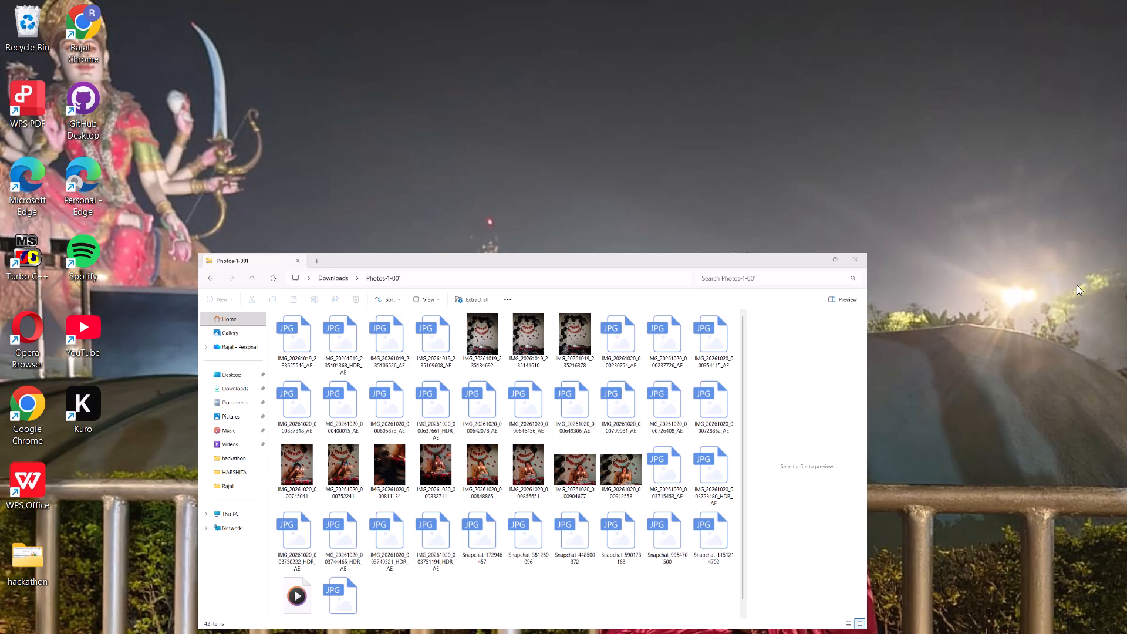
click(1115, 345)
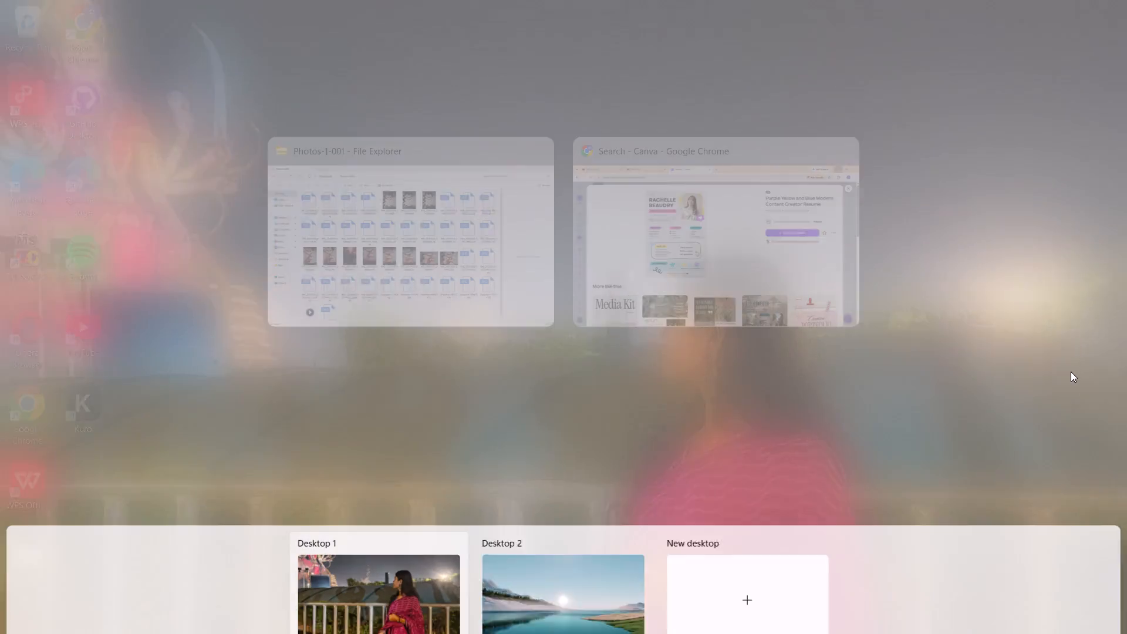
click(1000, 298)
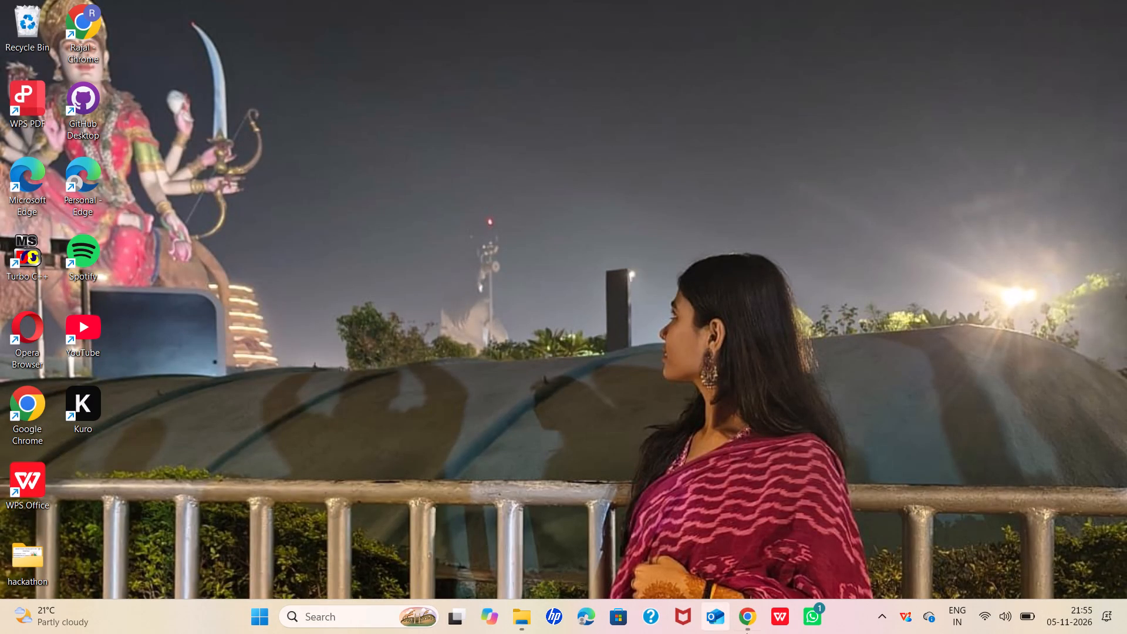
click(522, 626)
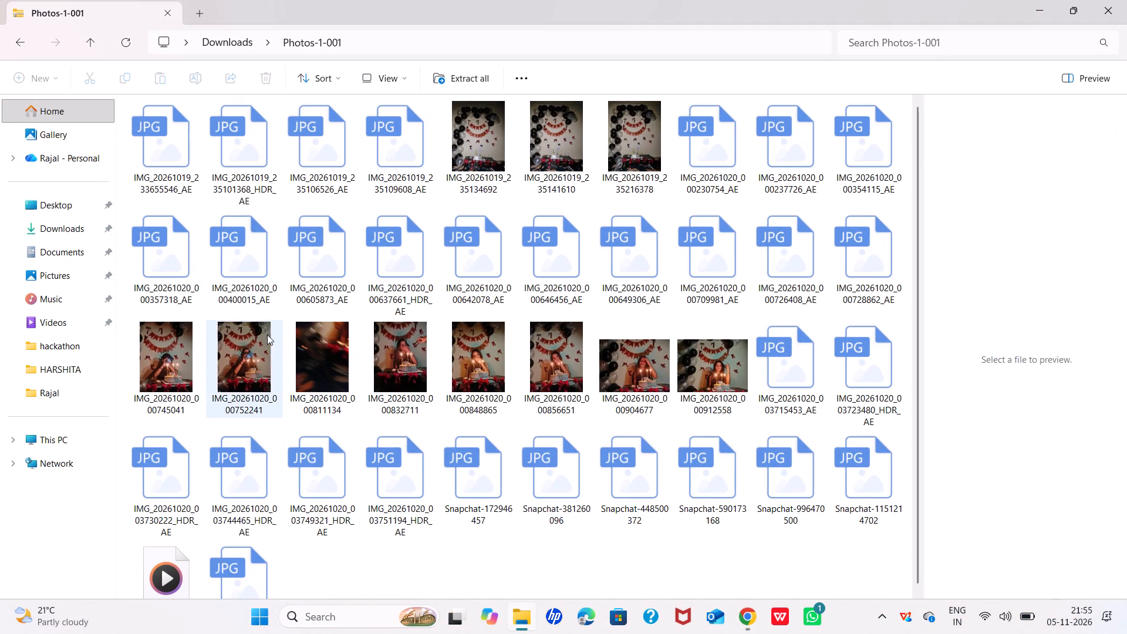
Open the captured resume screenshot from the Screenshots folder in Pictures and maximise it in WPS Photos.
click(44, 266)
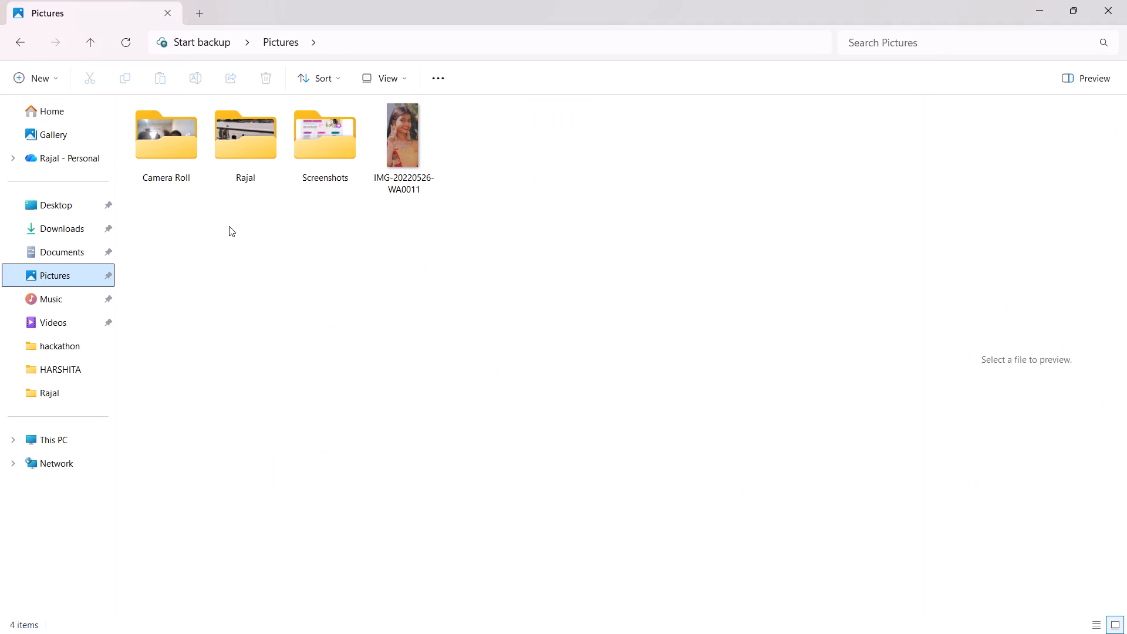
double_click(326, 146)
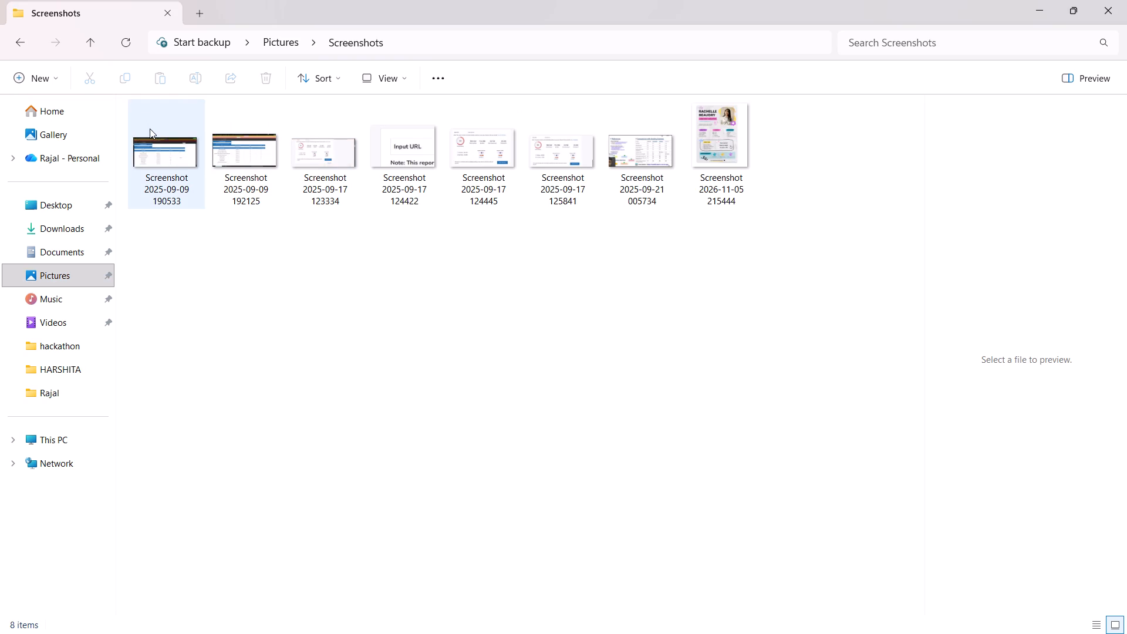
double_click(150, 129)
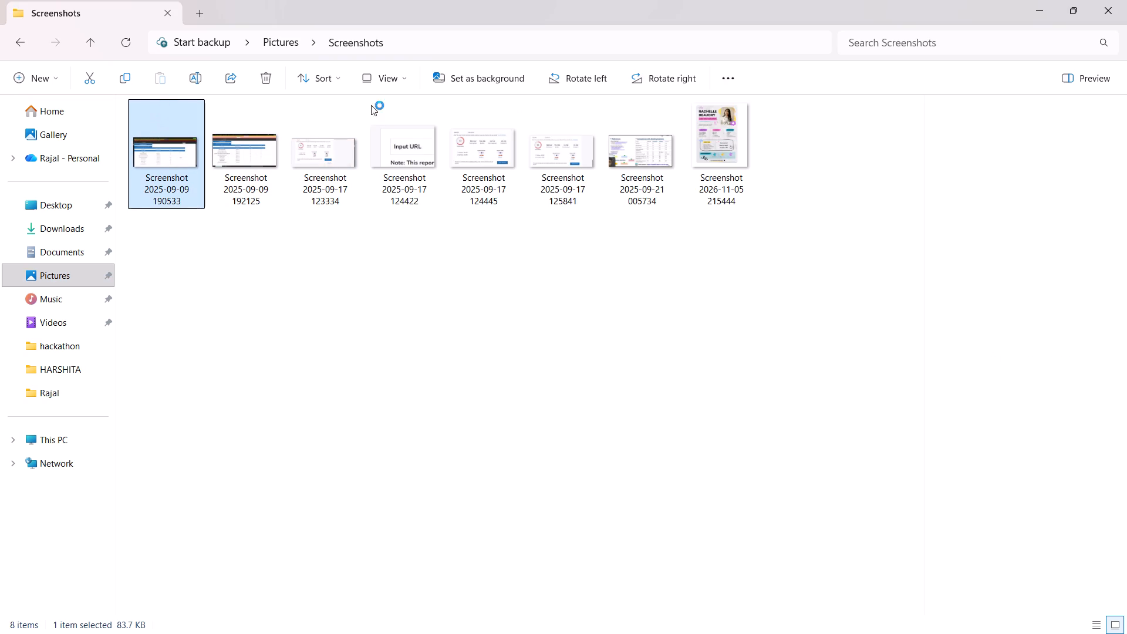
double_click(711, 150)
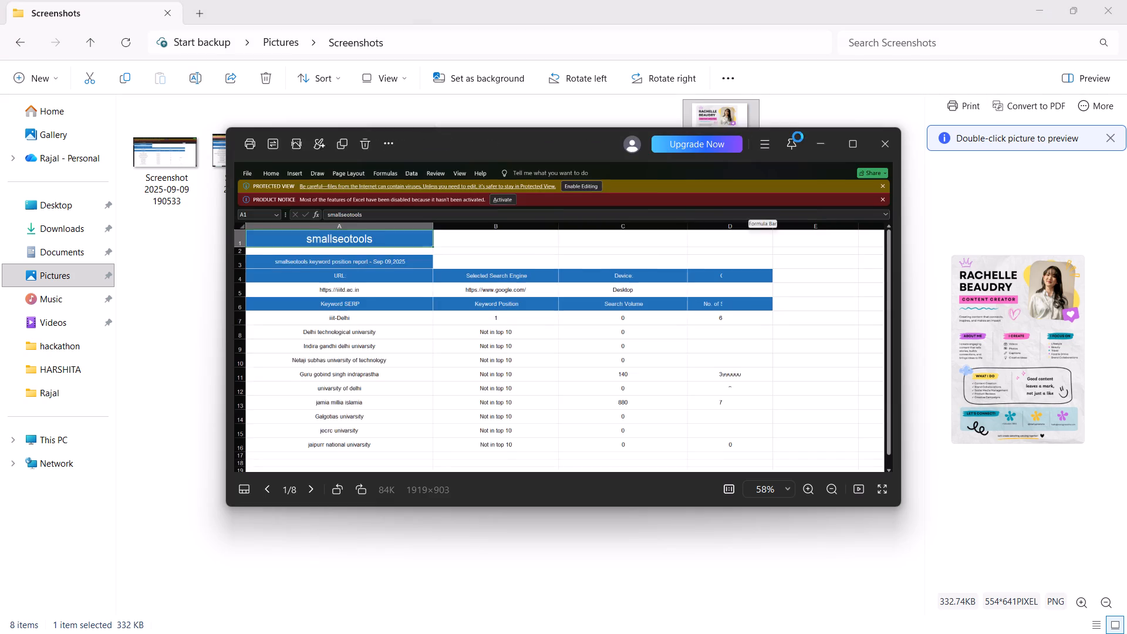
click(858, 140)
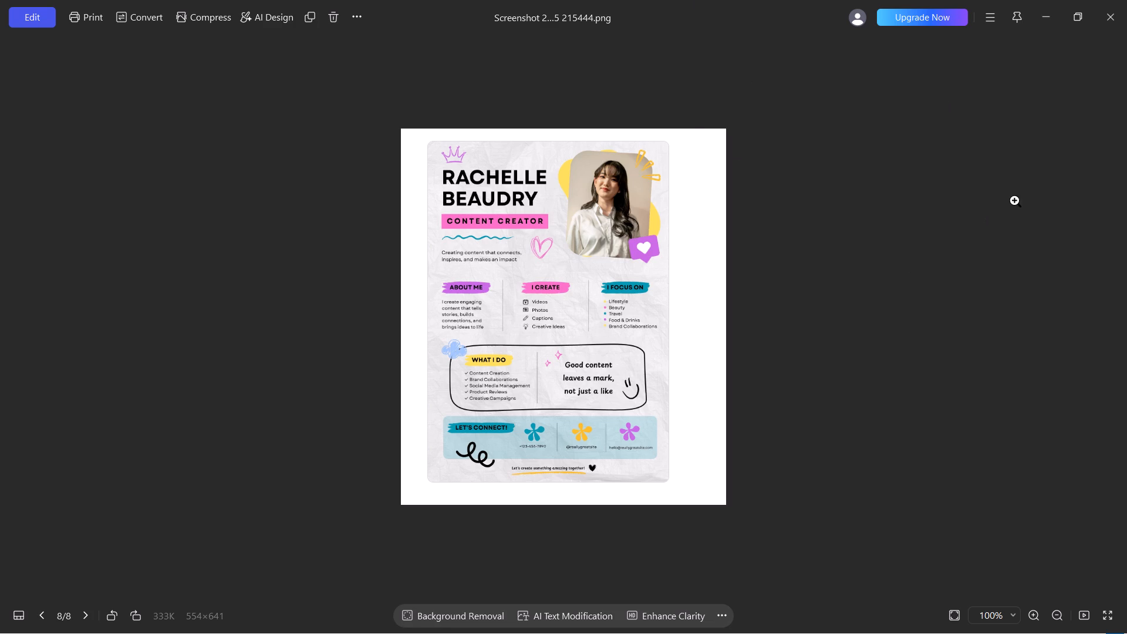
Minimise the resume screenshot, close the other opened image, minimise File Explorer, and return to Canva in Chrome.
click(1050, 15)
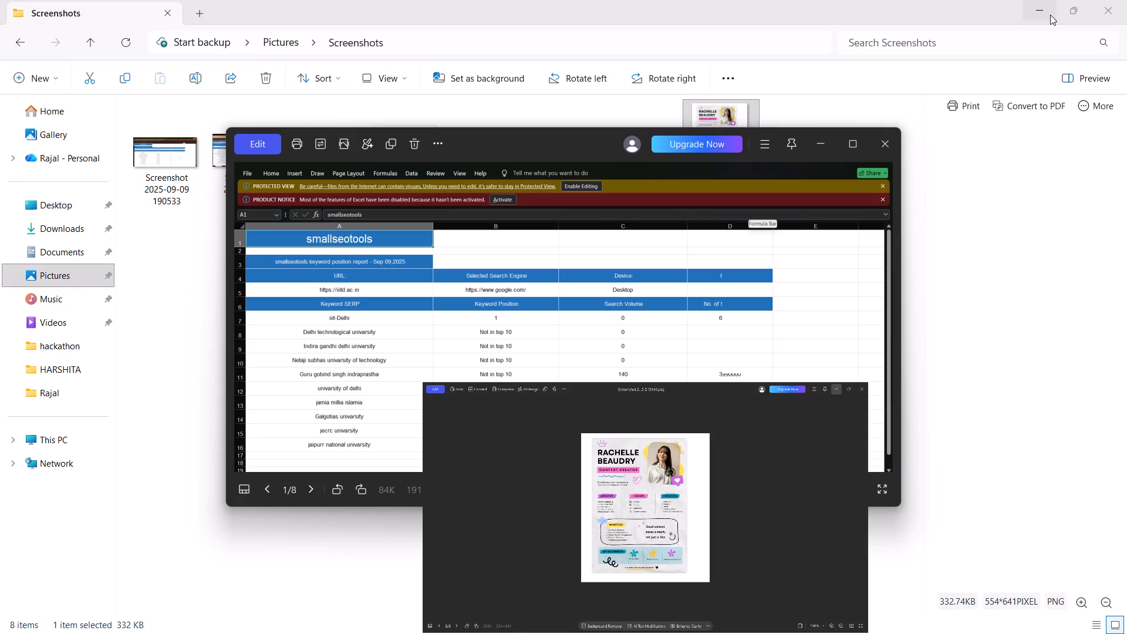
click(884, 144)
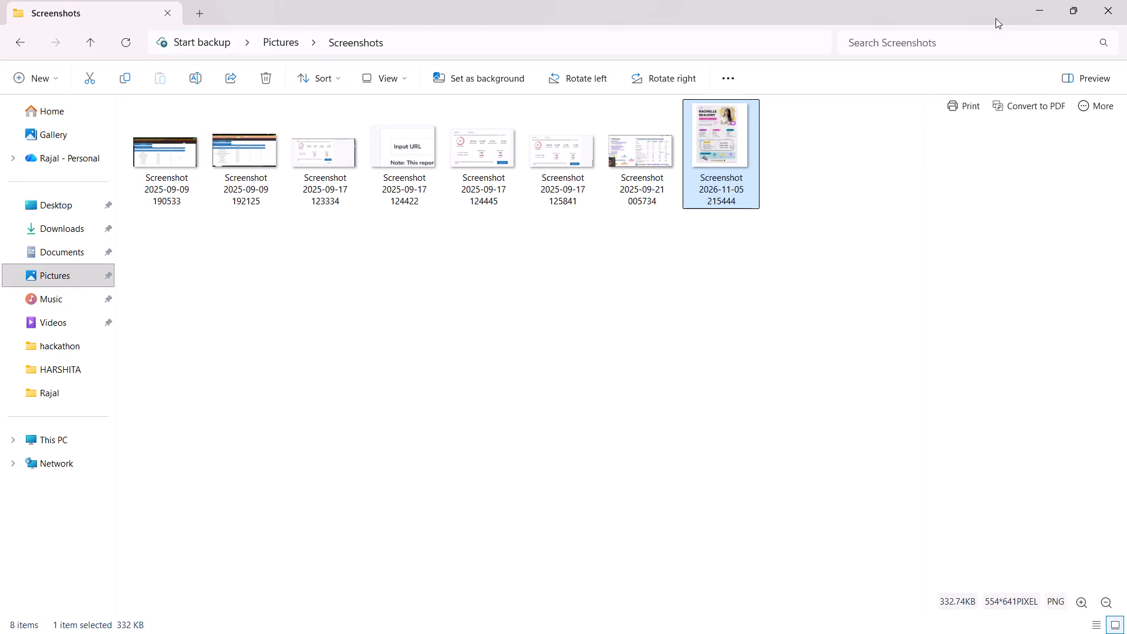
click(1037, 11)
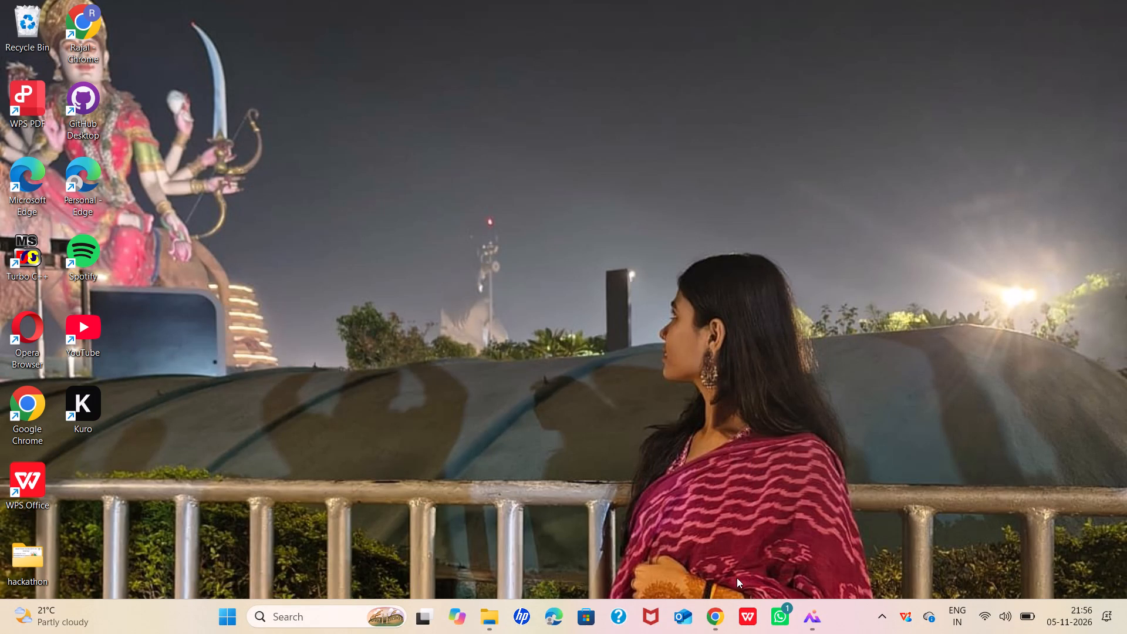
click(714, 614)
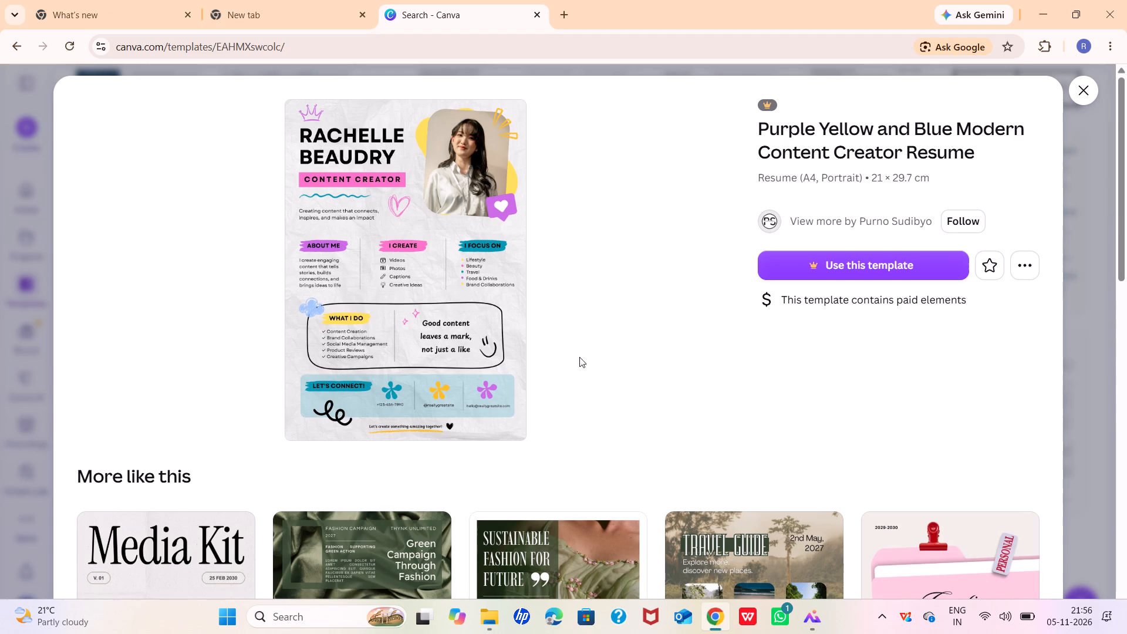
View the resume screenshot in WPS Photos again and switch back to the Canva template preview in Chrome.
key(alt+Tab)
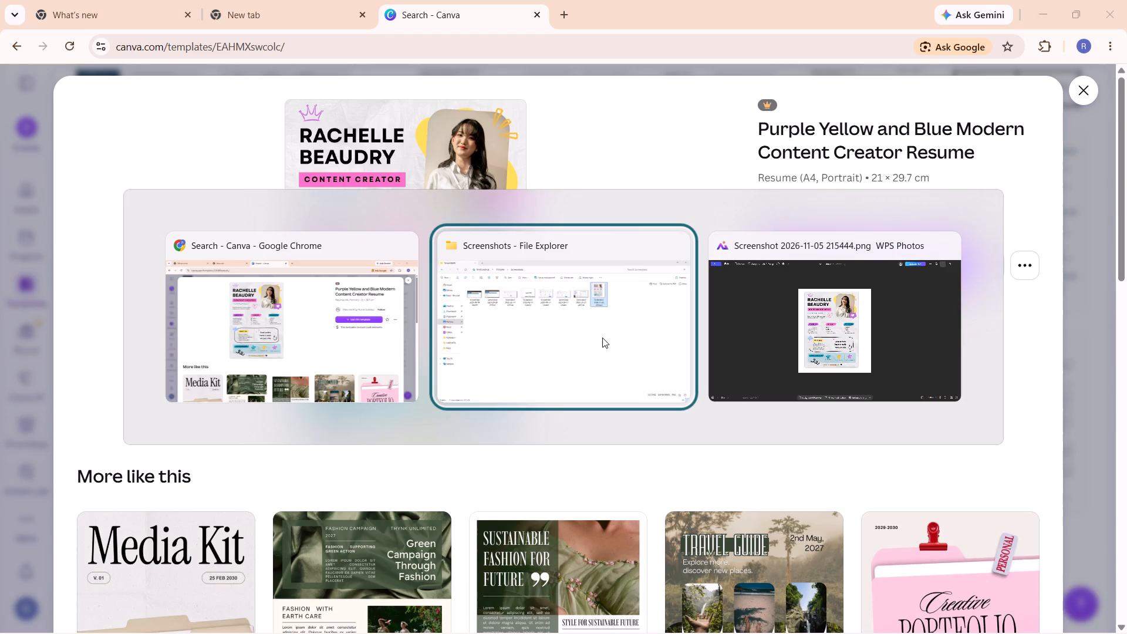
key(alt+Tab)
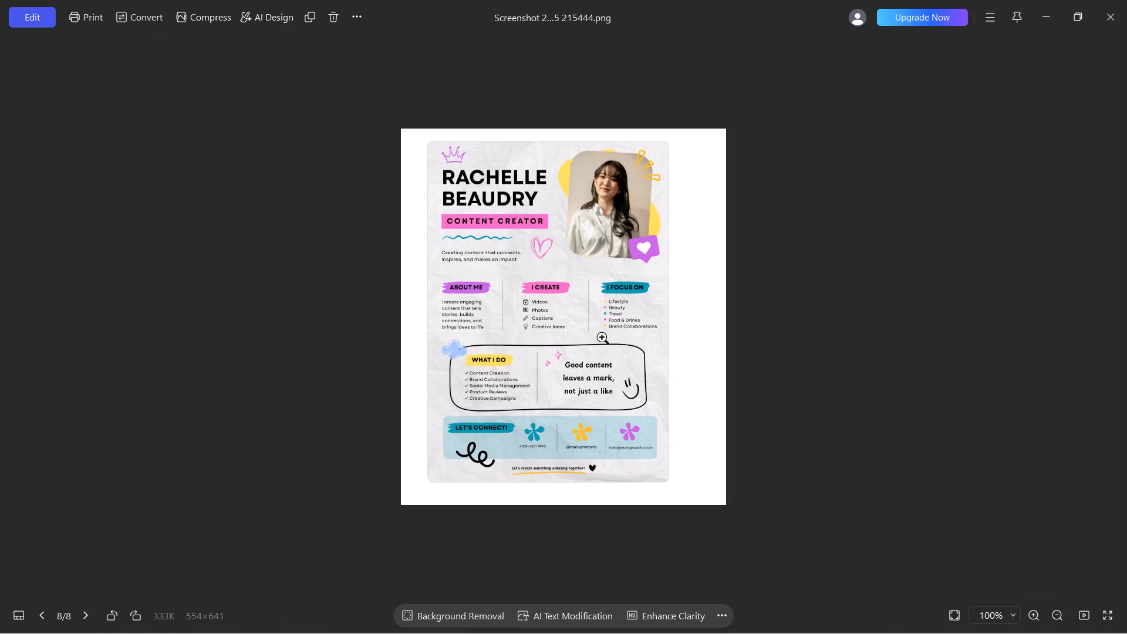
key(alt+Tab)
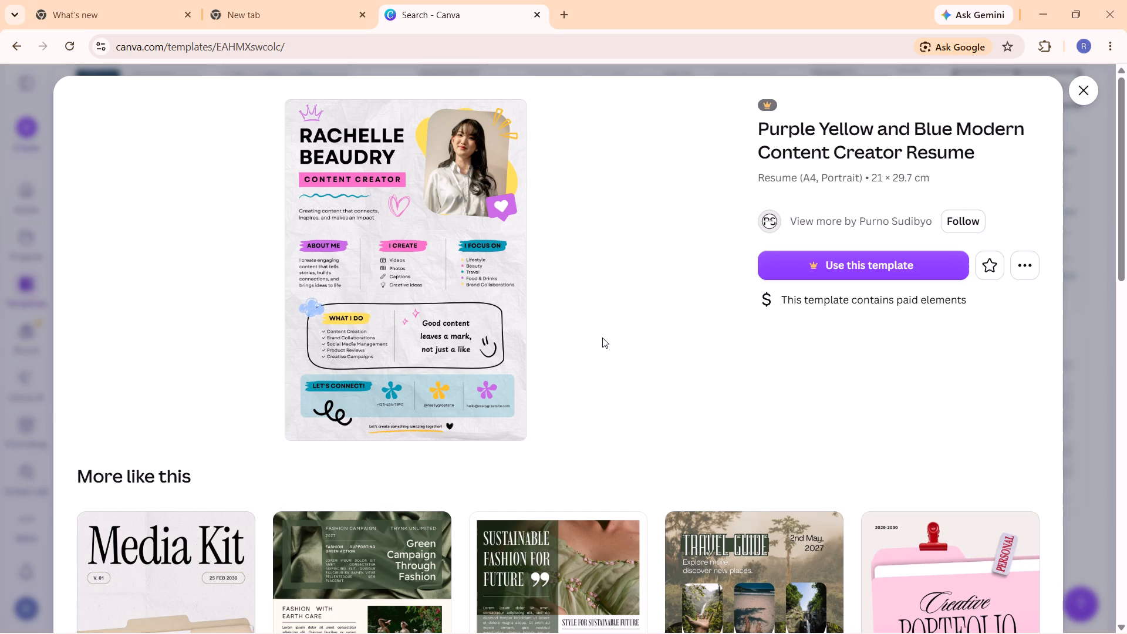
Close the Purple Yellow and Blue Modern Content Creator Resume preview and return to the template search.
click(1082, 98)
scroll(369, 83, up, 5)
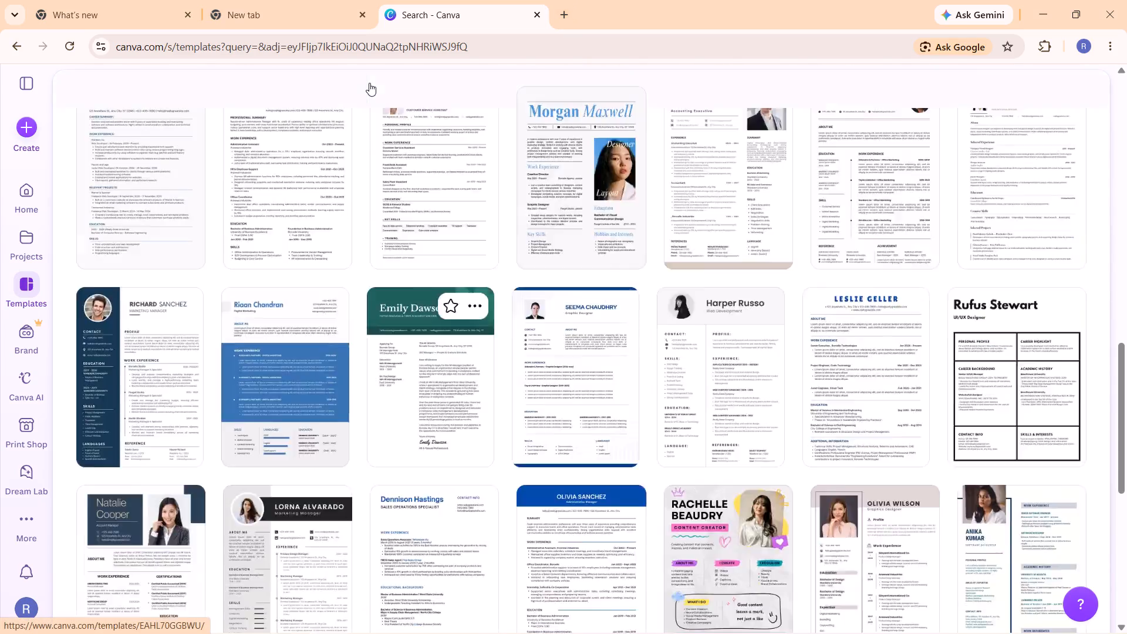
scroll(369, 83, up, 15)
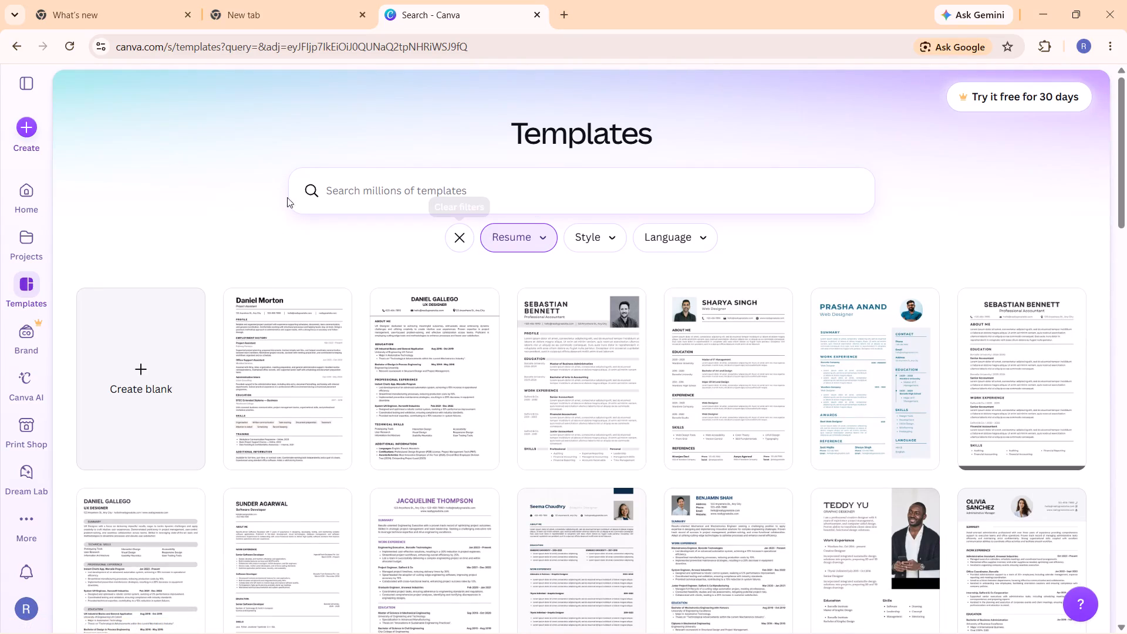
click(320, 190)
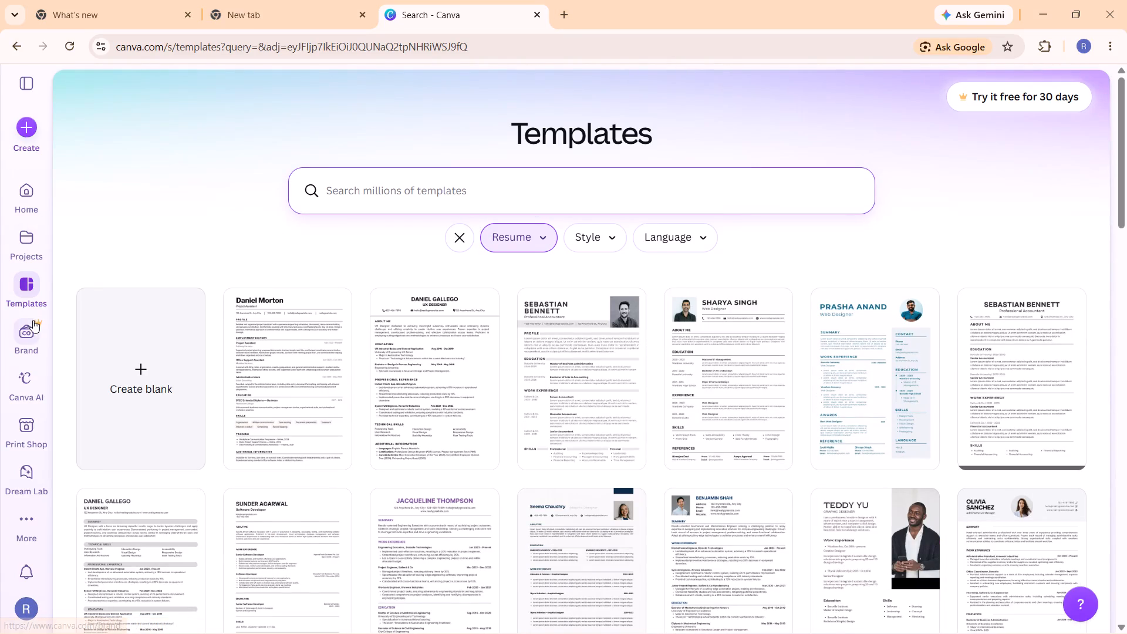
Open Canva's Photos library and browse the images under Explore photos.
click(26, 92)
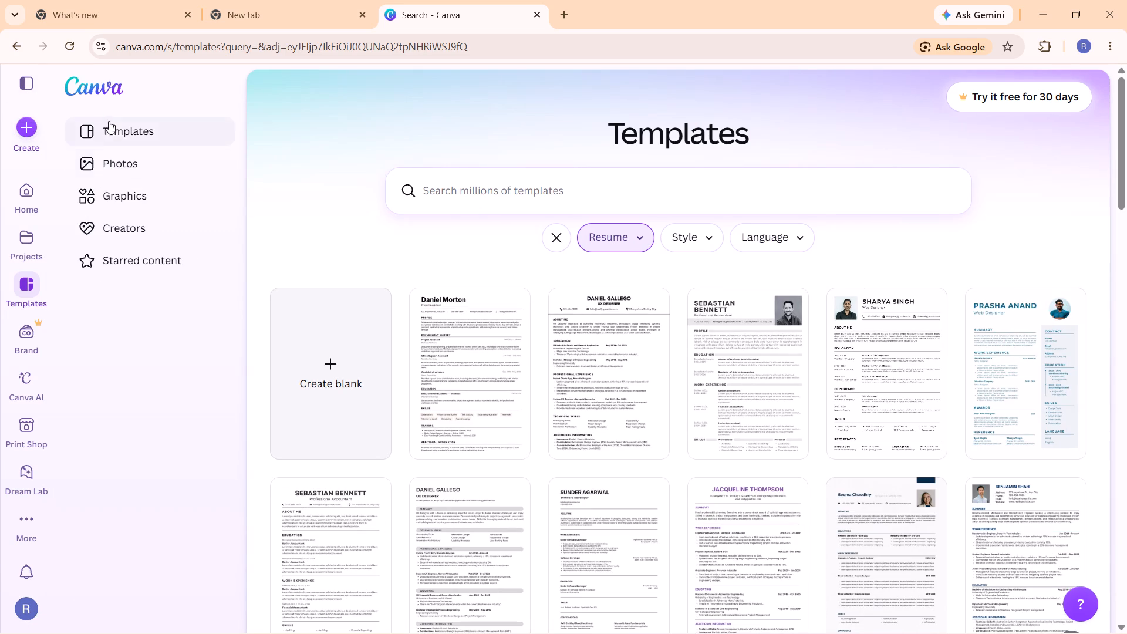
click(122, 163)
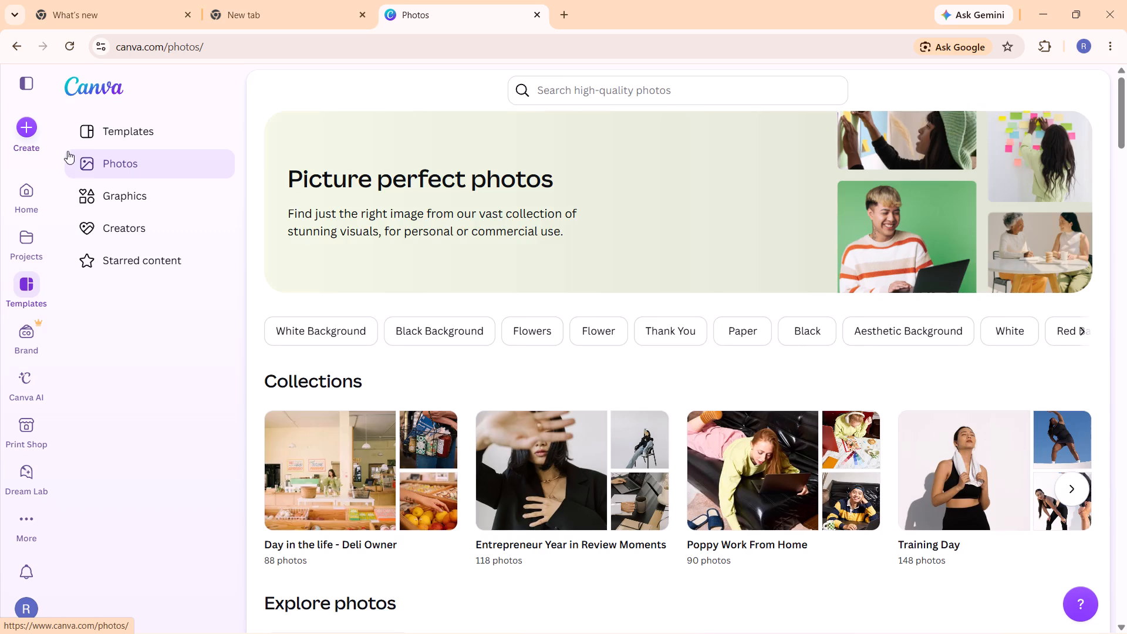
scroll(723, 383, down, 1)
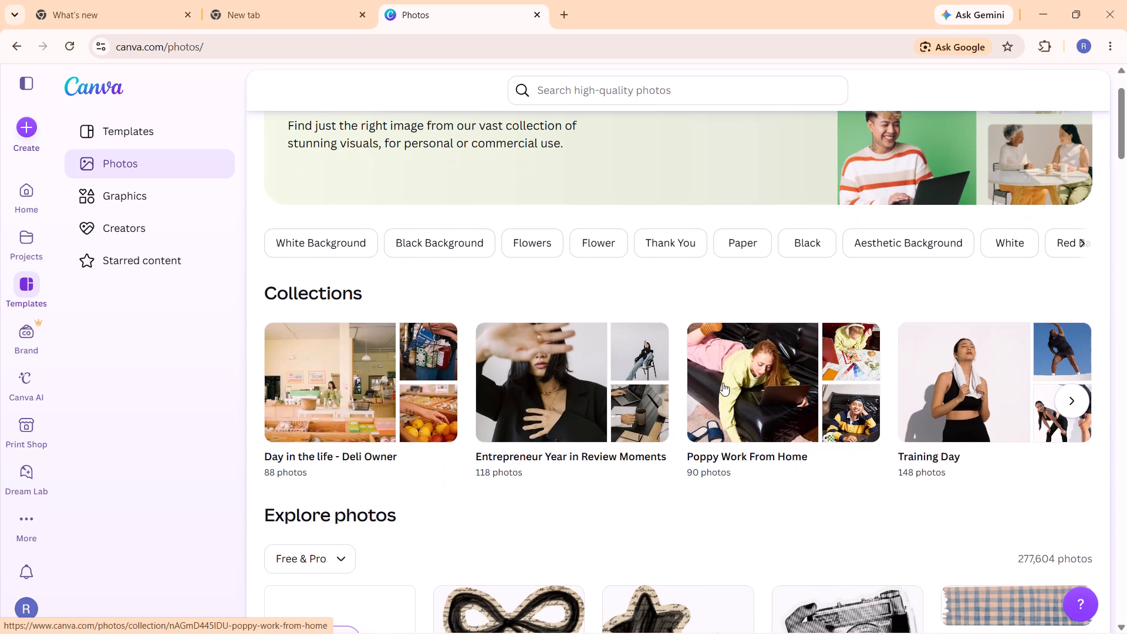
scroll(723, 383, down, 1)
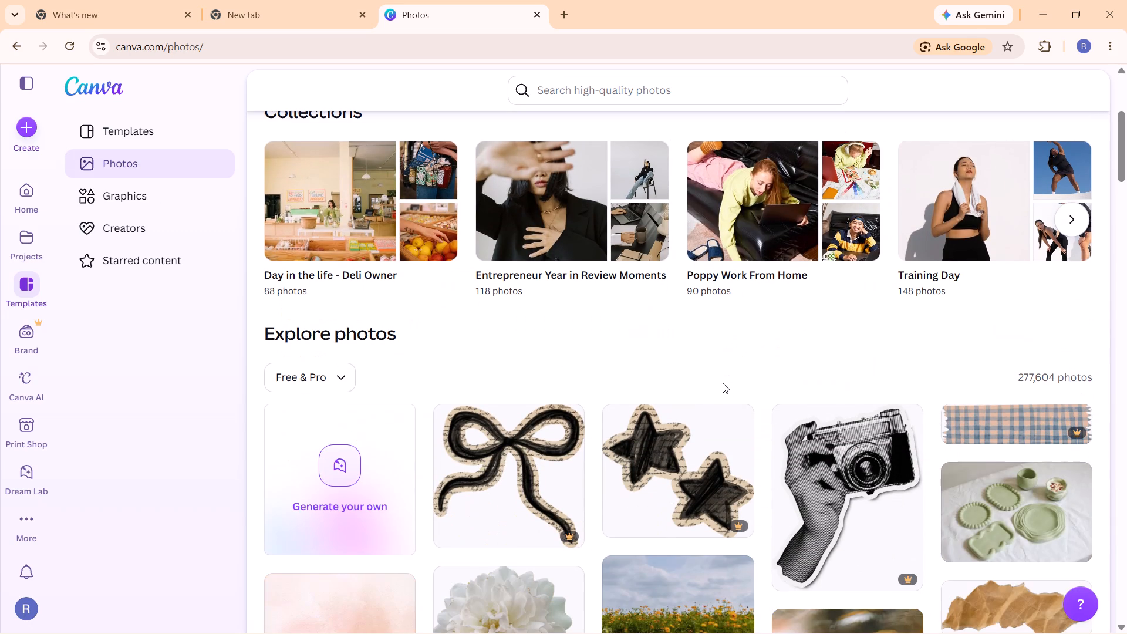
scroll(723, 383, down, 3)
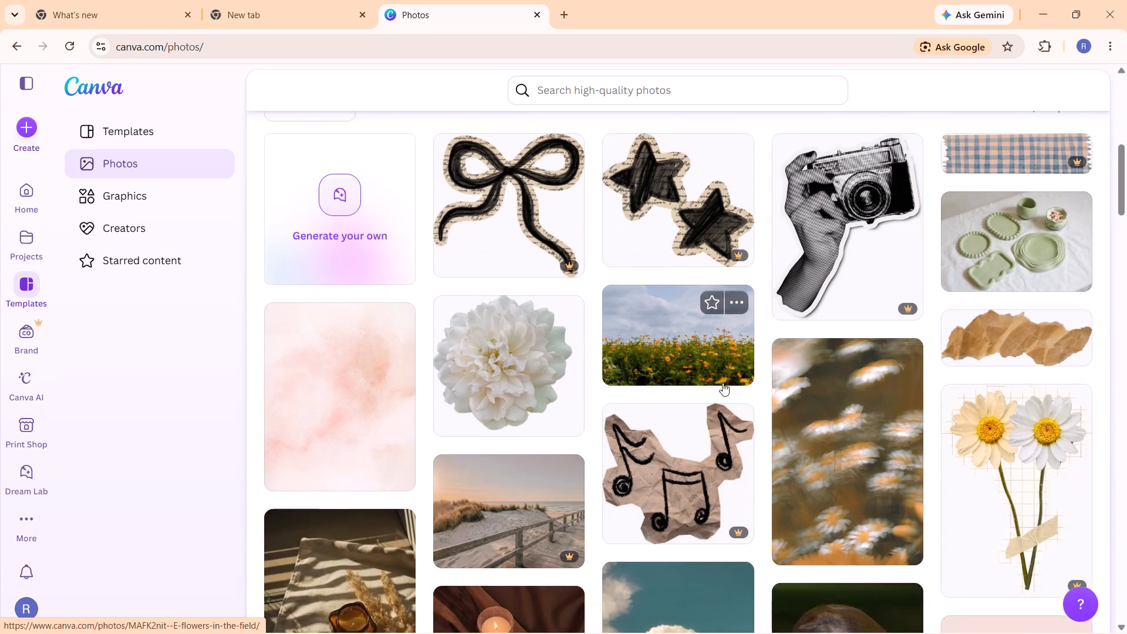
scroll(723, 383, down, 1)
scroll(916, 400, down, 2)
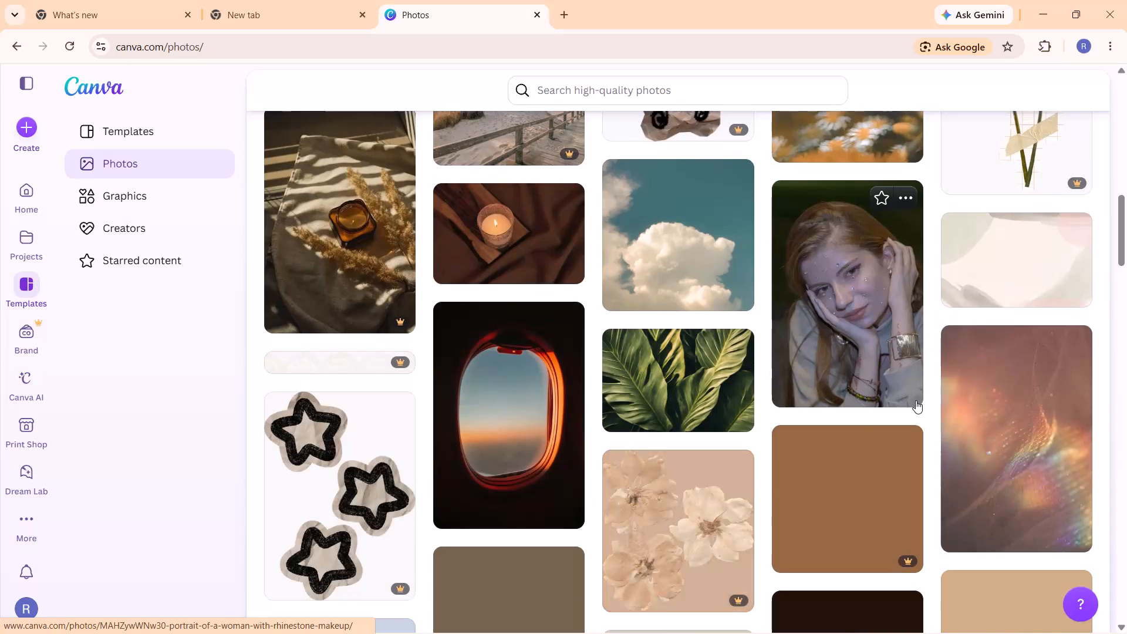
scroll(916, 400, down, 2)
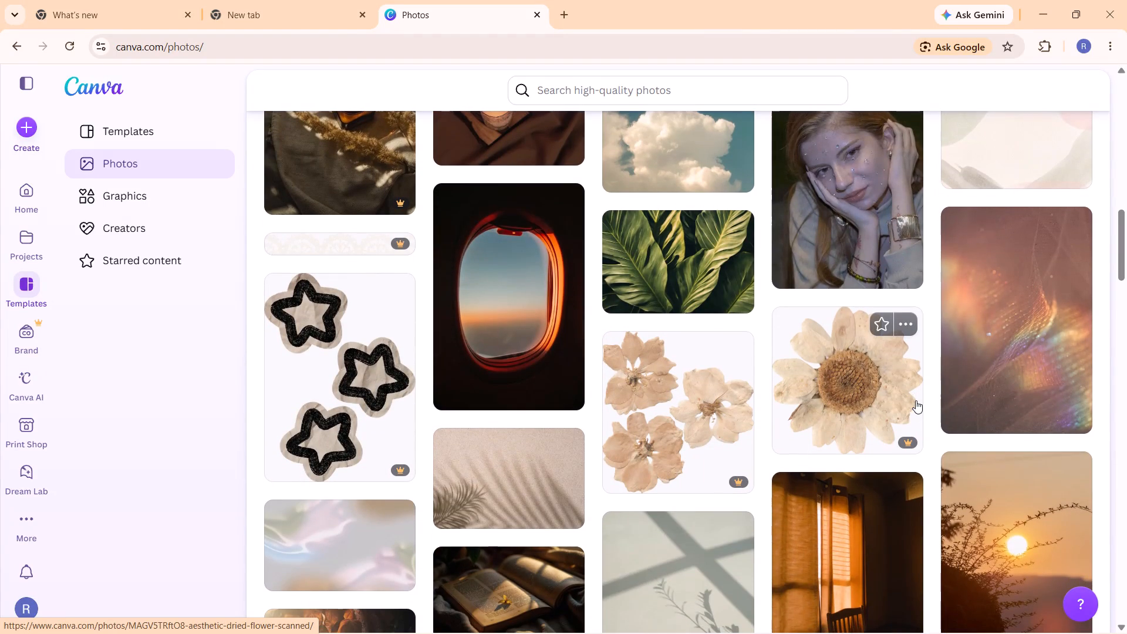
scroll(916, 400, down, 2)
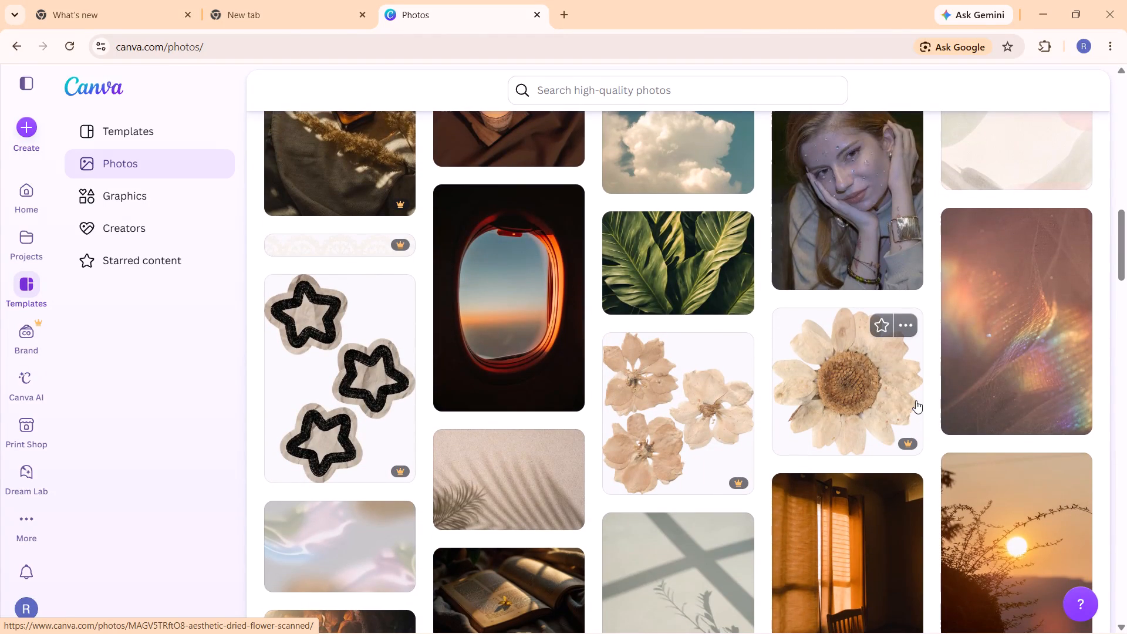
scroll(916, 400, down, 3)
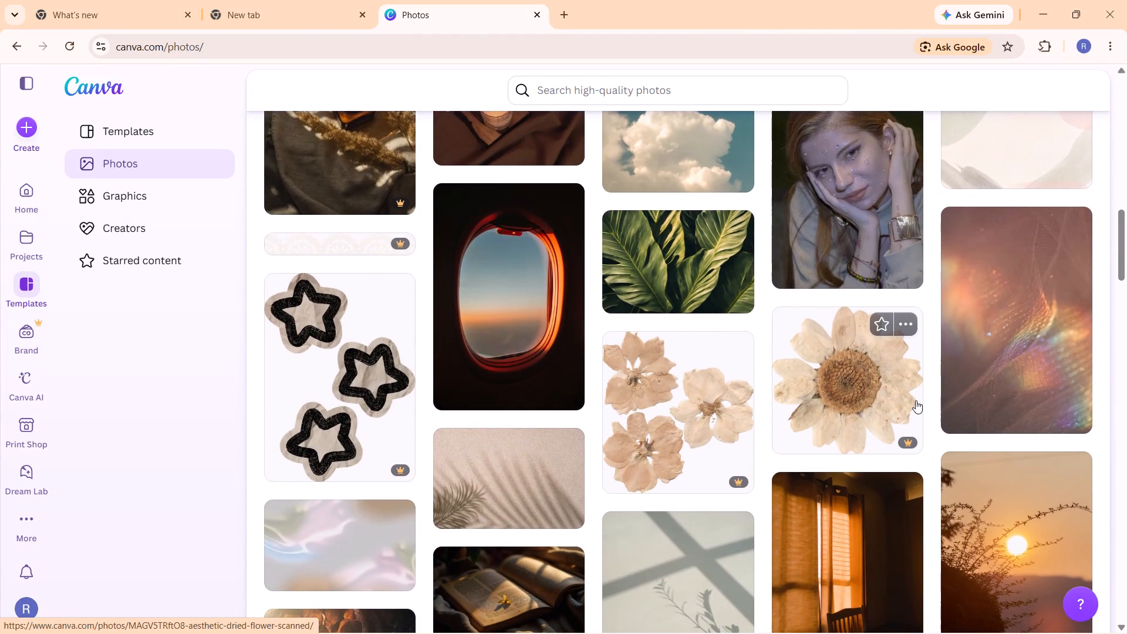
scroll(916, 400, down, 5)
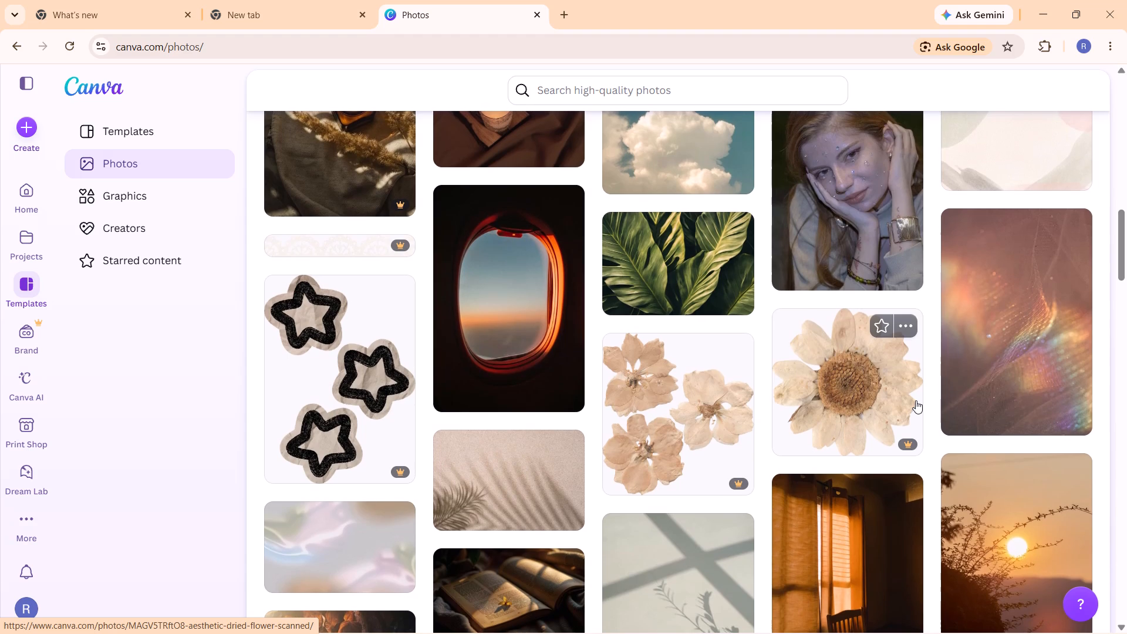
scroll(916, 400, down, 1)
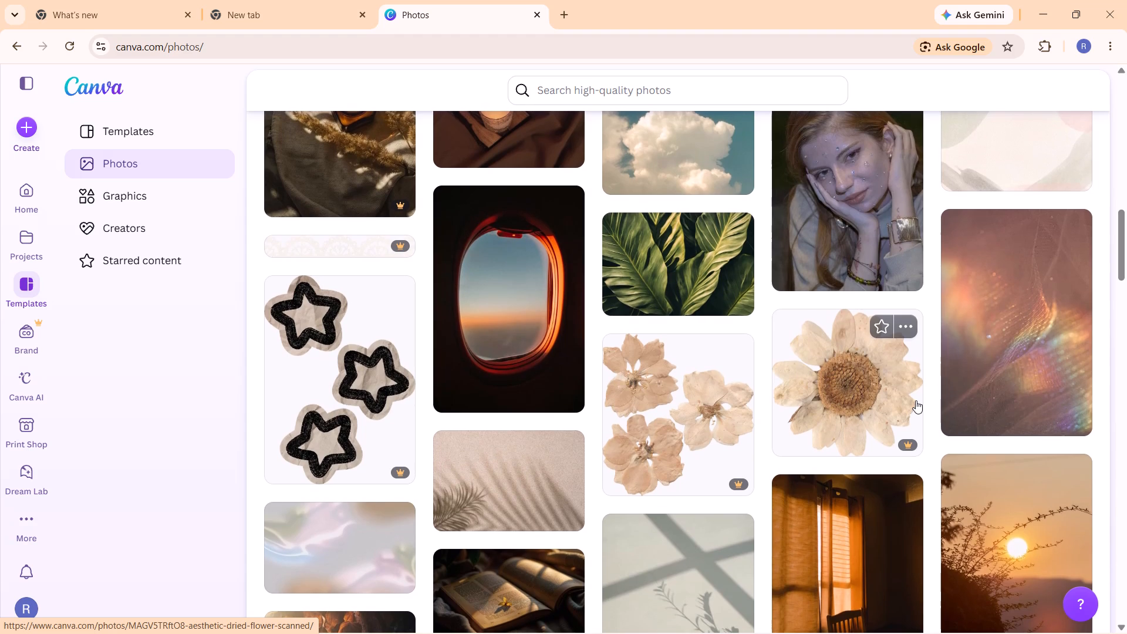
scroll(916, 400, down, 5)
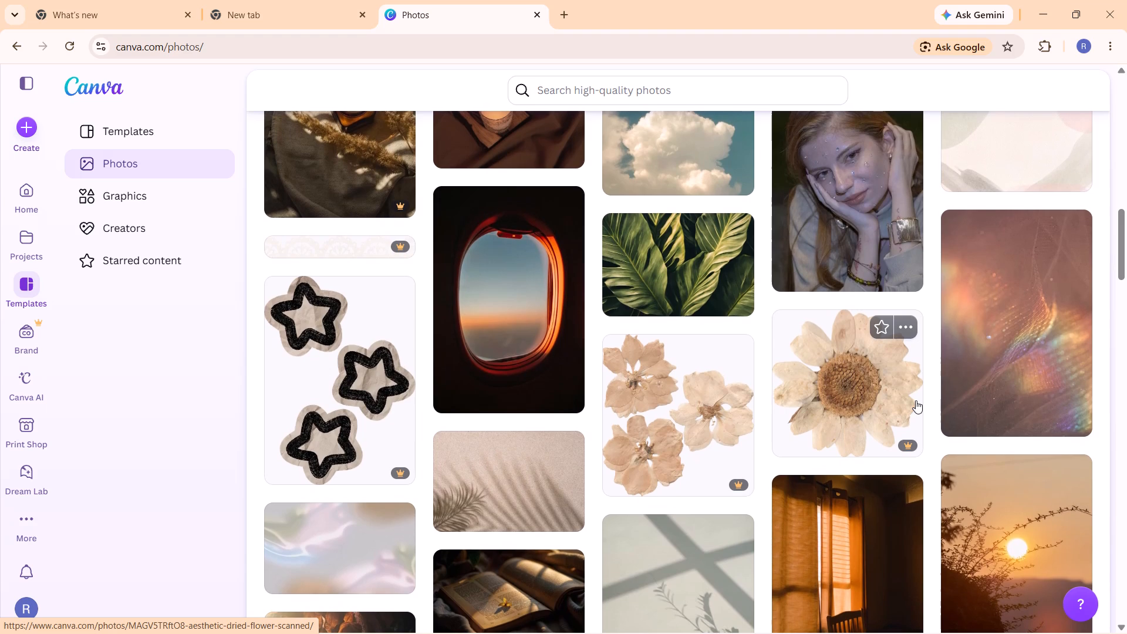
scroll(916, 400, down, 3)
scroll(916, 400, right, 1)
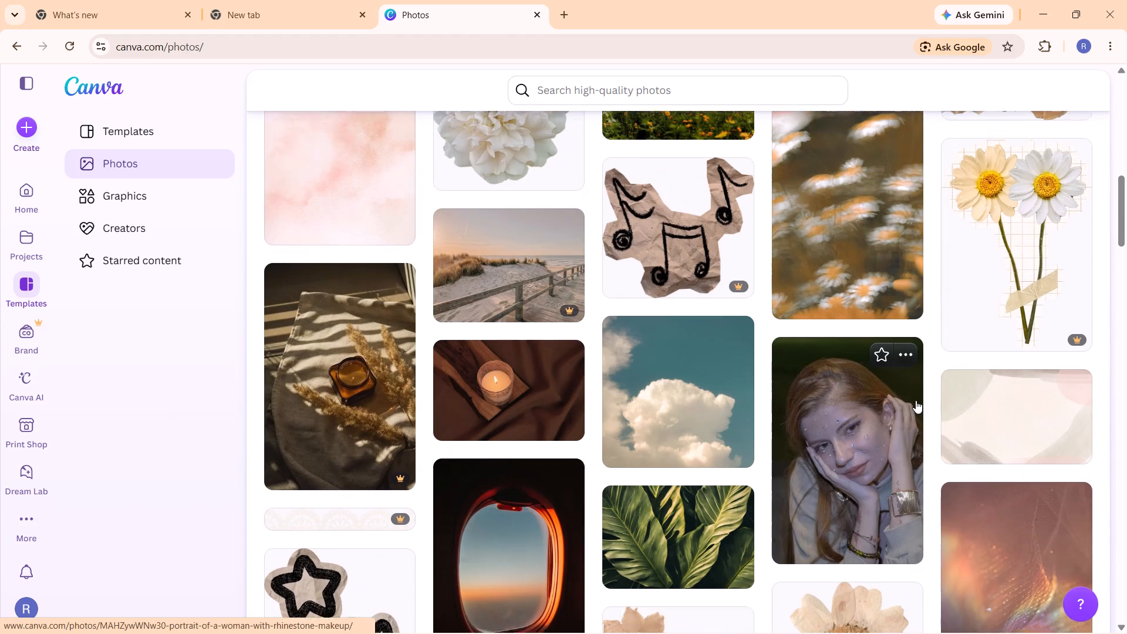
scroll(916, 400, right, 2)
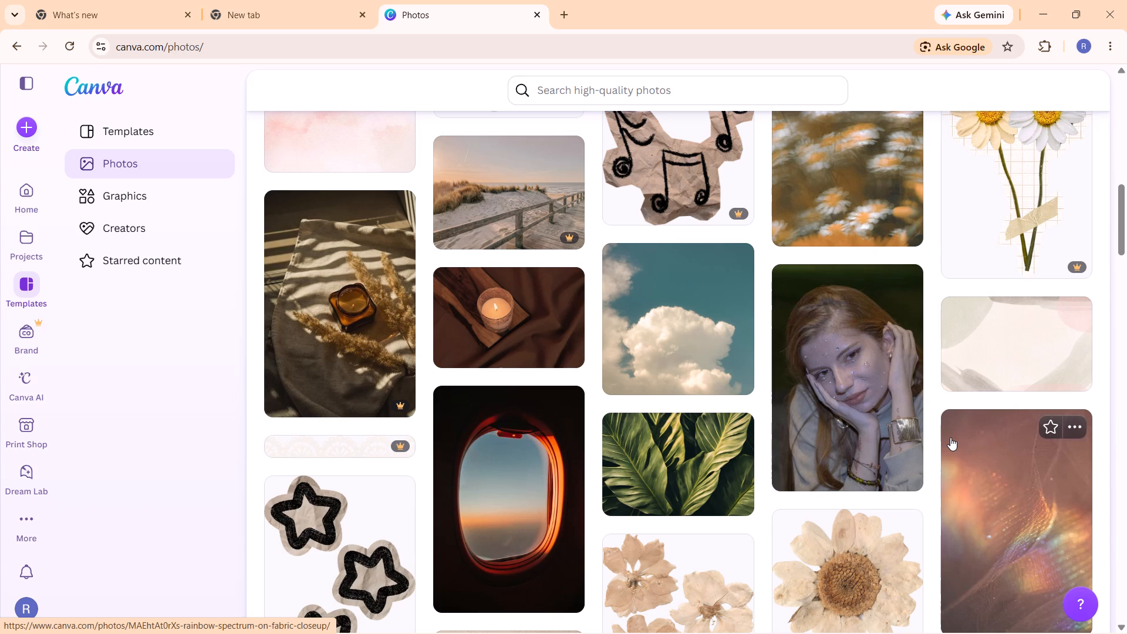
scroll(859, 359, down, 1)
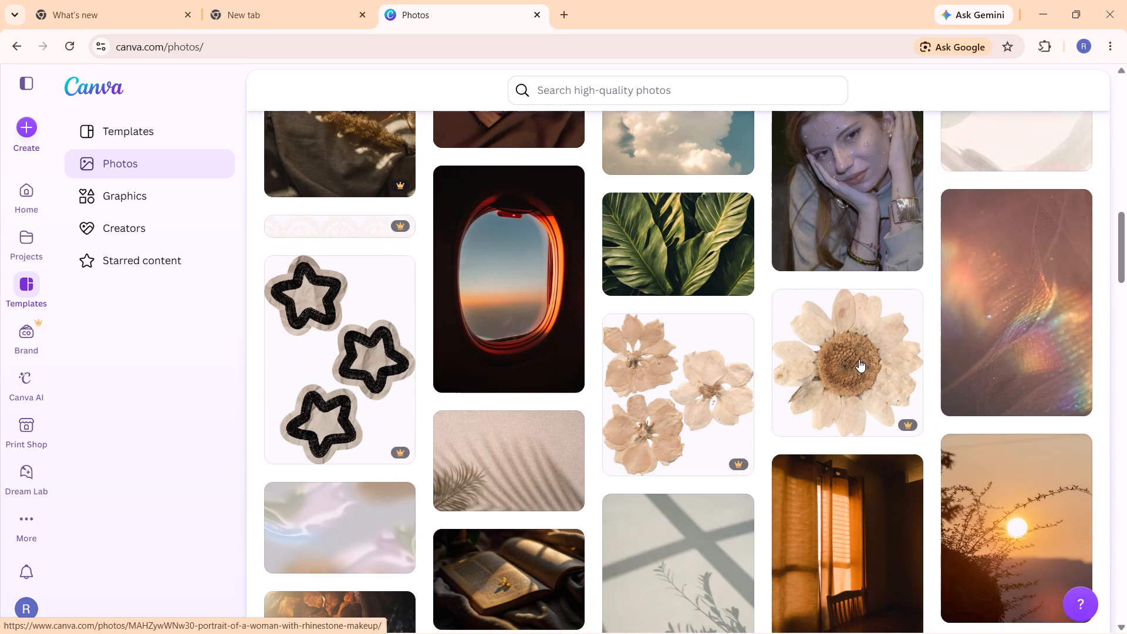
scroll(859, 359, down, 1)
scroll(859, 359, up, 9)
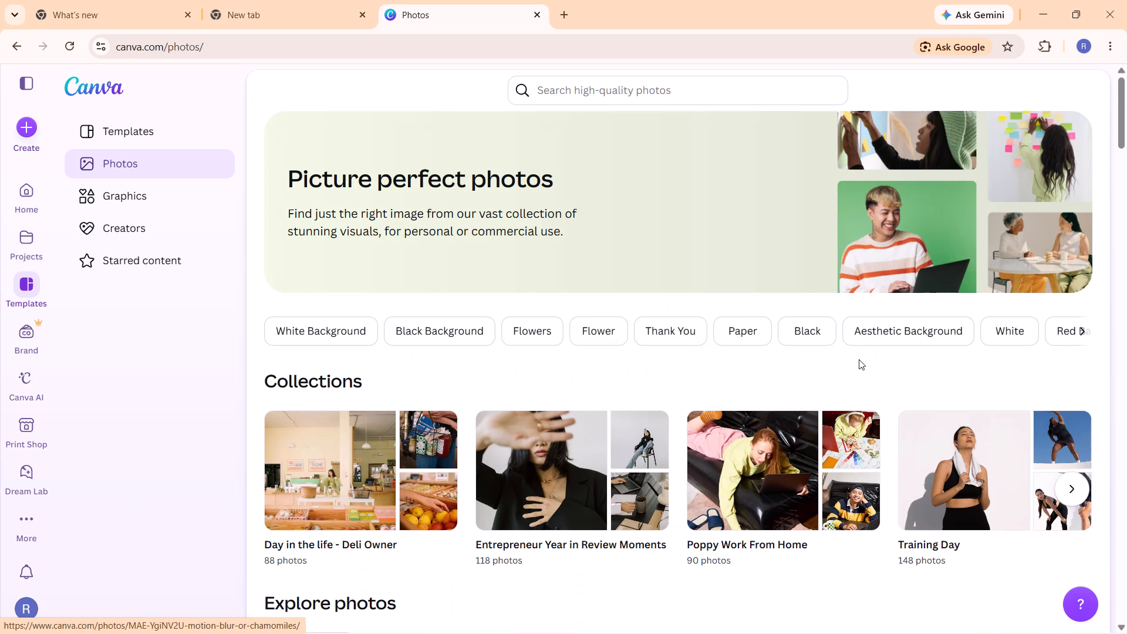
Go to the Canva home page and open the Upload section for creating a design.
click(23, 227)
click(32, 190)
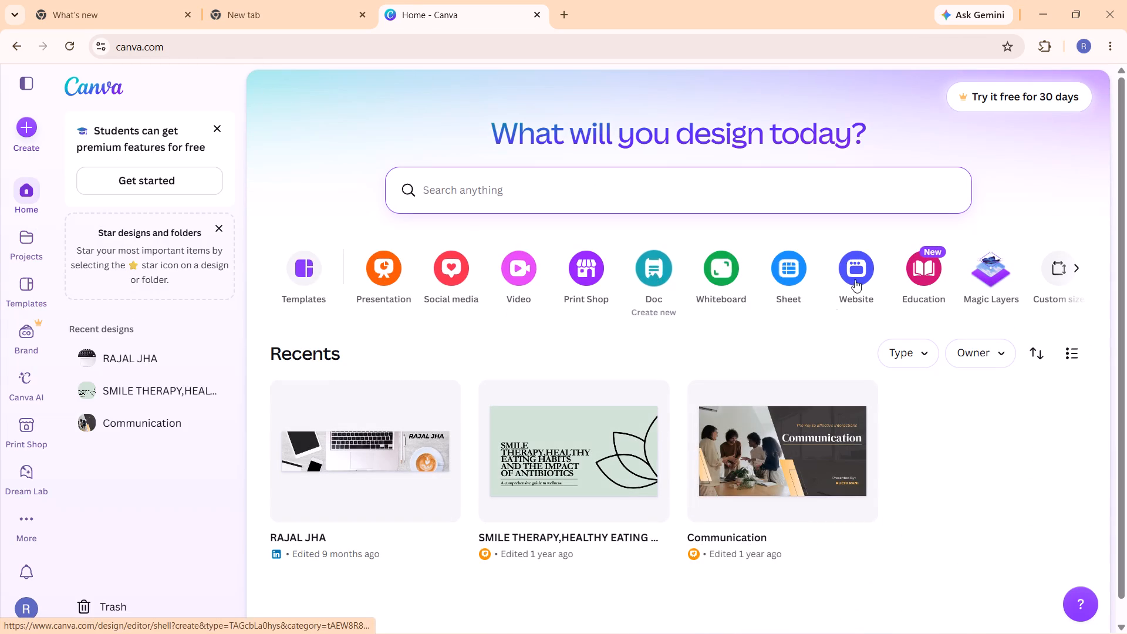
scroll(856, 281, left, 6)
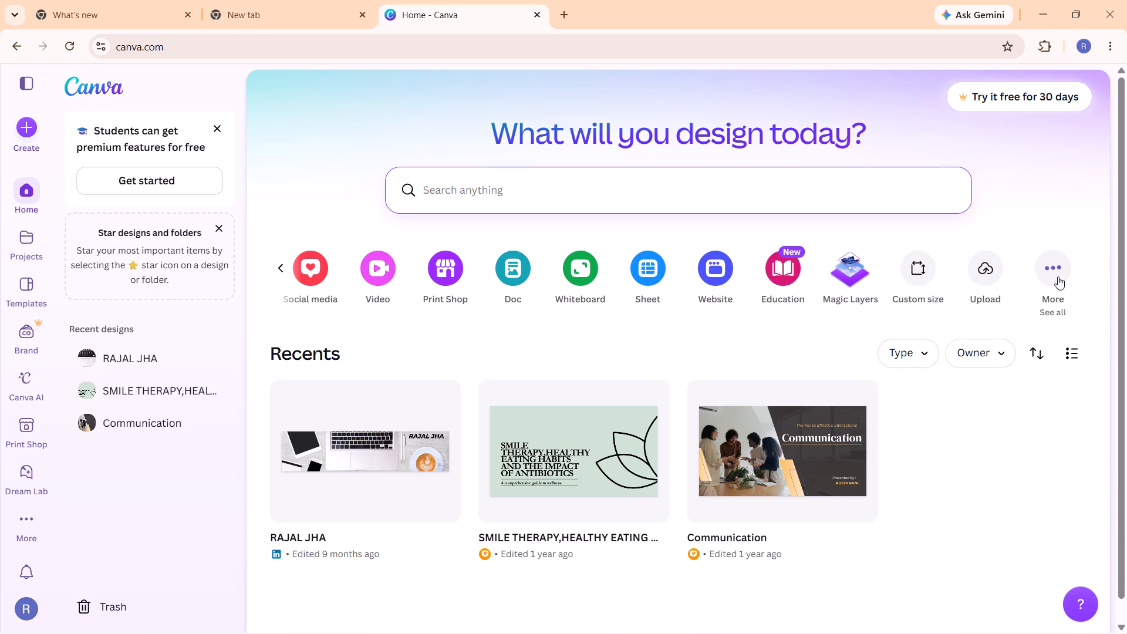
click(1058, 276)
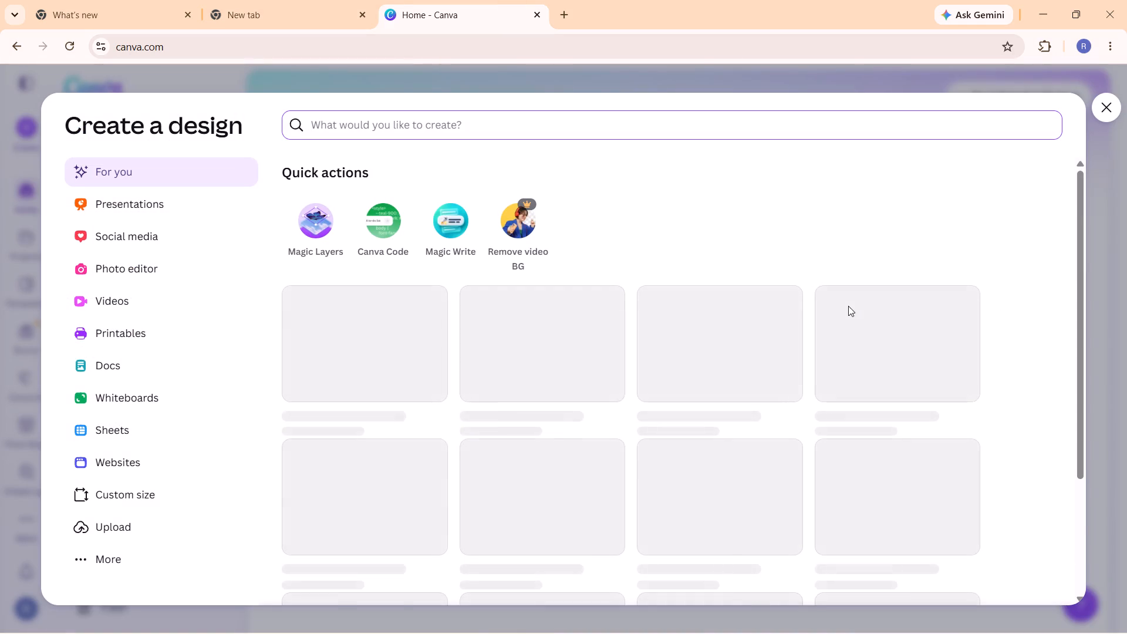
click(1109, 112)
click(977, 265)
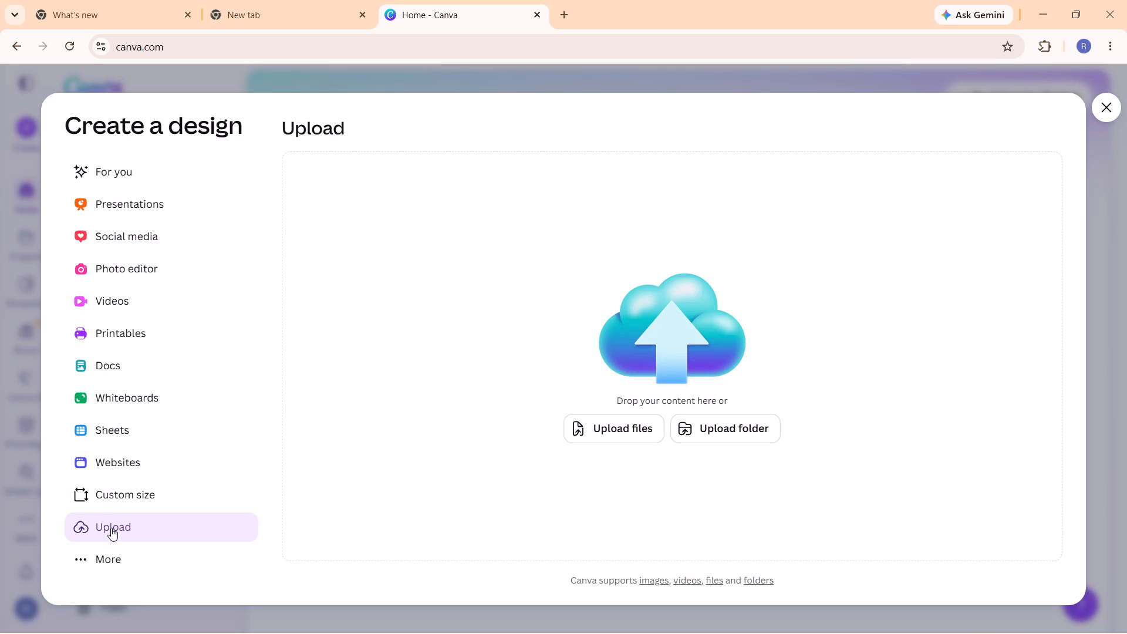
Upload the resume screenshot, Screenshot 2026-11-05 215444.png, from the Screenshots folder inside Pictures.
click(594, 433)
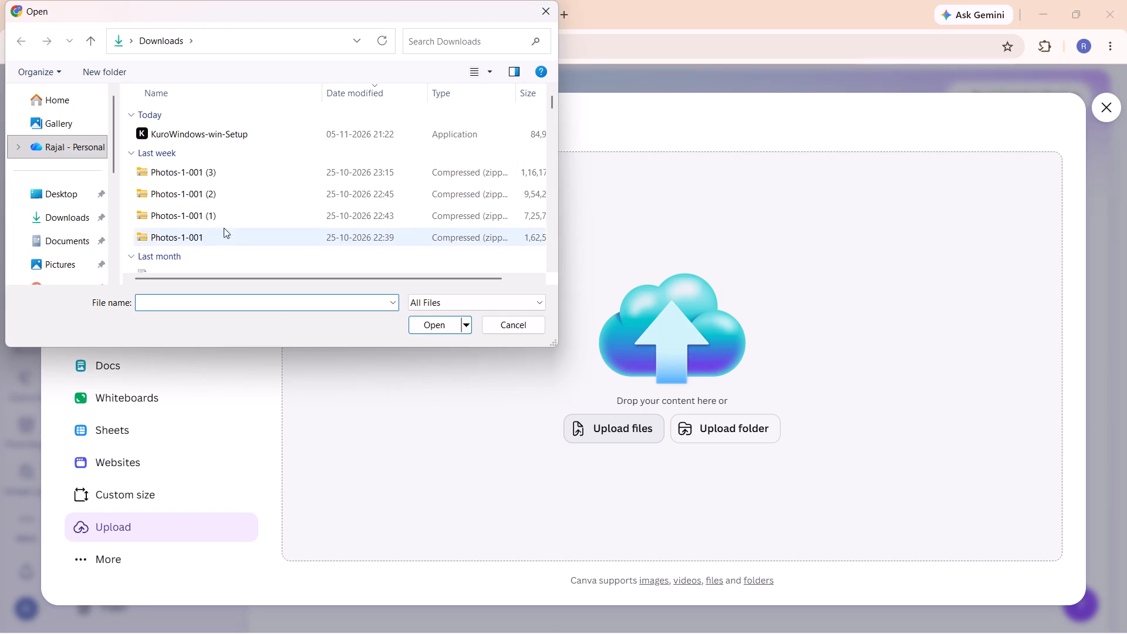
scroll(190, 186, down, 1)
scroll(62, 147, down, 1)
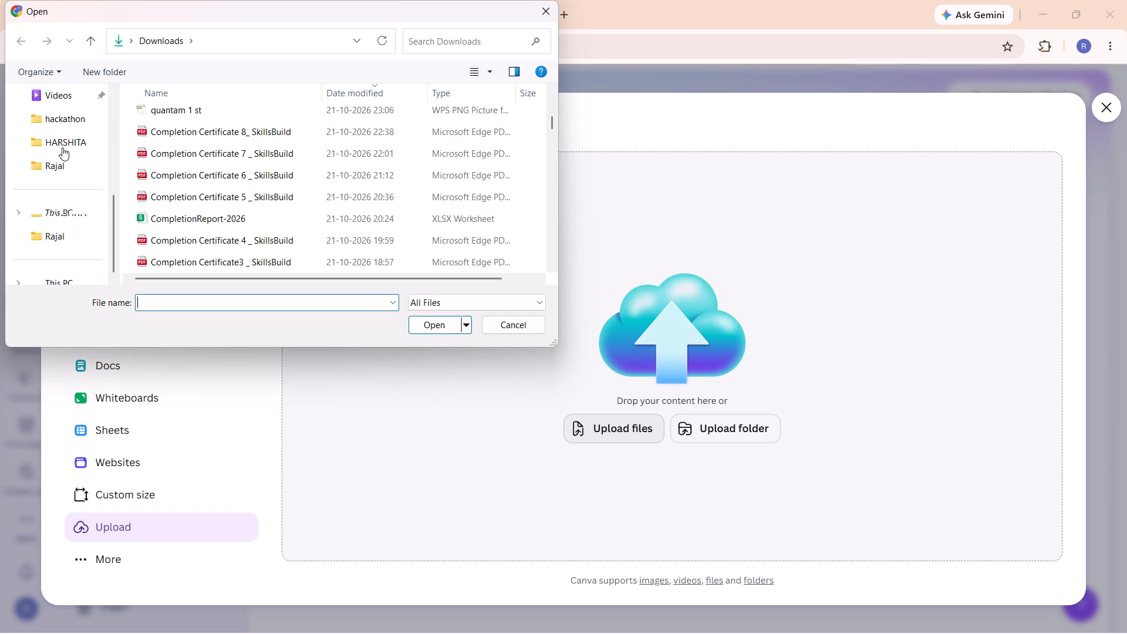
scroll(62, 147, down, 1)
scroll(62, 147, up, 1)
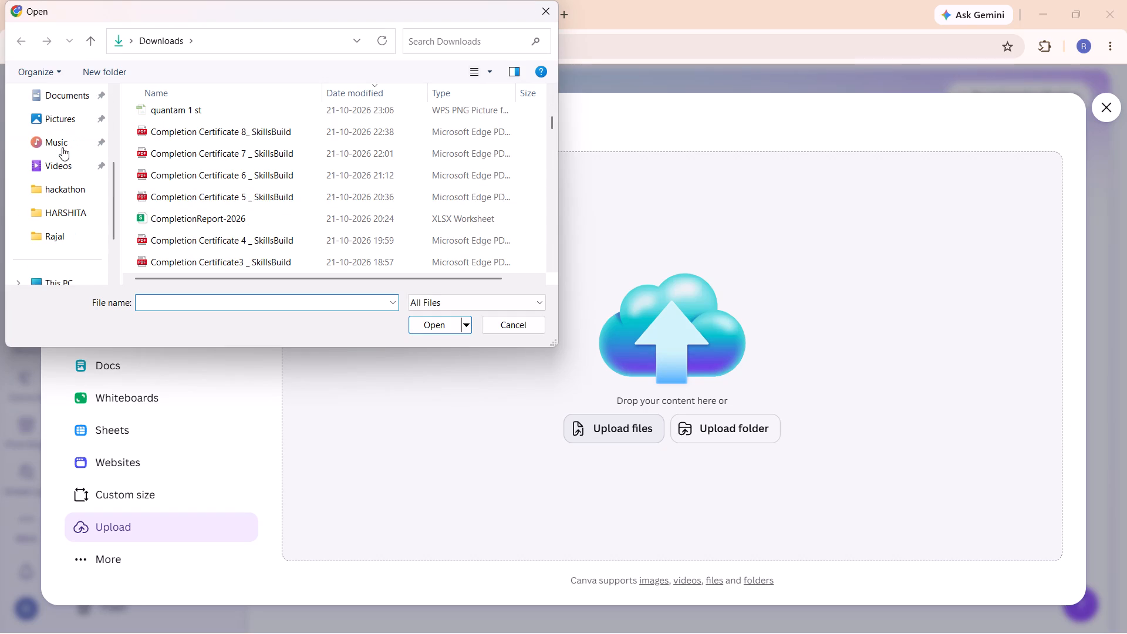
scroll(62, 147, up, 1)
scroll(60, 214, up, 1)
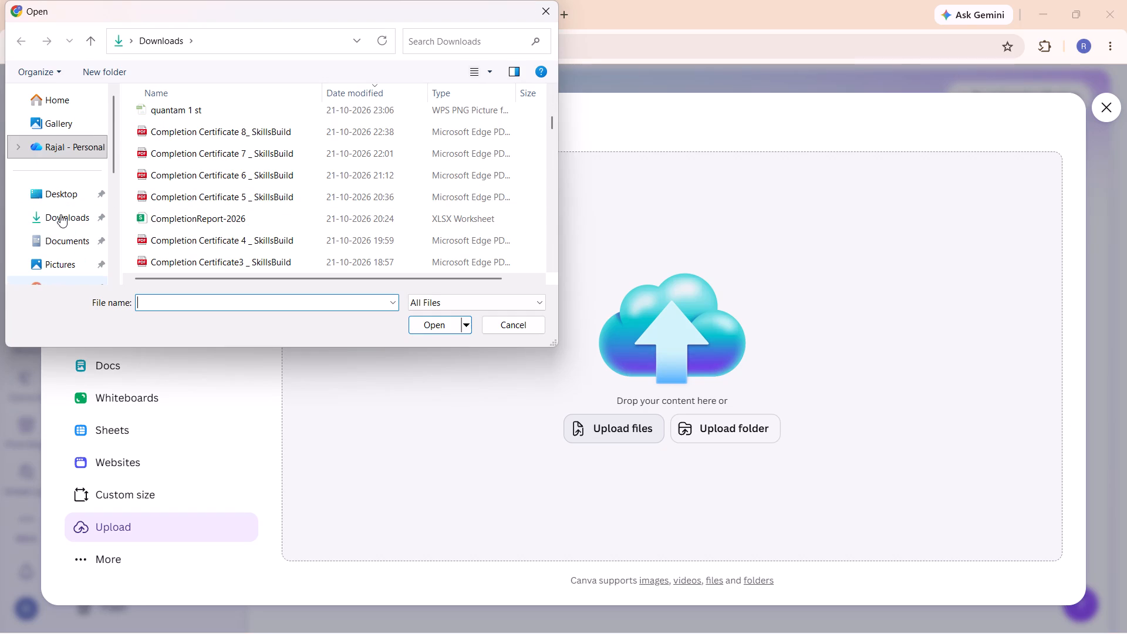
scroll(60, 214, up, 1)
scroll(60, 214, down, 1)
scroll(60, 214, up, 1)
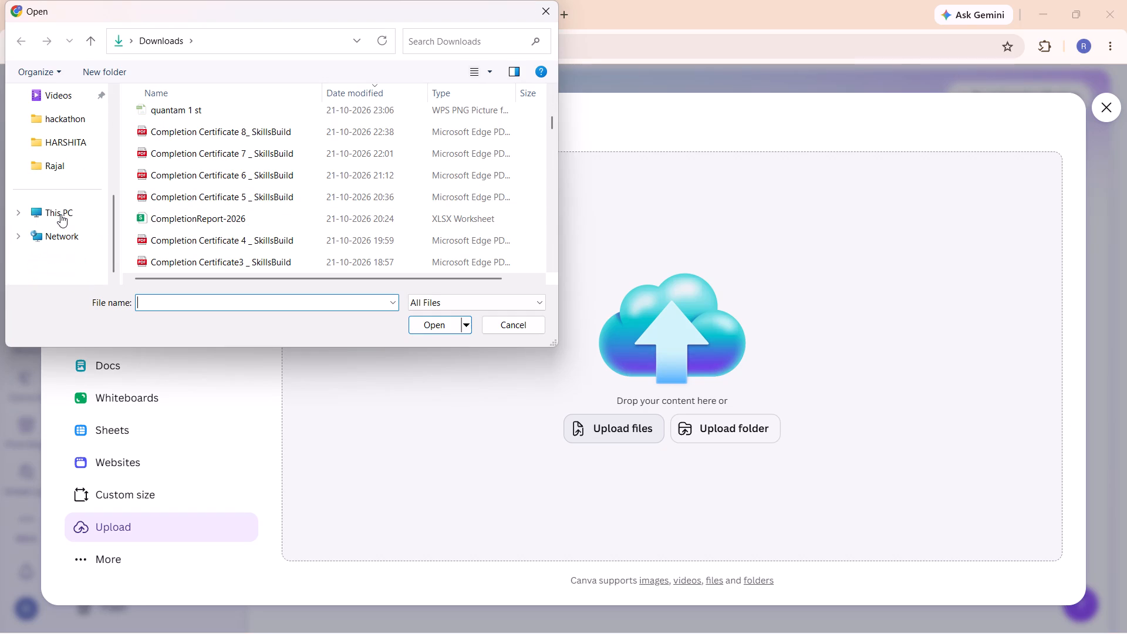
scroll(60, 214, up, 1)
right_click(60, 214)
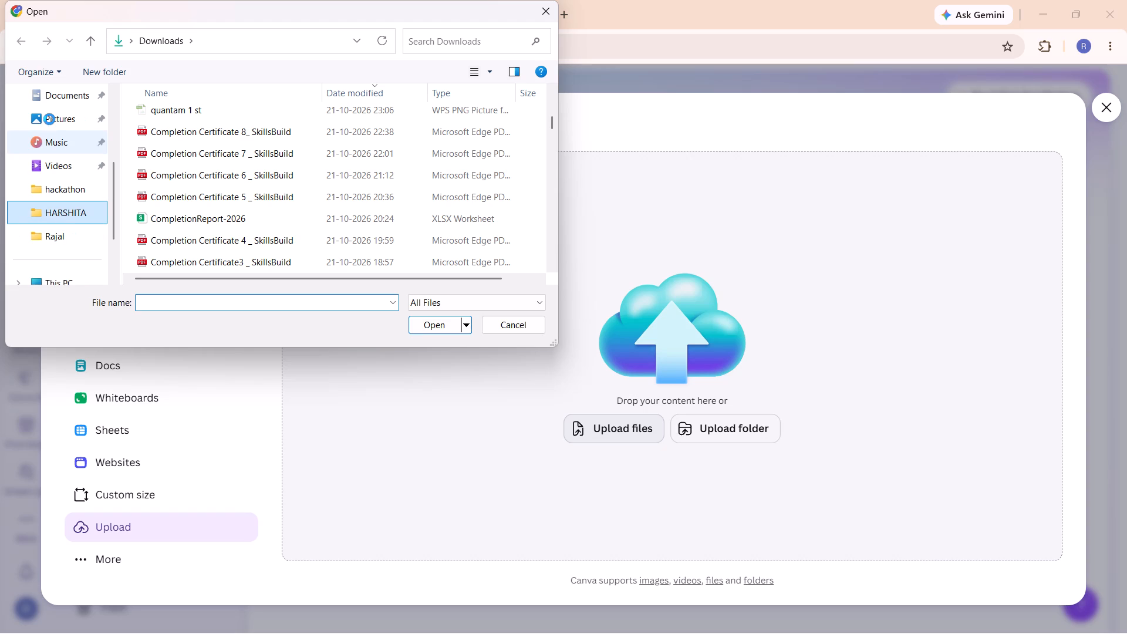
double_click(49, 119)
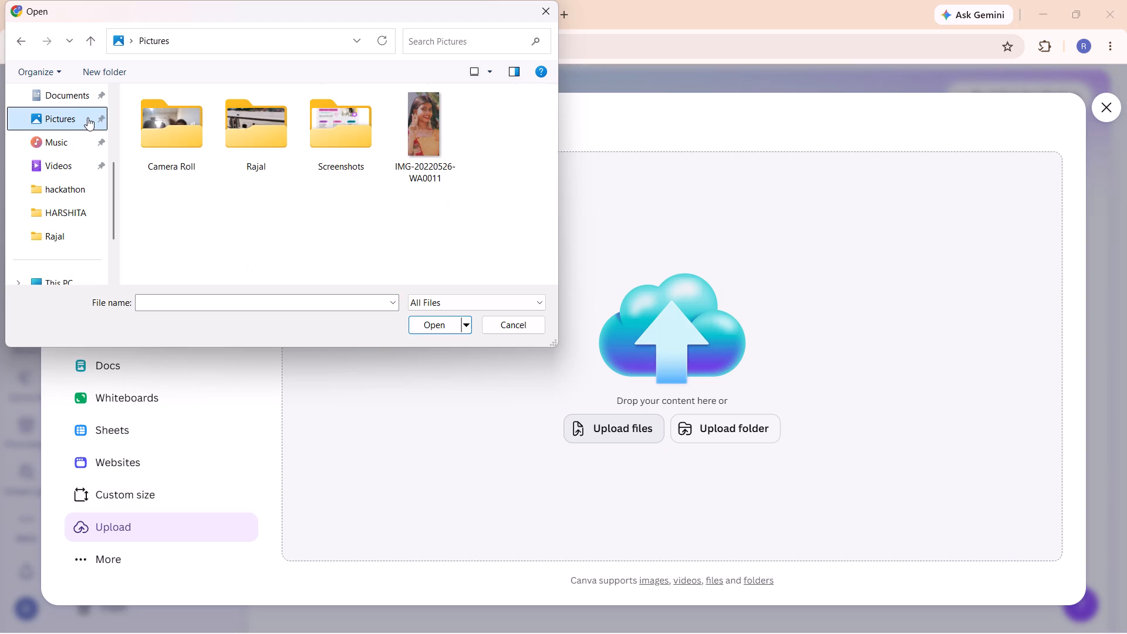
click(87, 117)
click(328, 126)
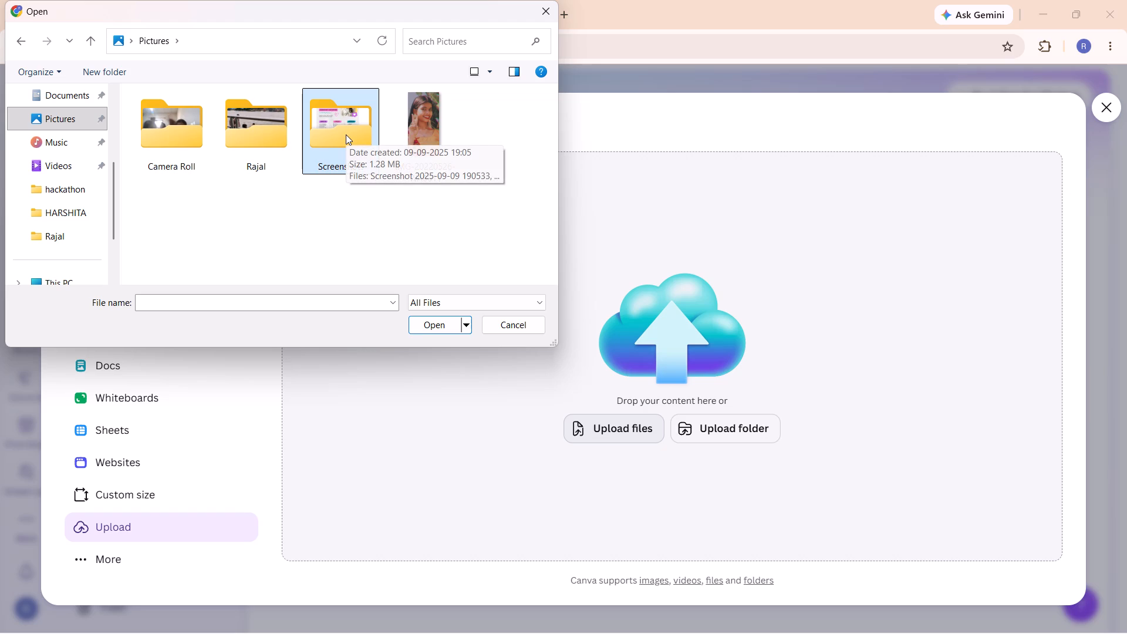
double_click(346, 134)
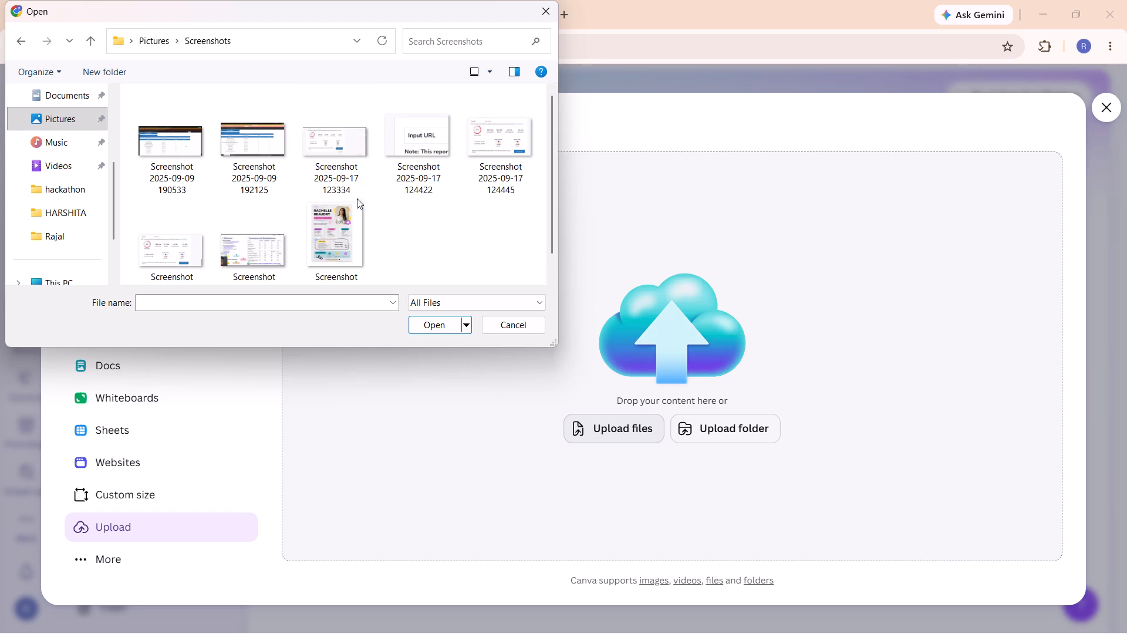
double_click(345, 238)
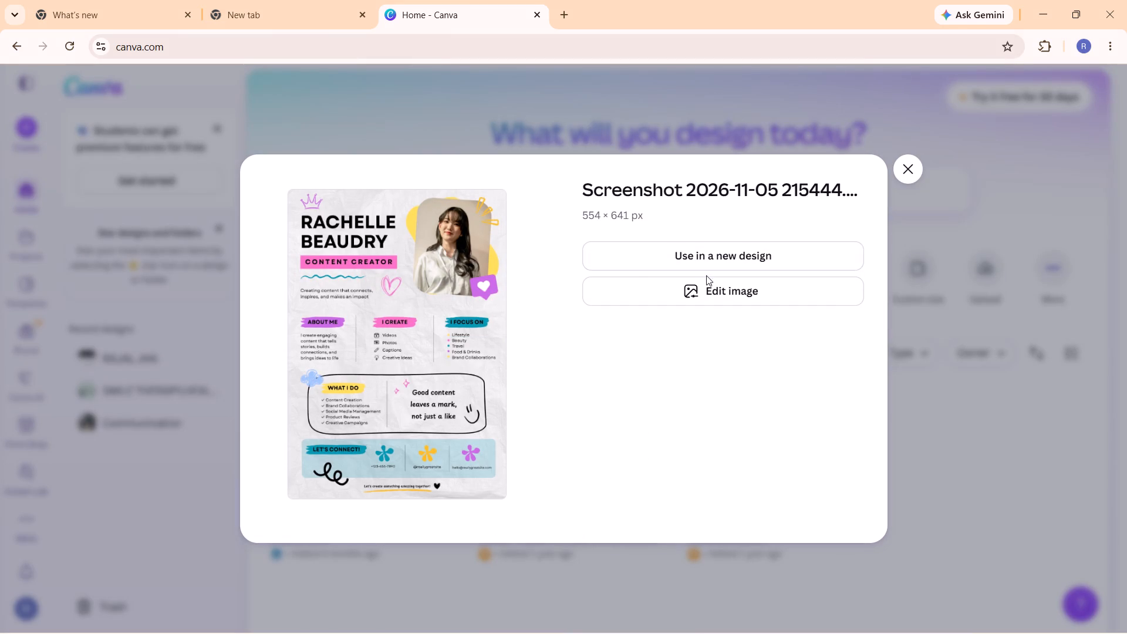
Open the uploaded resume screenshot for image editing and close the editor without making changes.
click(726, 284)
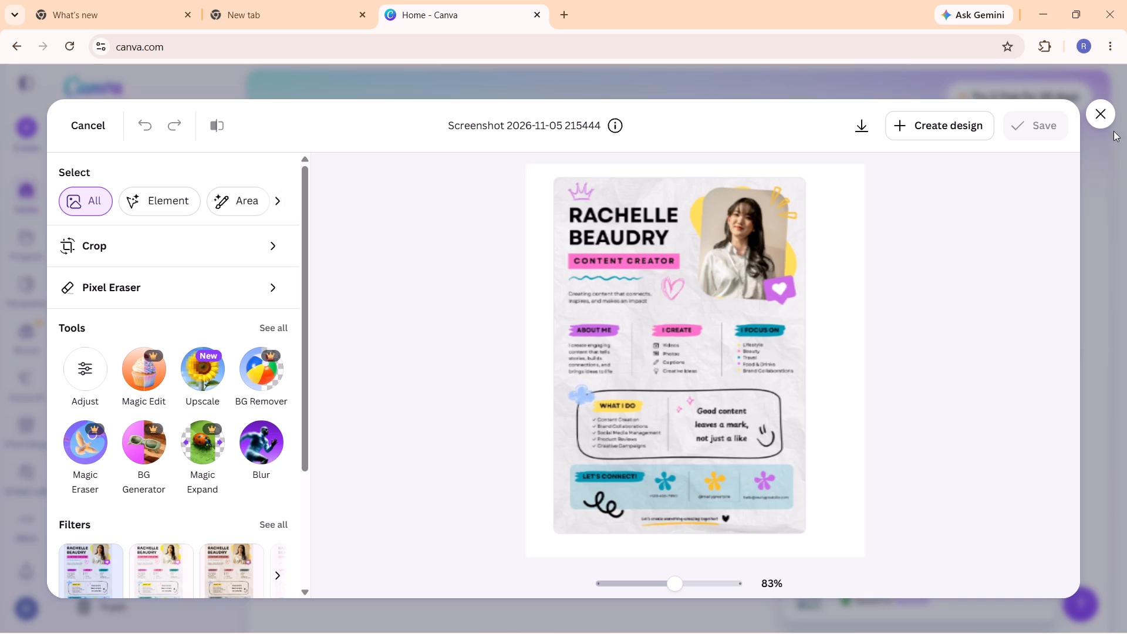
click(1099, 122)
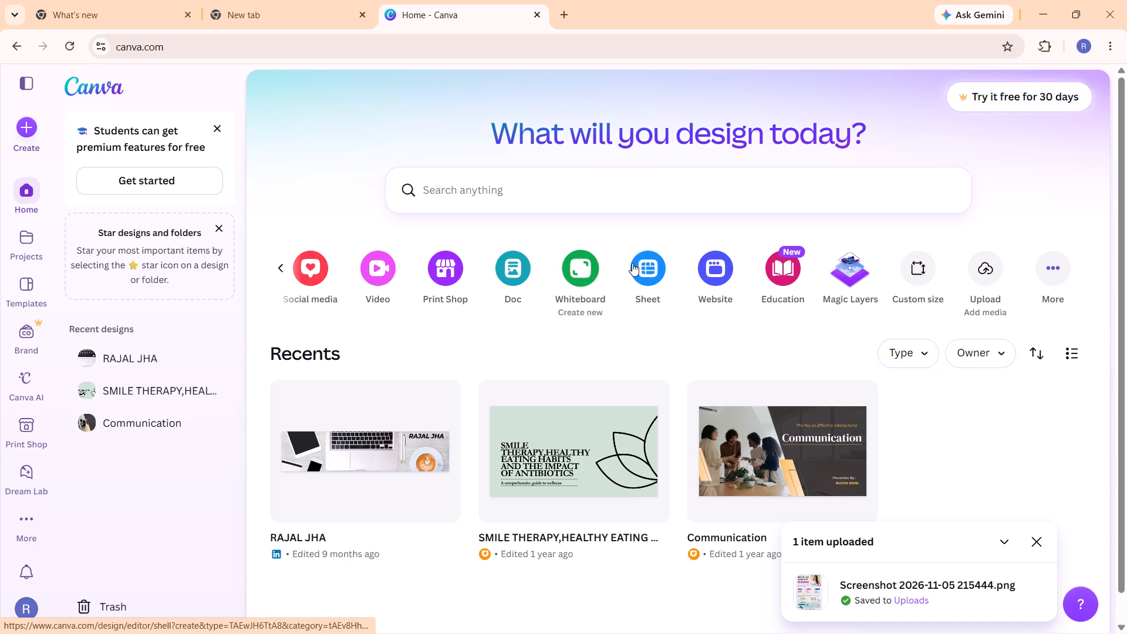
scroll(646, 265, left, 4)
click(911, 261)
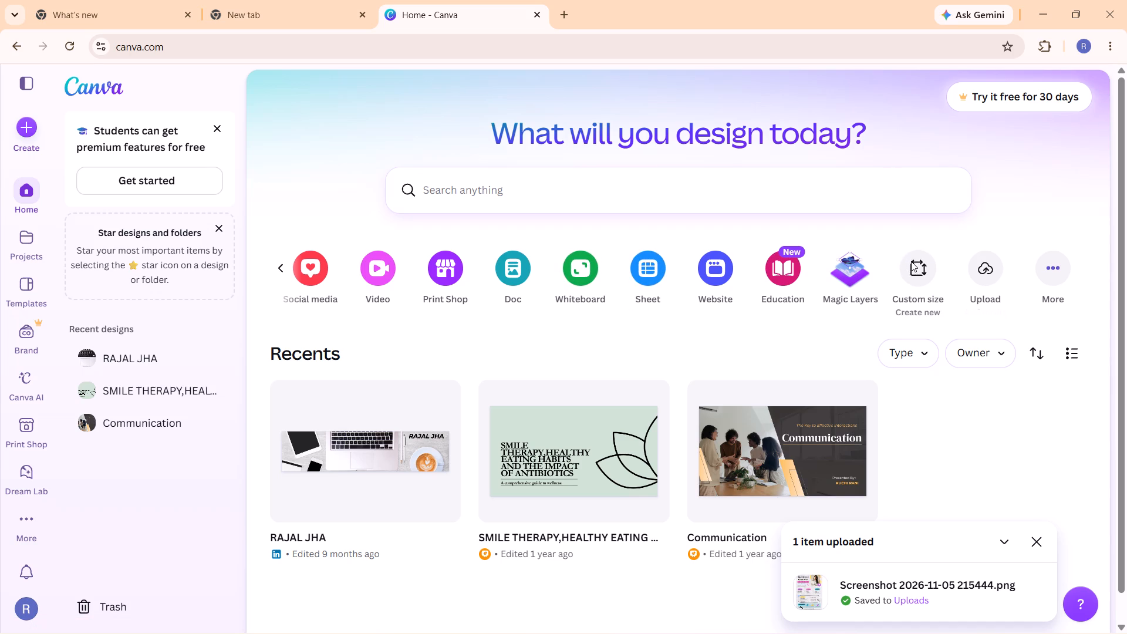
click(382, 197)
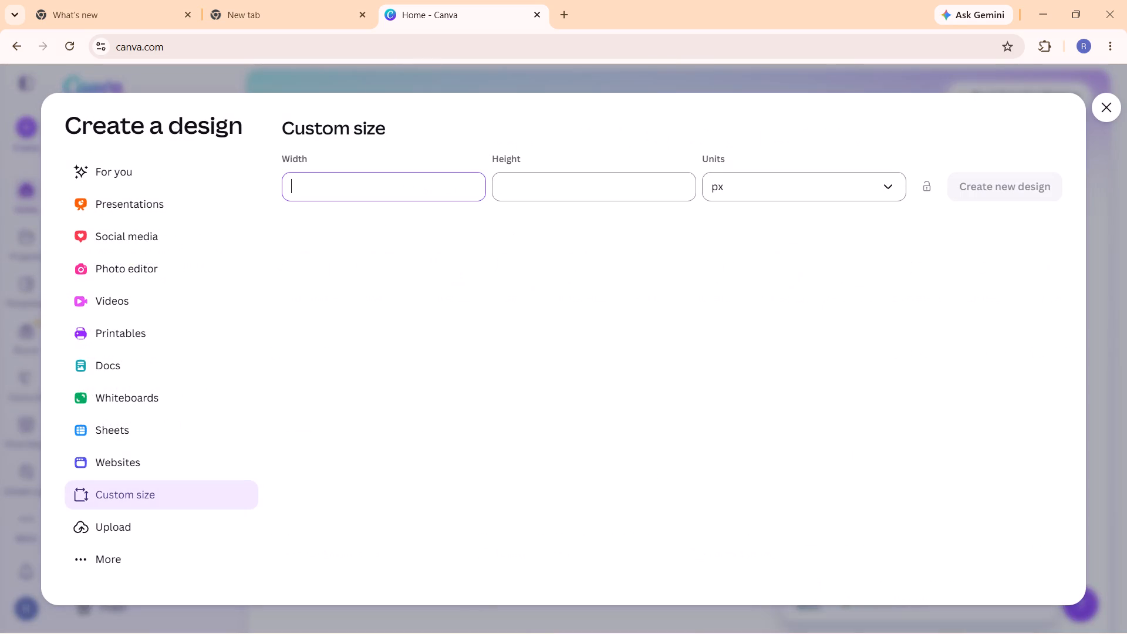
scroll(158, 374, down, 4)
Create a blank Resume (A4, Portrait) design from the common layouts and close the mistakenly opened worksheet design.
click(75, 563)
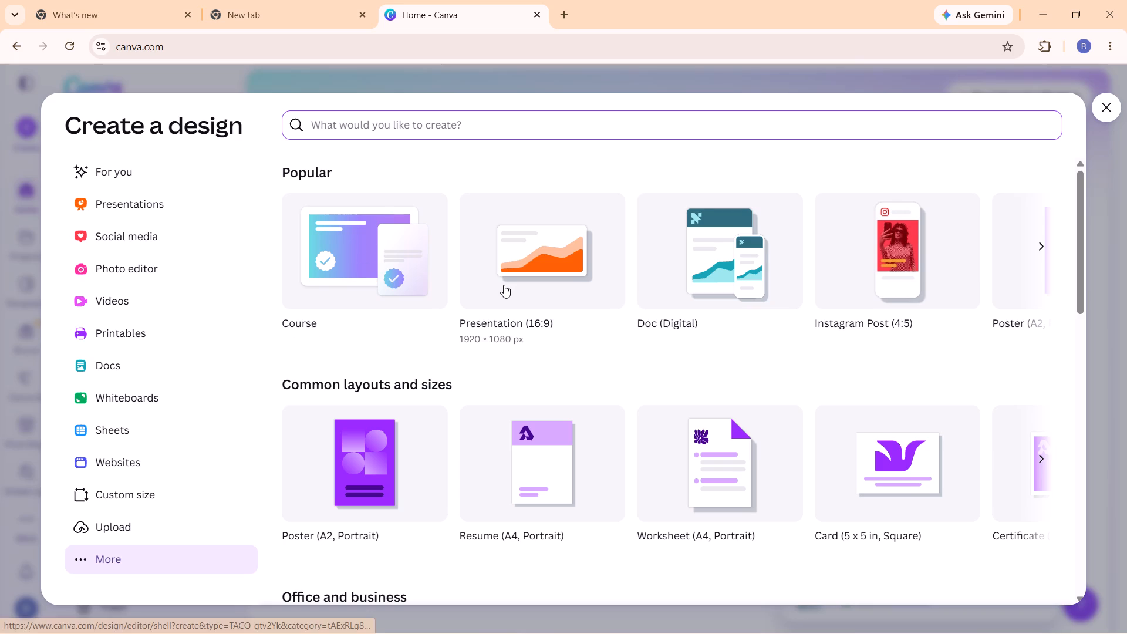
scroll(504, 285, left, 1)
click(680, 477)
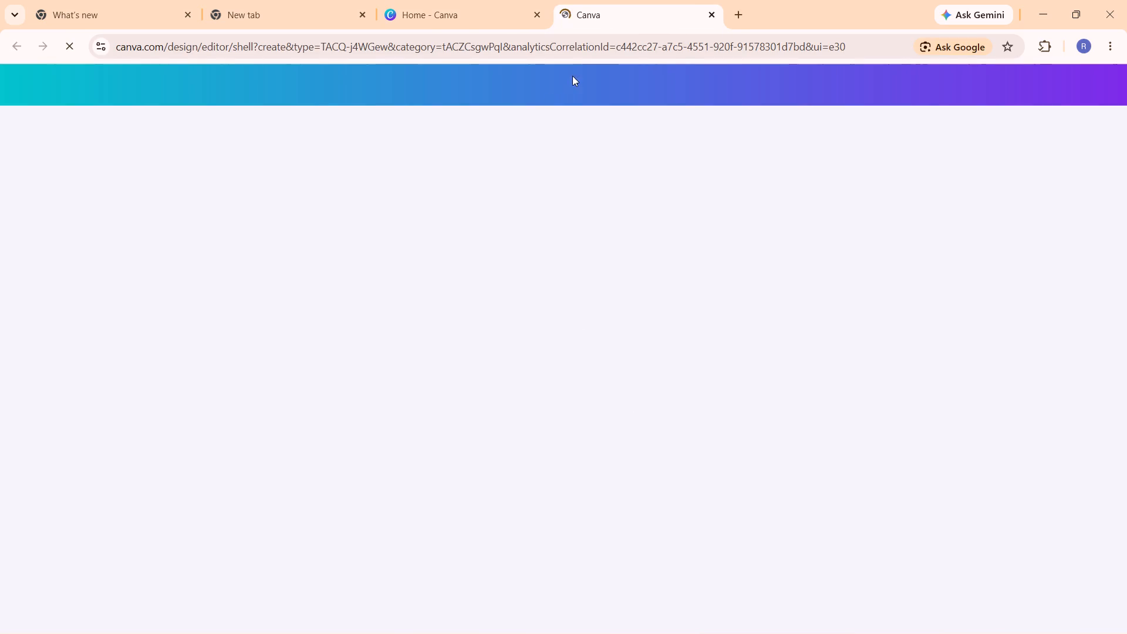
click(445, 11)
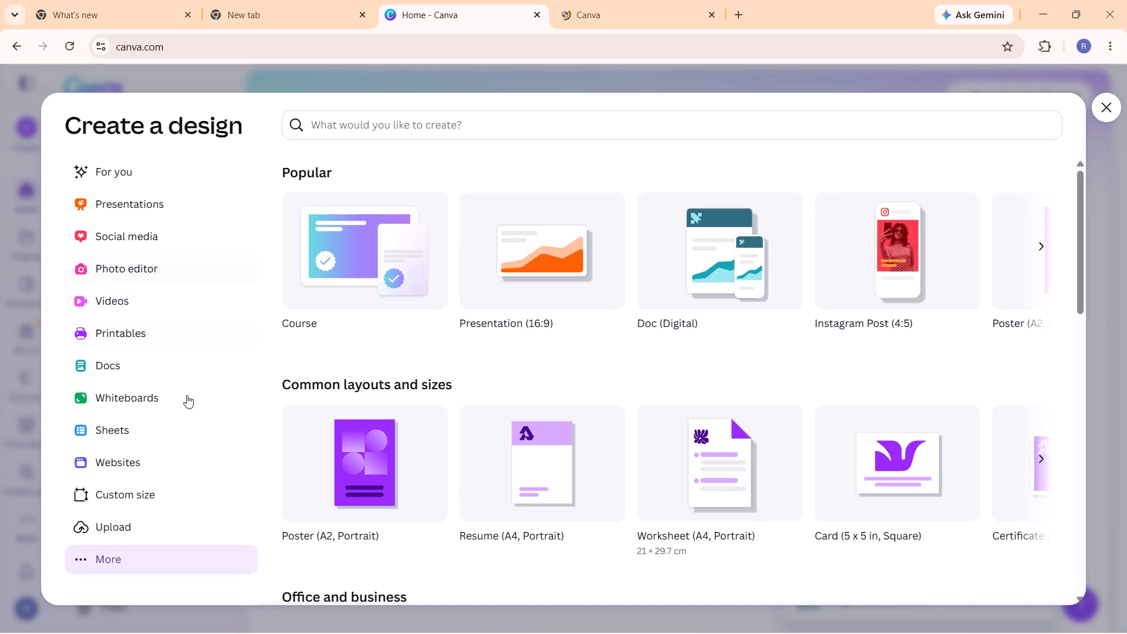
click(515, 498)
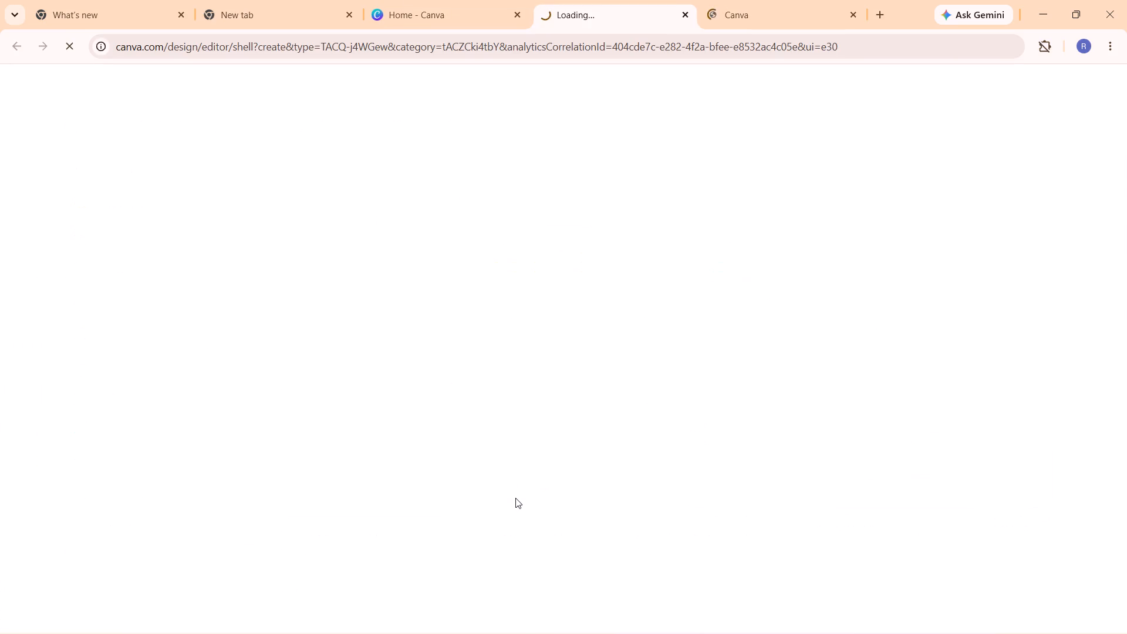
click(853, 19)
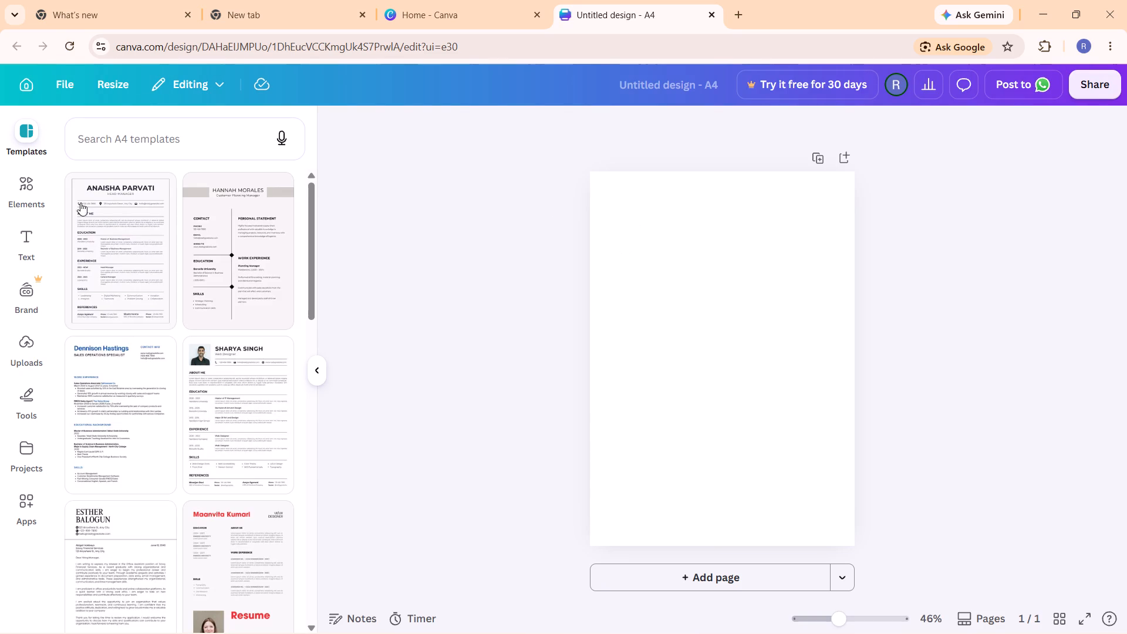
Find the Grids category among the elements and add a single-image grid to the blank A4 page.
click(688, 331)
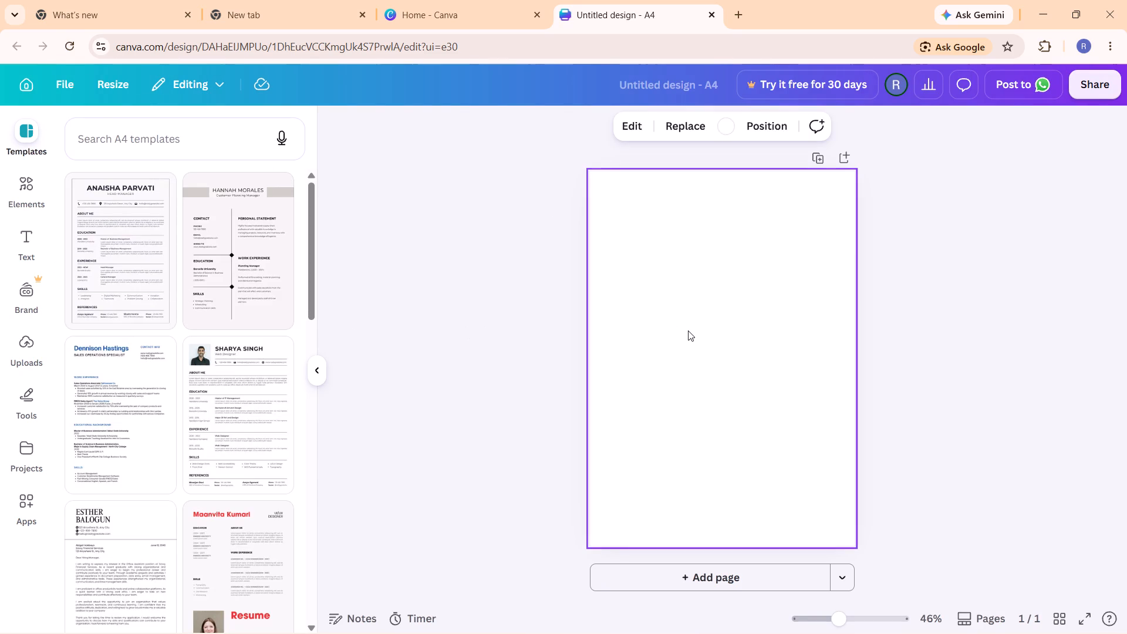
click(26, 185)
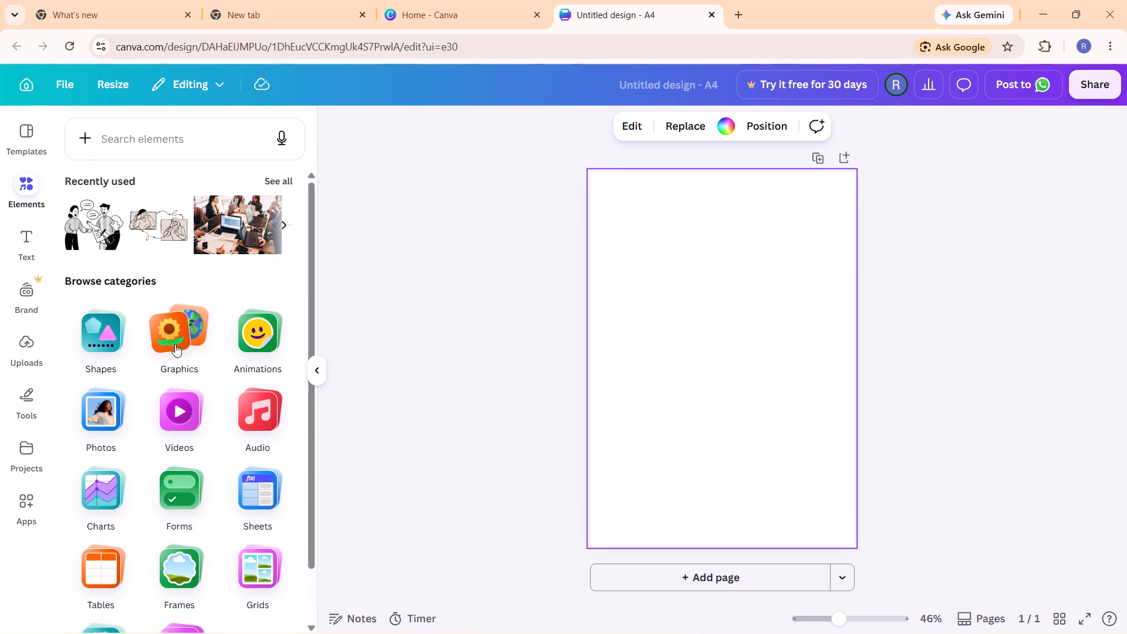
scroll(175, 344, down, 1)
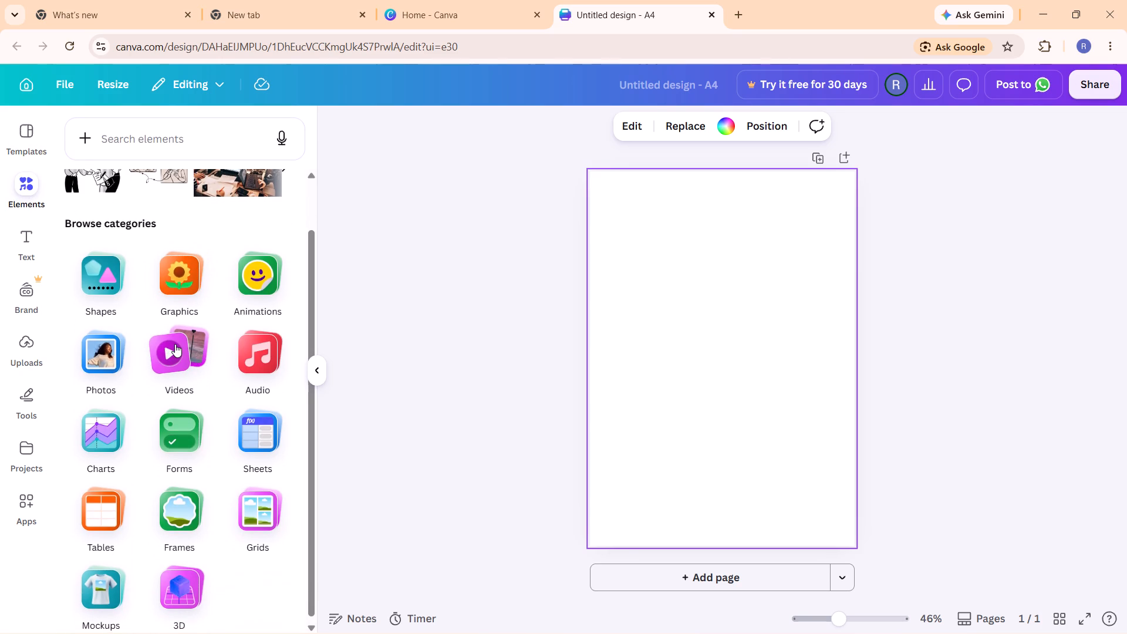
click(85, 293)
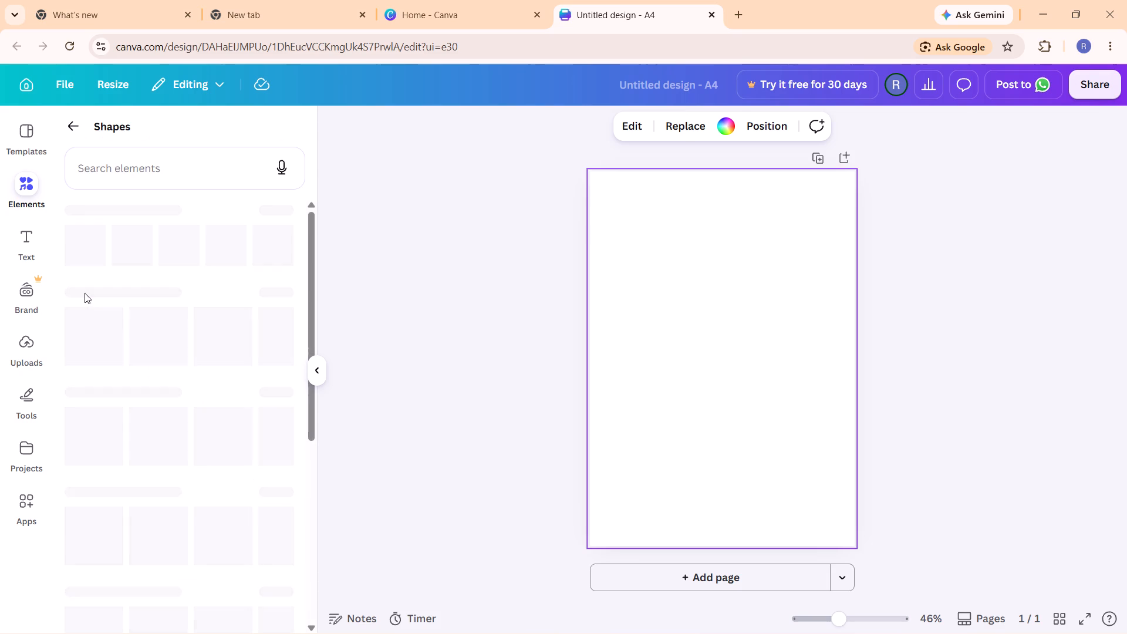
click(70, 123)
scroll(106, 338, down, 1)
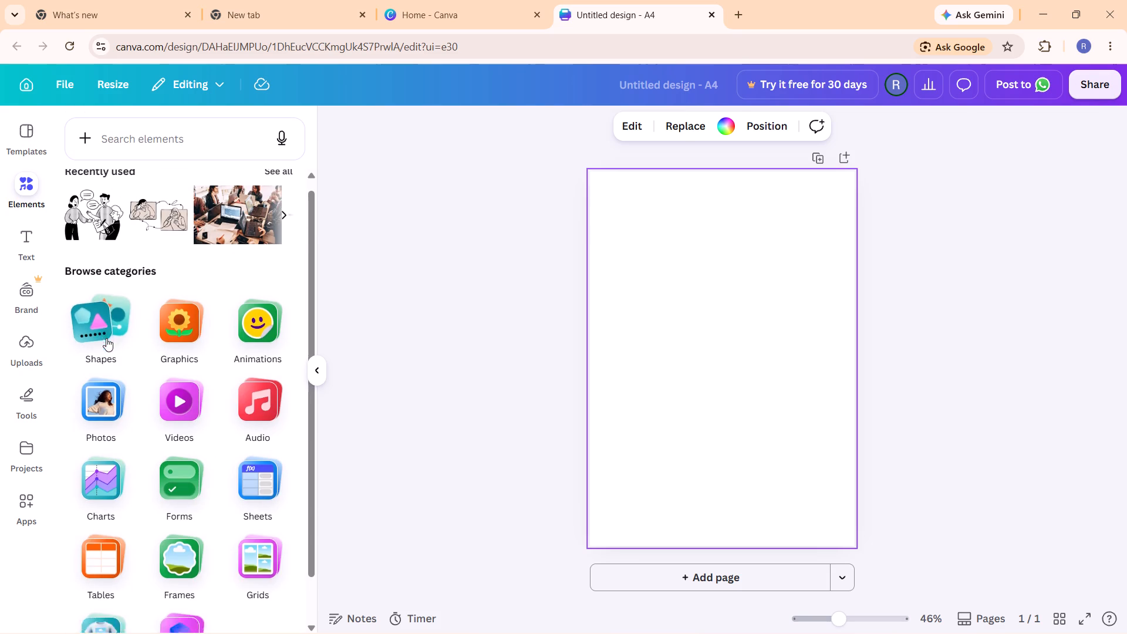
scroll(106, 338, down, 1)
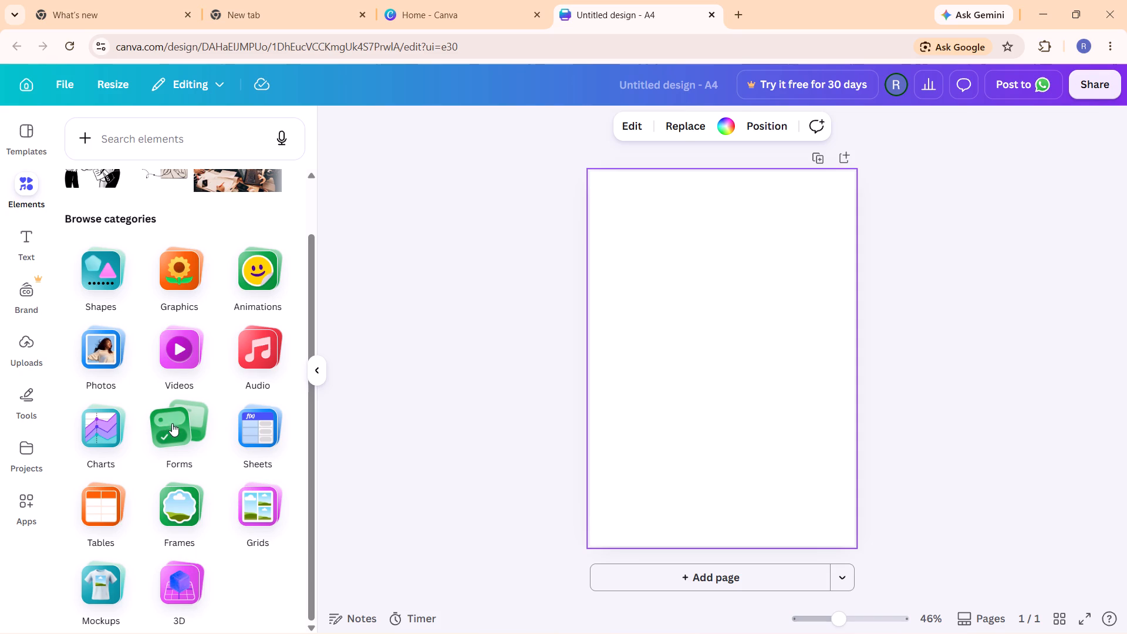
scroll(103, 535, down, 1)
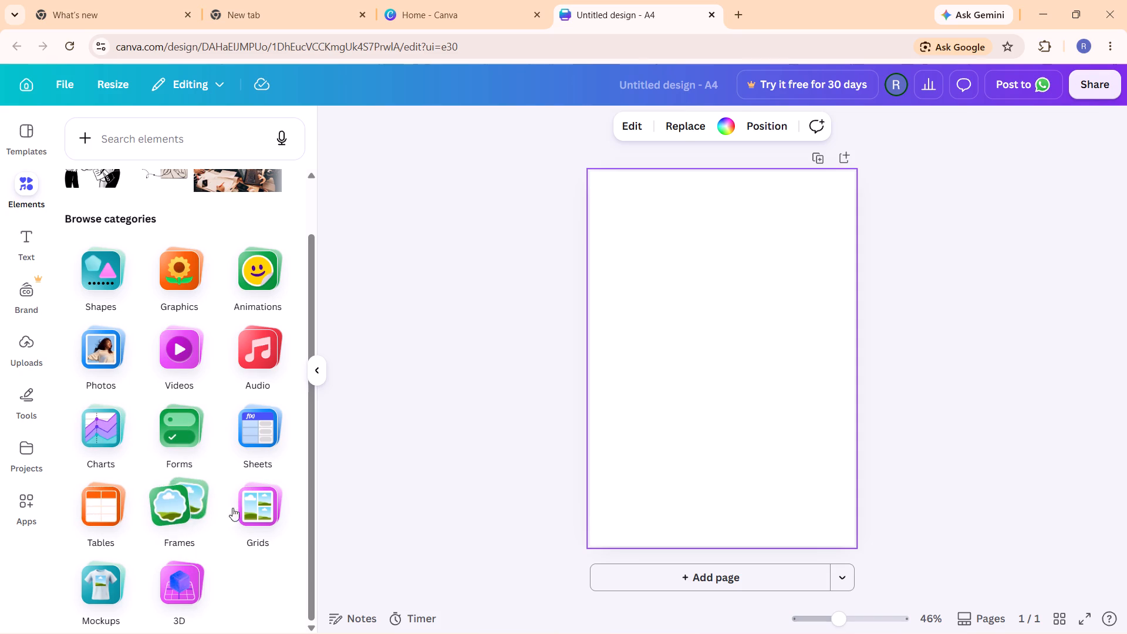
click(271, 515)
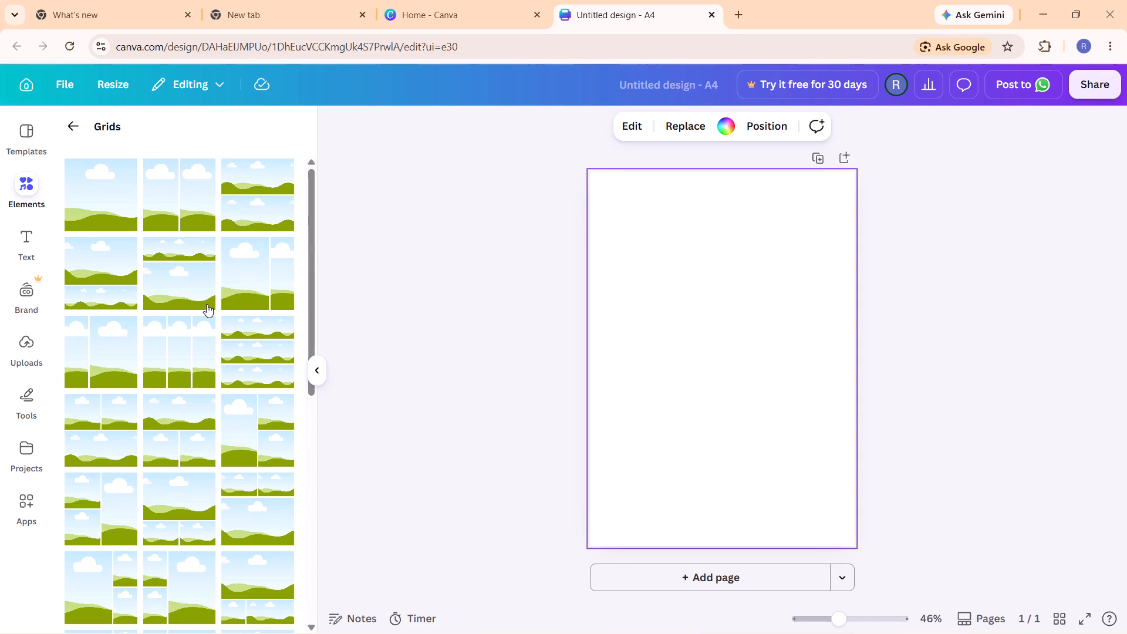
scroll(206, 305, up, 1)
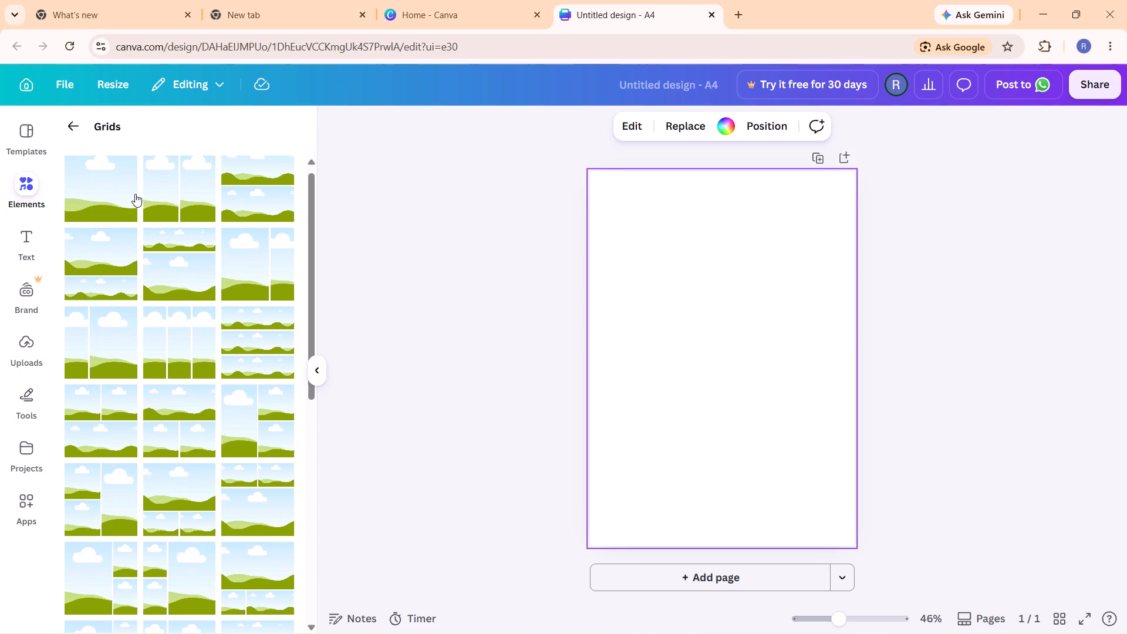
scroll(232, 358, down, 1)
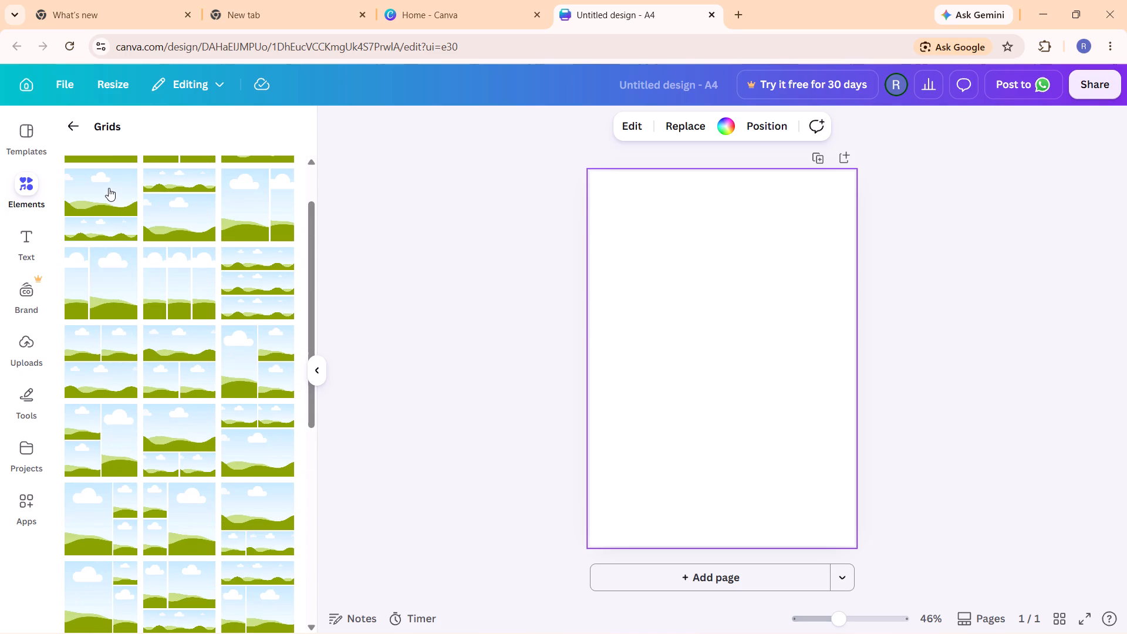
click(109, 188)
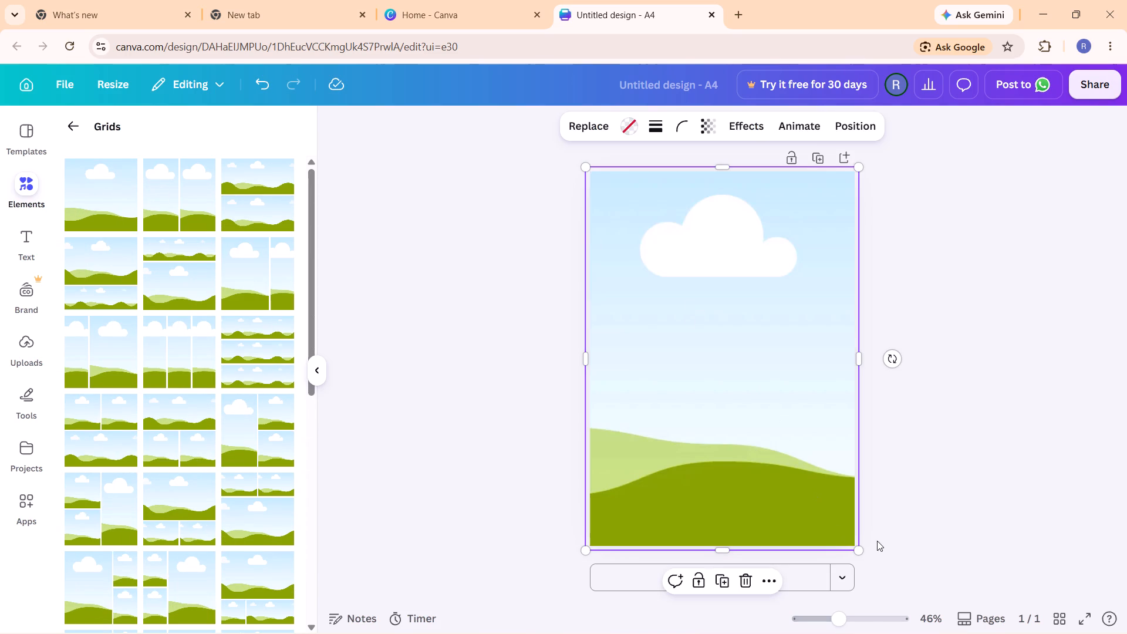
Shrink the image grid into the page's upper-left corner, just under 7 cm wide and about 6.9 cm tall.
drag(859, 551, 692, 255)
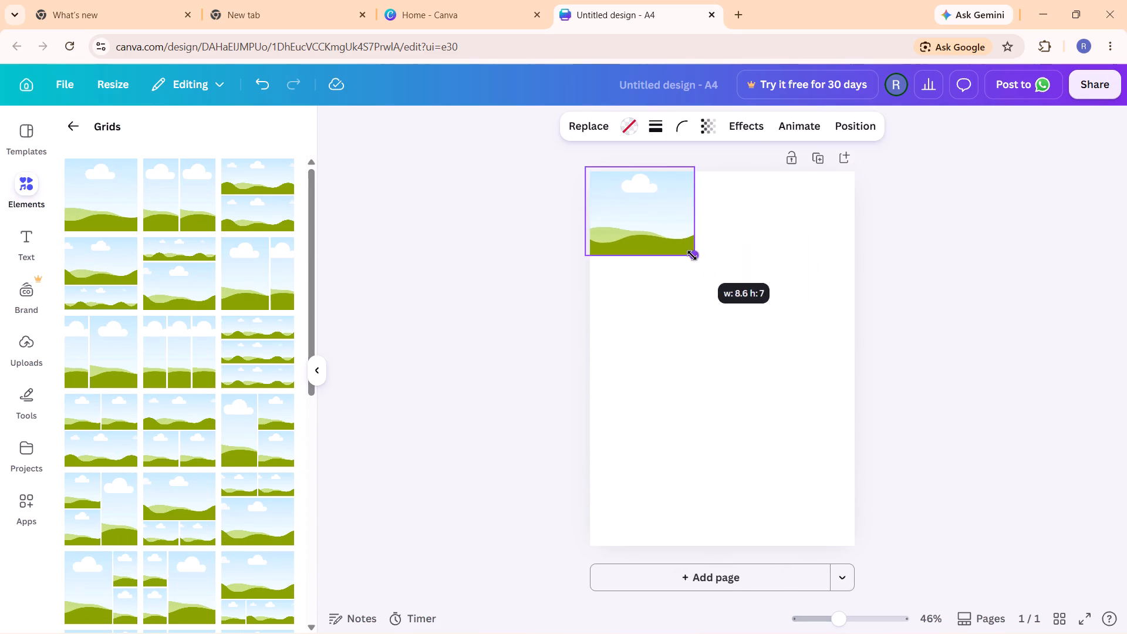
drag(692, 255, 691, 255)
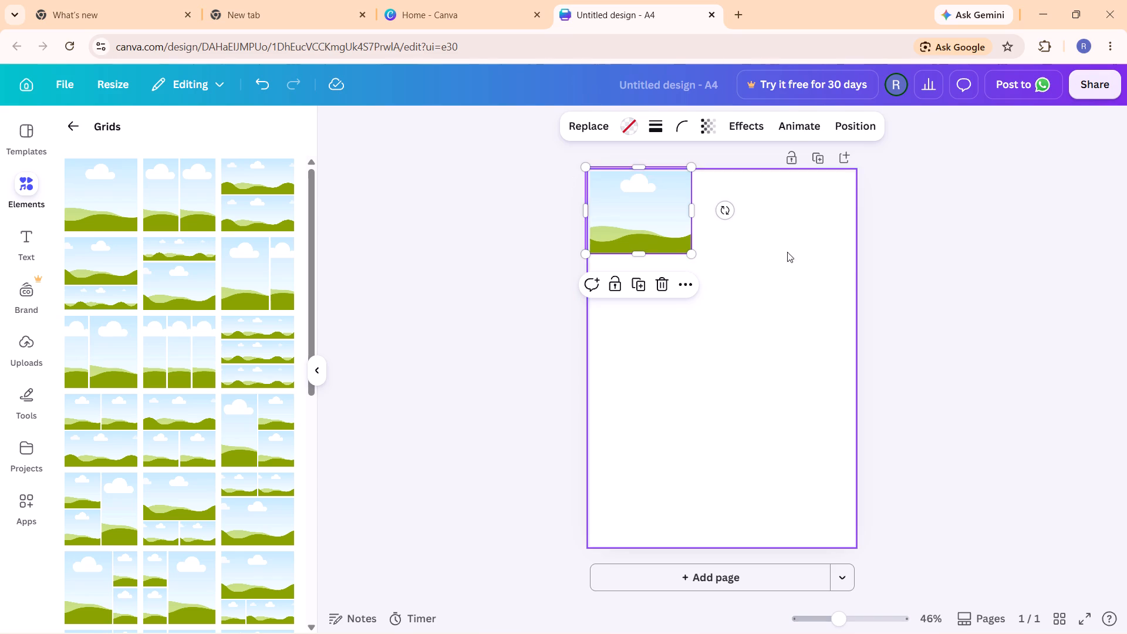
drag(690, 211, 672, 212)
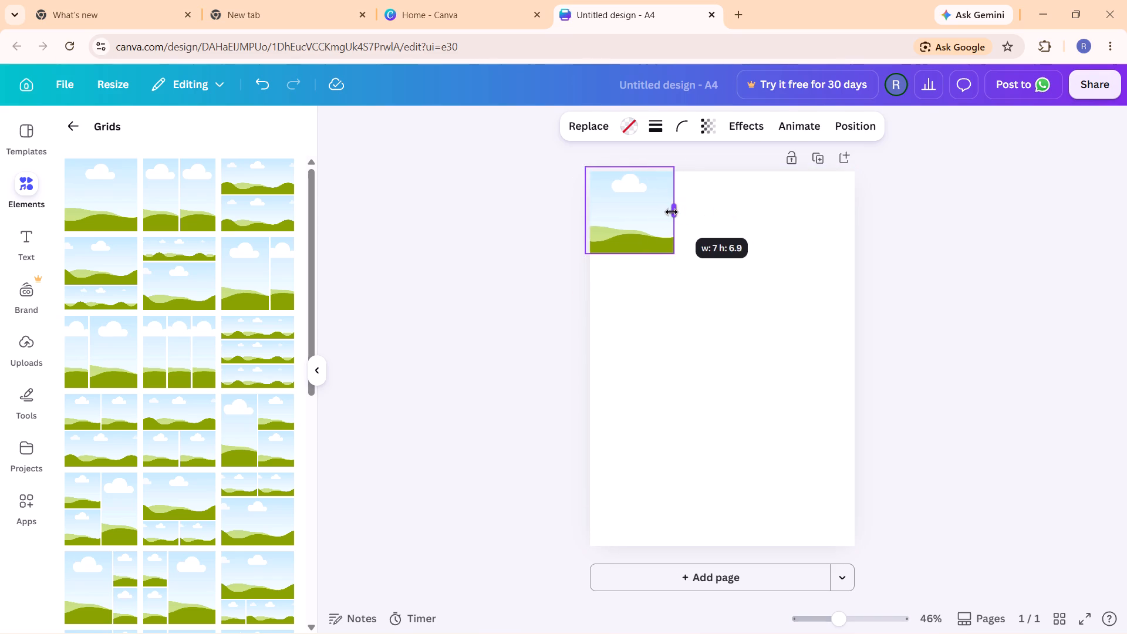
drag(672, 212, 664, 213)
Narrow the image grid slightly and move it flush into the page's upper-right corner.
drag(637, 222, 653, 221)
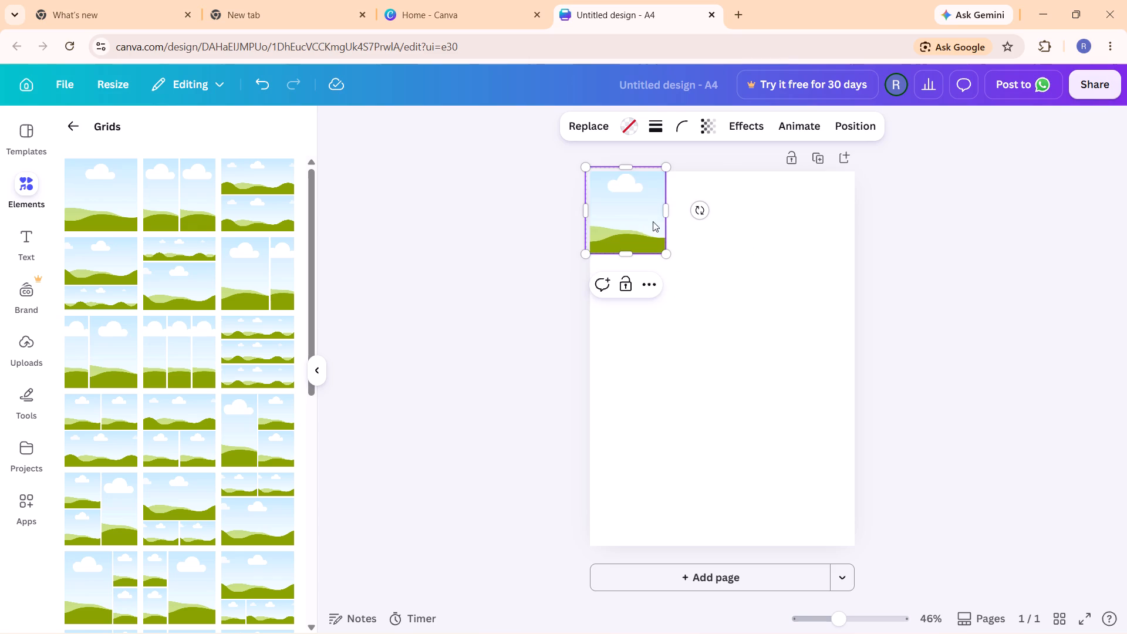
drag(653, 221, 822, 229)
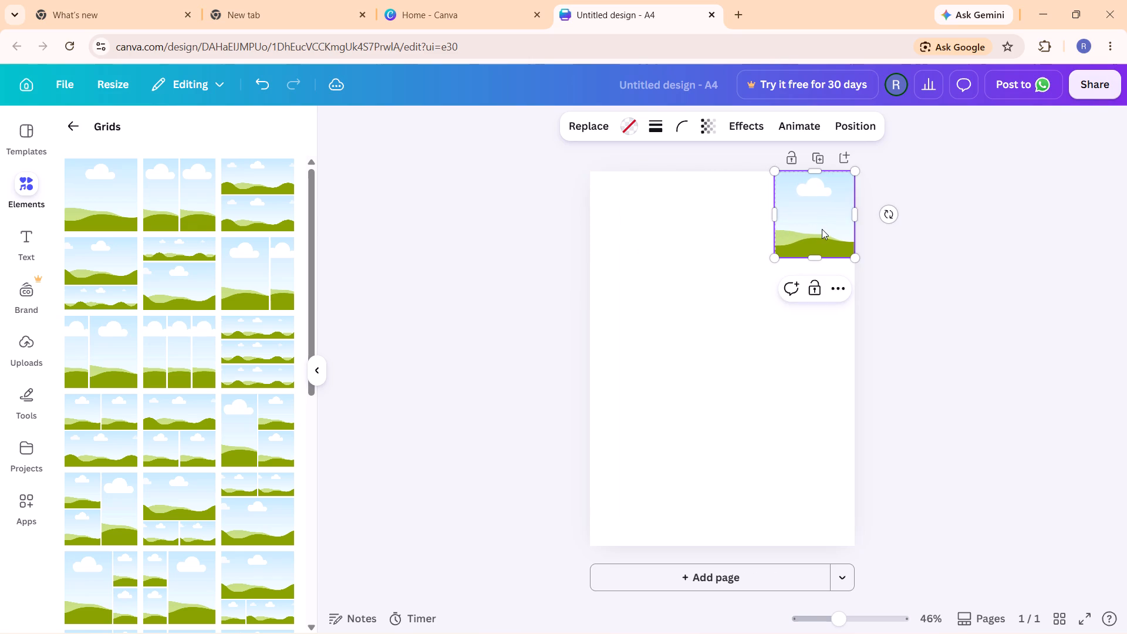
Round the image grid's corners with a corner rounding of 59.
click(674, 135)
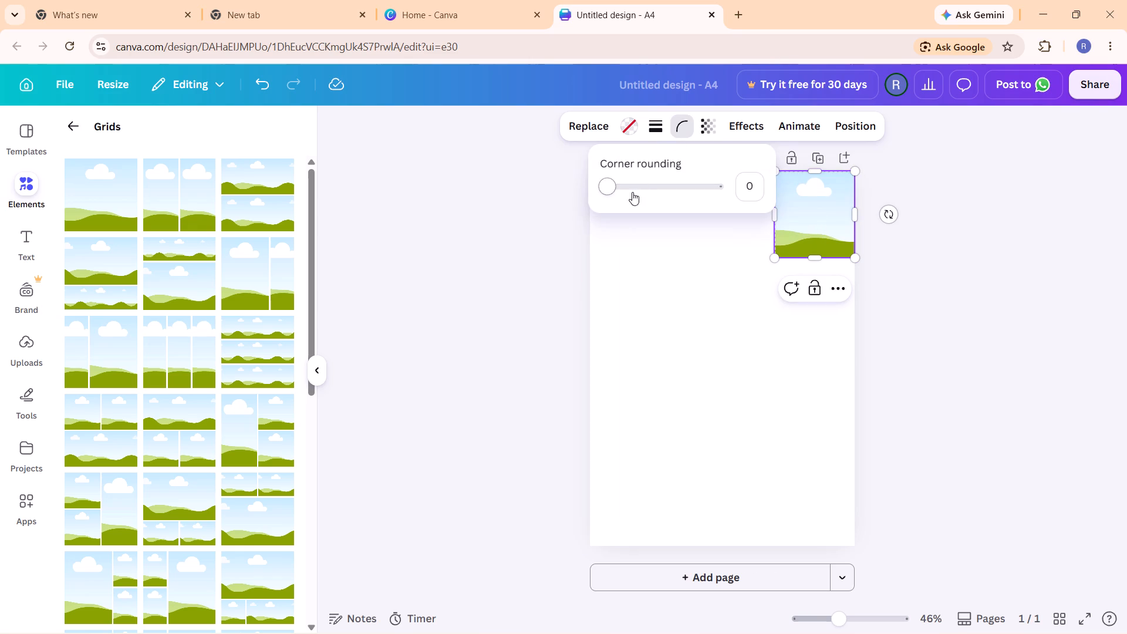
click(632, 192)
click(650, 187)
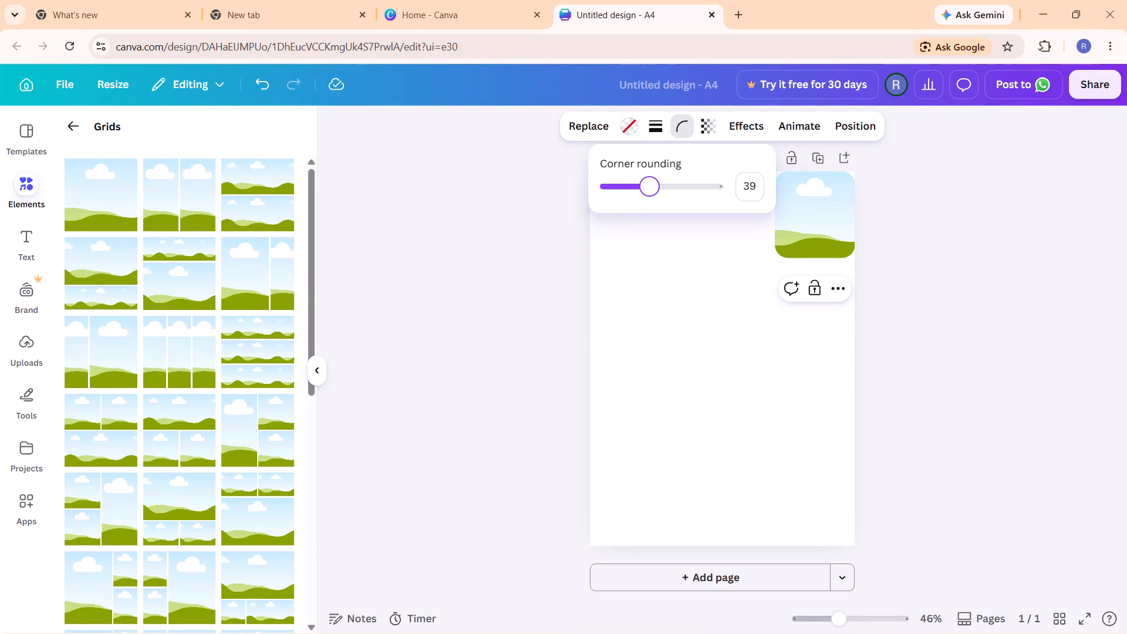
click(672, 186)
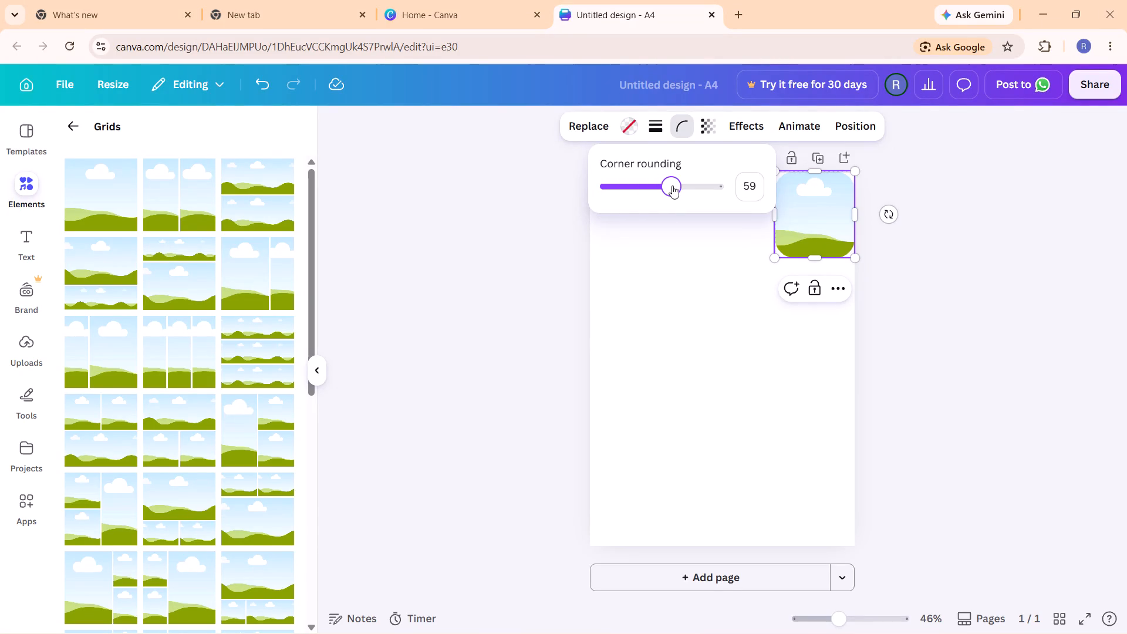
click(667, 414)
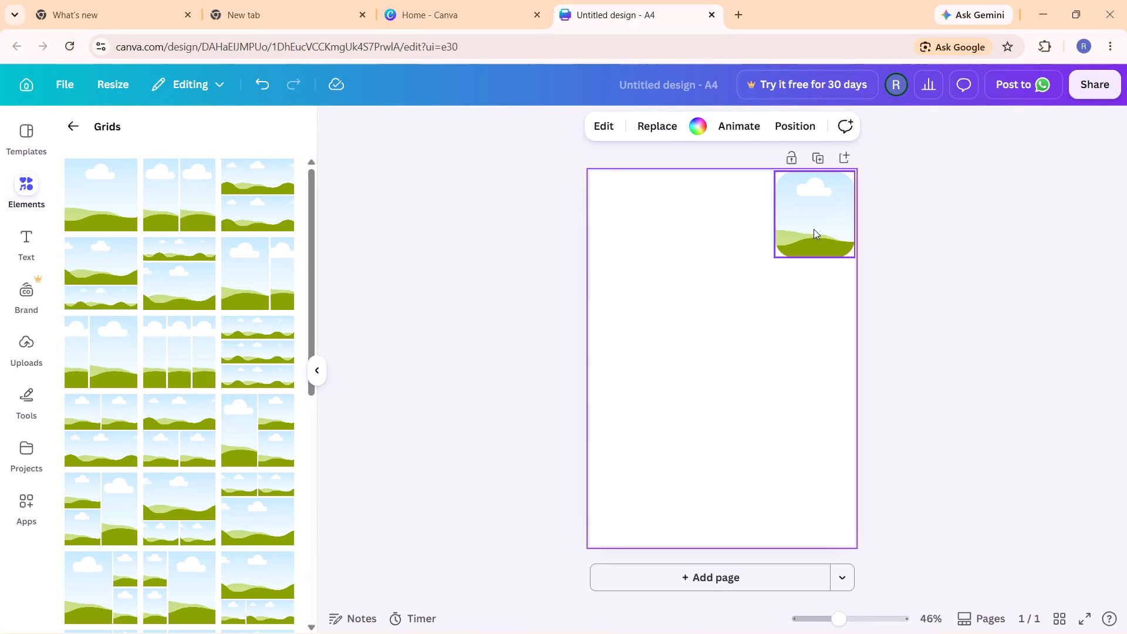
Duplicate the rounded image grid and rotate the copy clockwise by about 19°.
click(814, 229)
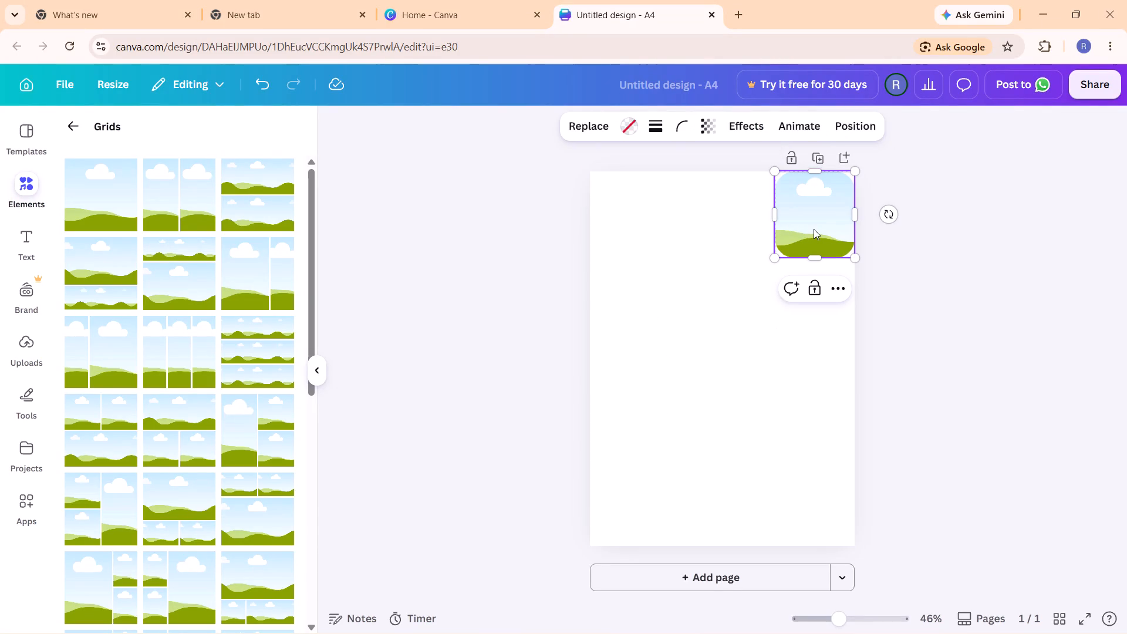
key(ctrl+c)
key(ctrl+v)
click(814, 229)
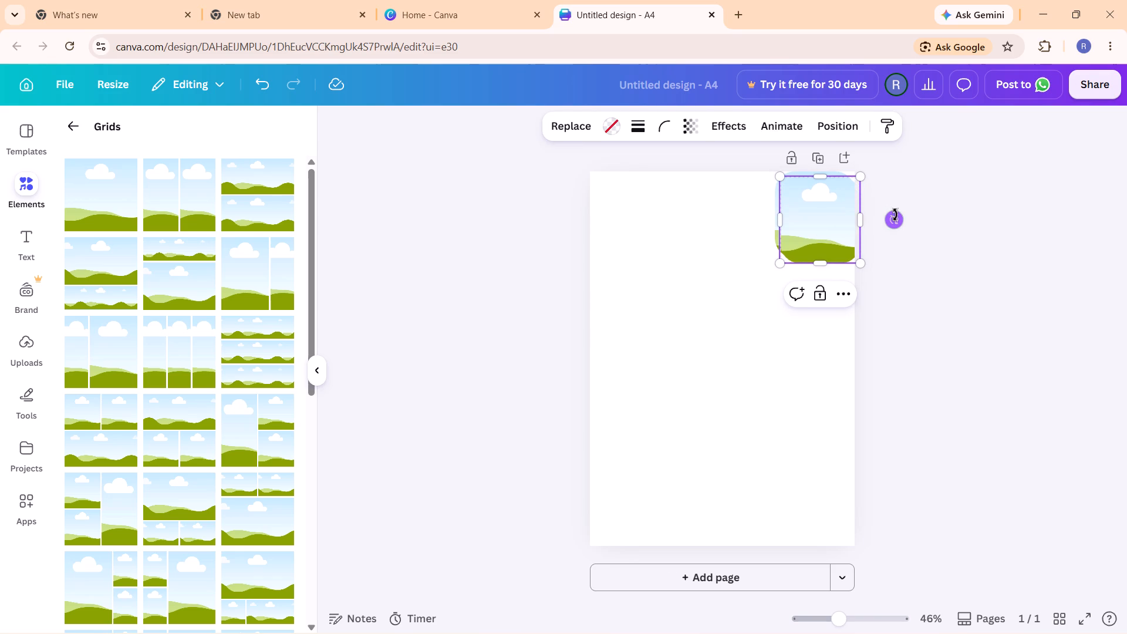
drag(895, 215, 945, 259)
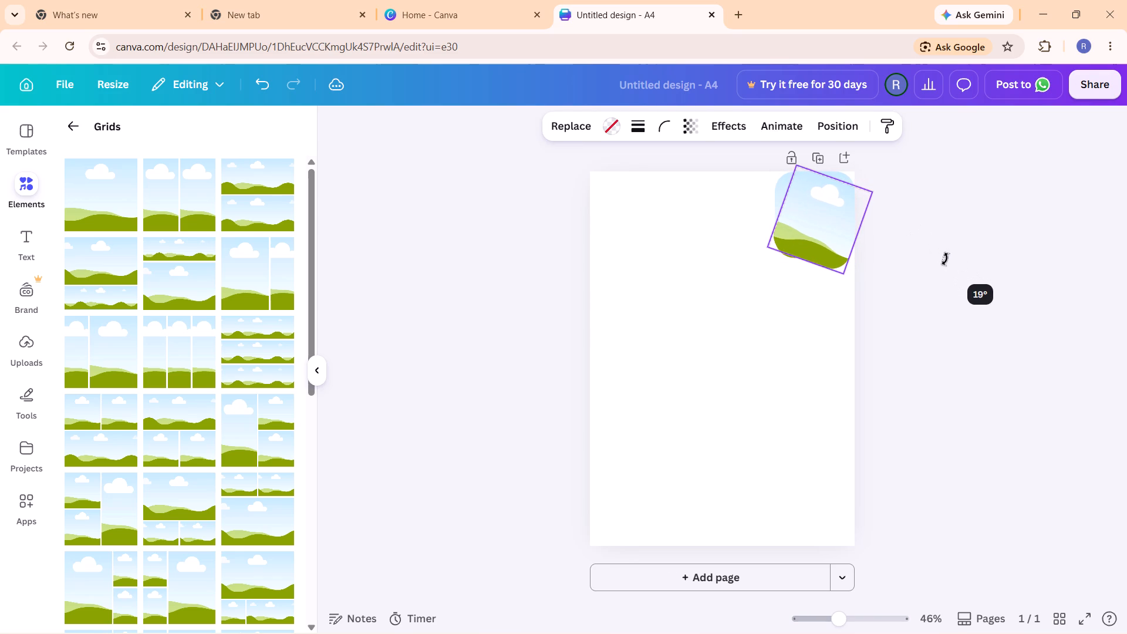
drag(945, 259, 946, 260)
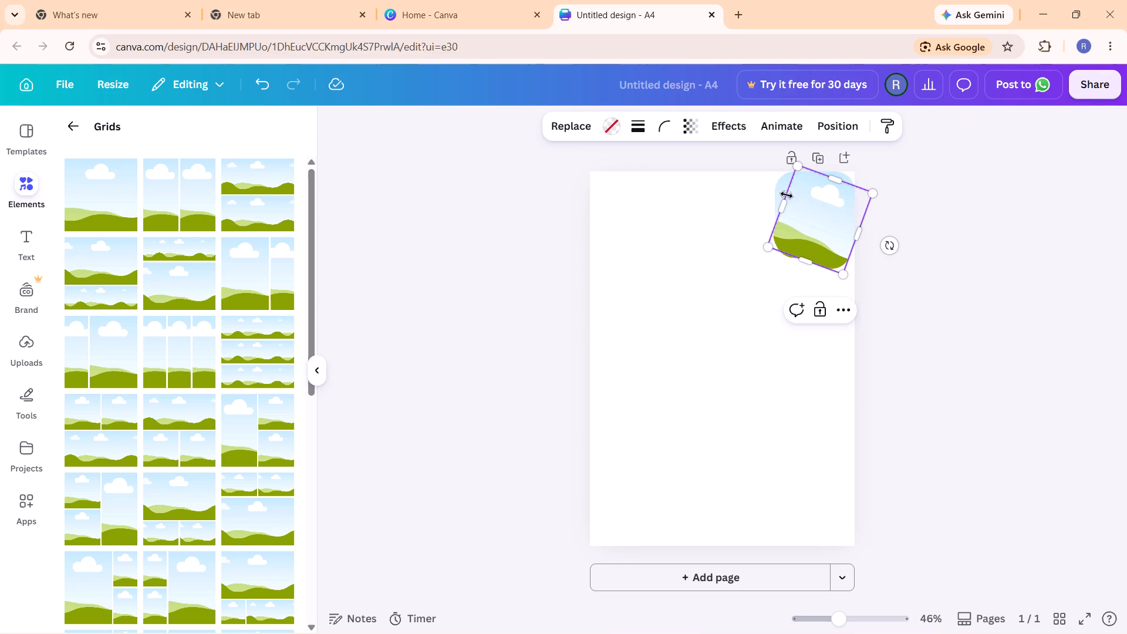
Fill the tilted grid copy with the light purple default solid colour.
click(779, 188)
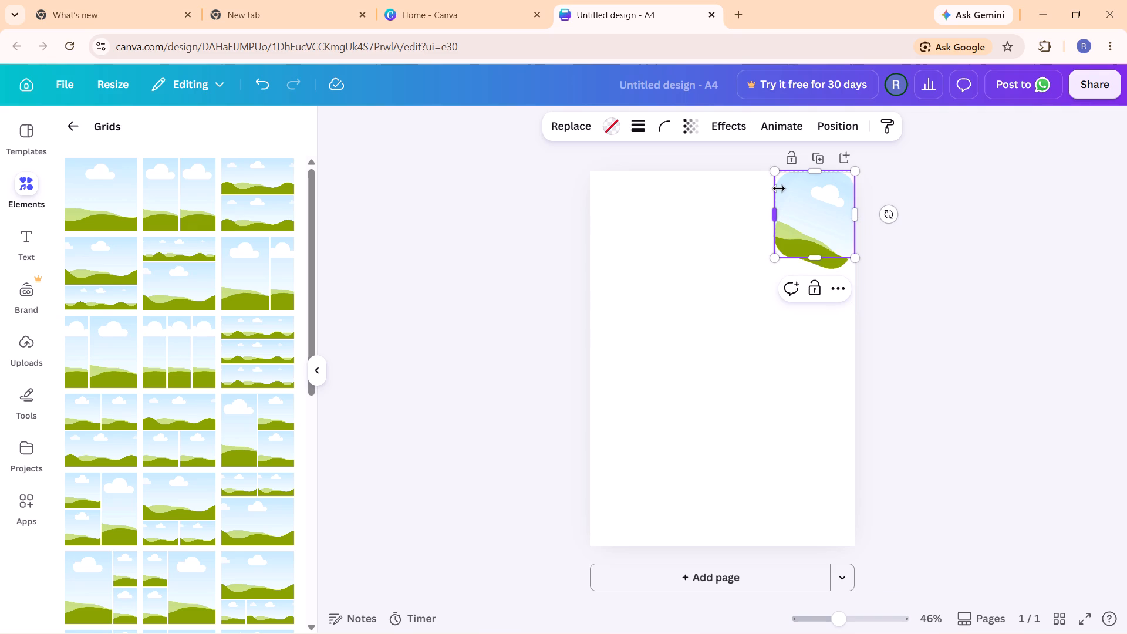
click(830, 201)
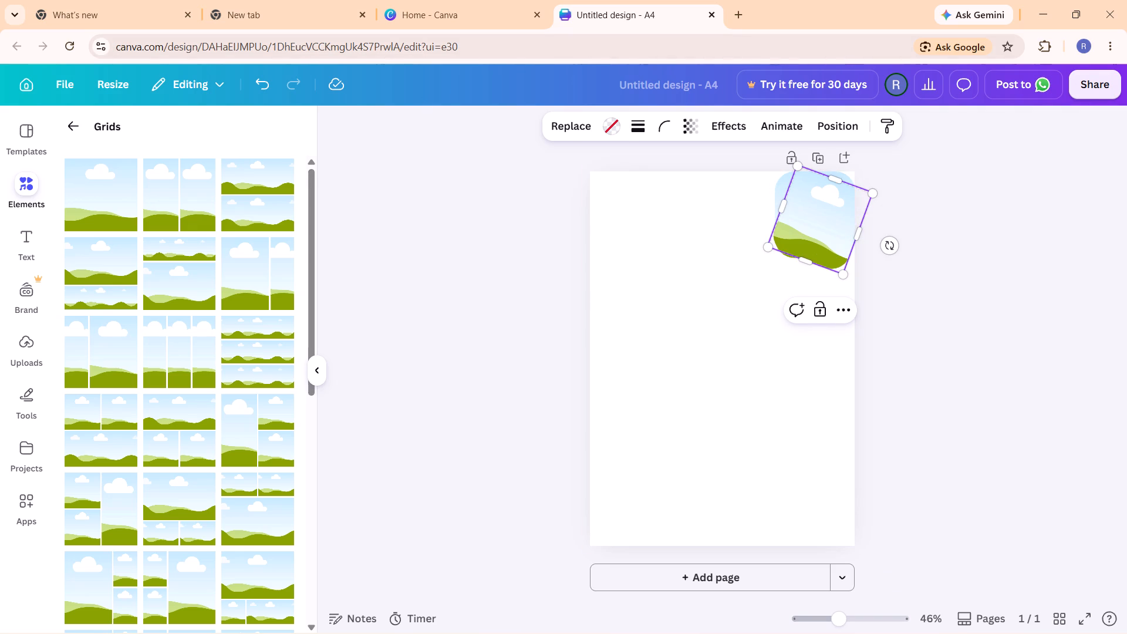
click(612, 119)
click(150, 413)
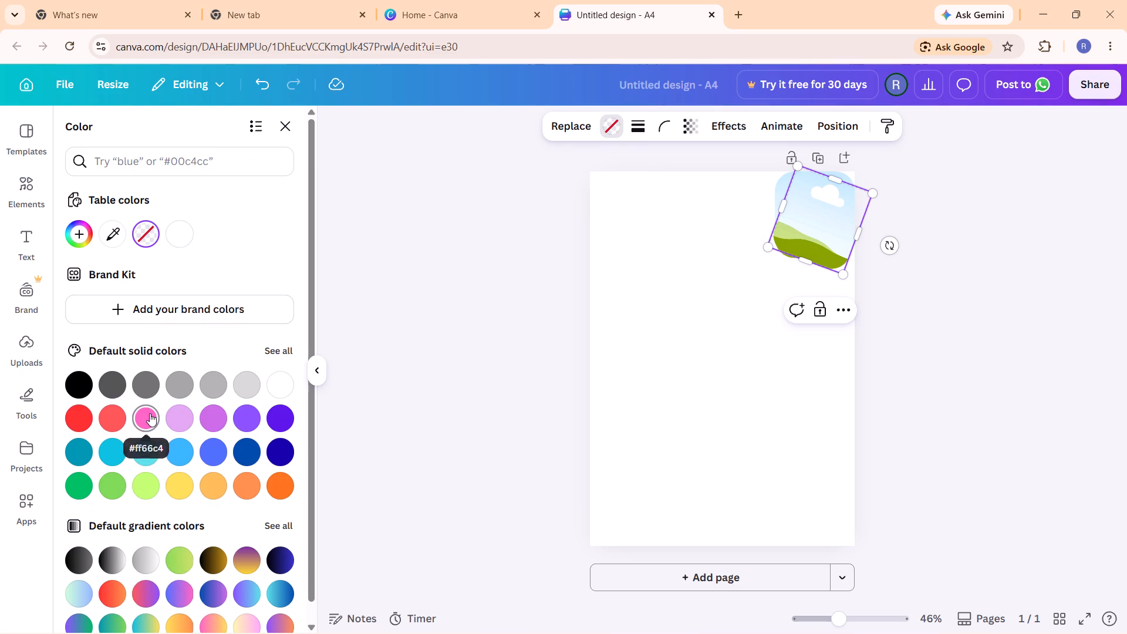
click(190, 421)
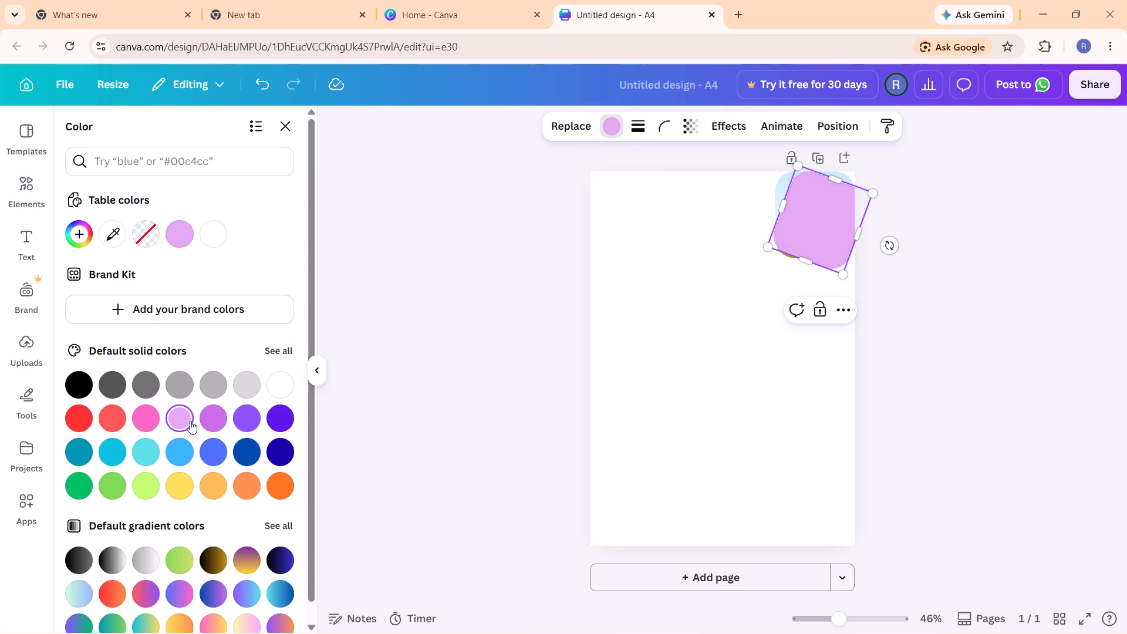
Cut and paste the upright image grid so it sits in front of the purple shape, and nudge it slightly down.
click(778, 186)
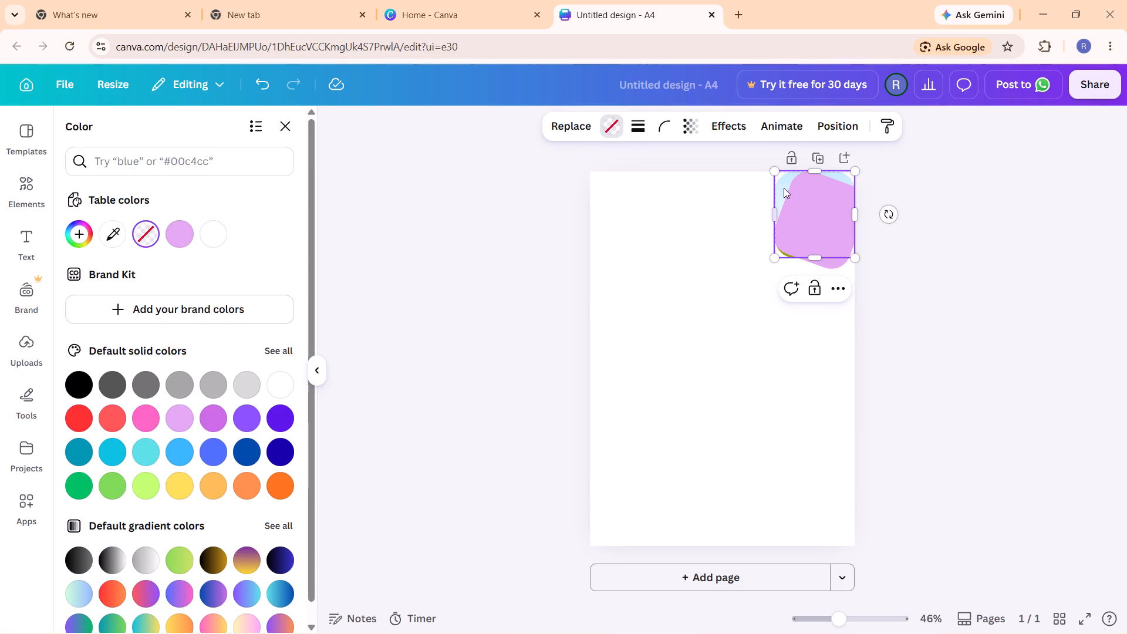
key(ctrl+x)
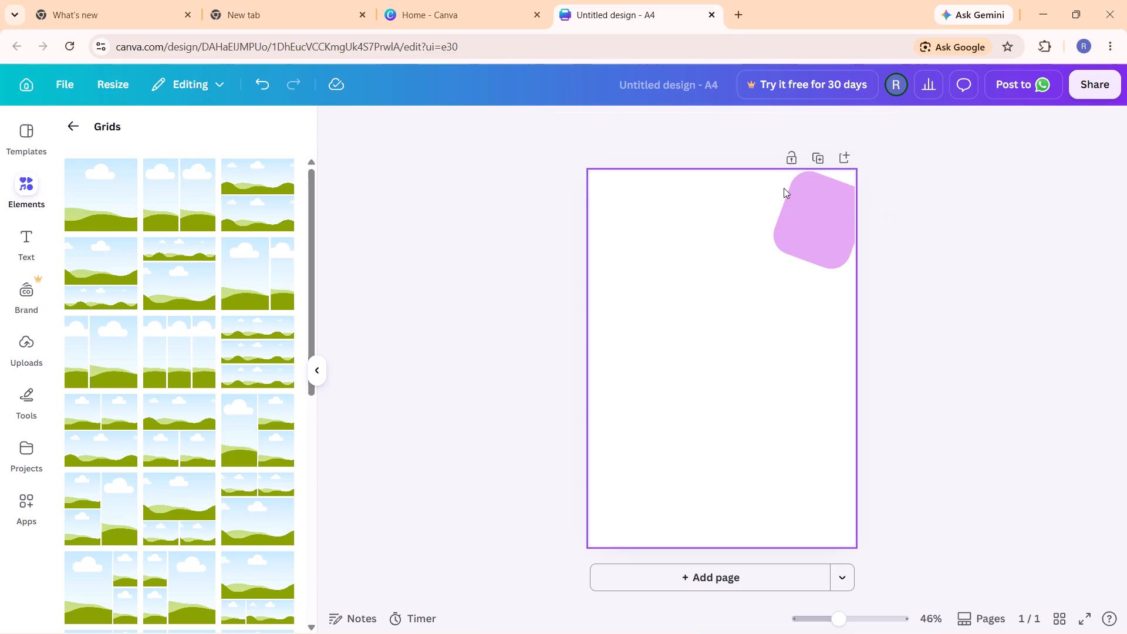
key(ctrl+v)
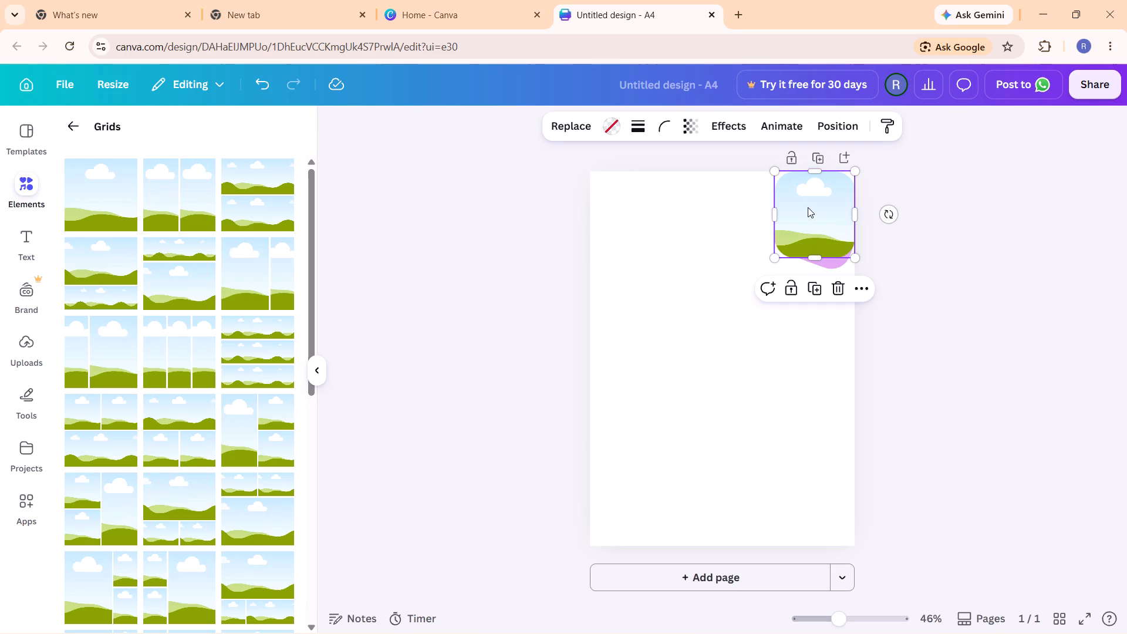
drag(811, 211, 812, 217)
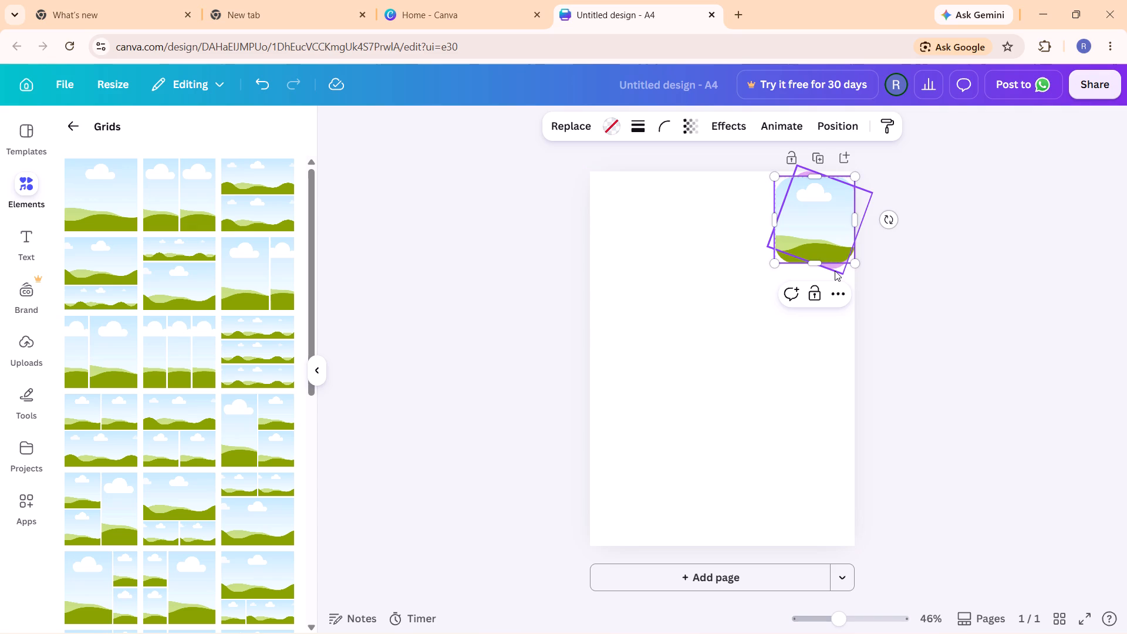
Enlarge the tilted purple shape slightly and shift it a little down and left behind the image grid.
click(835, 271)
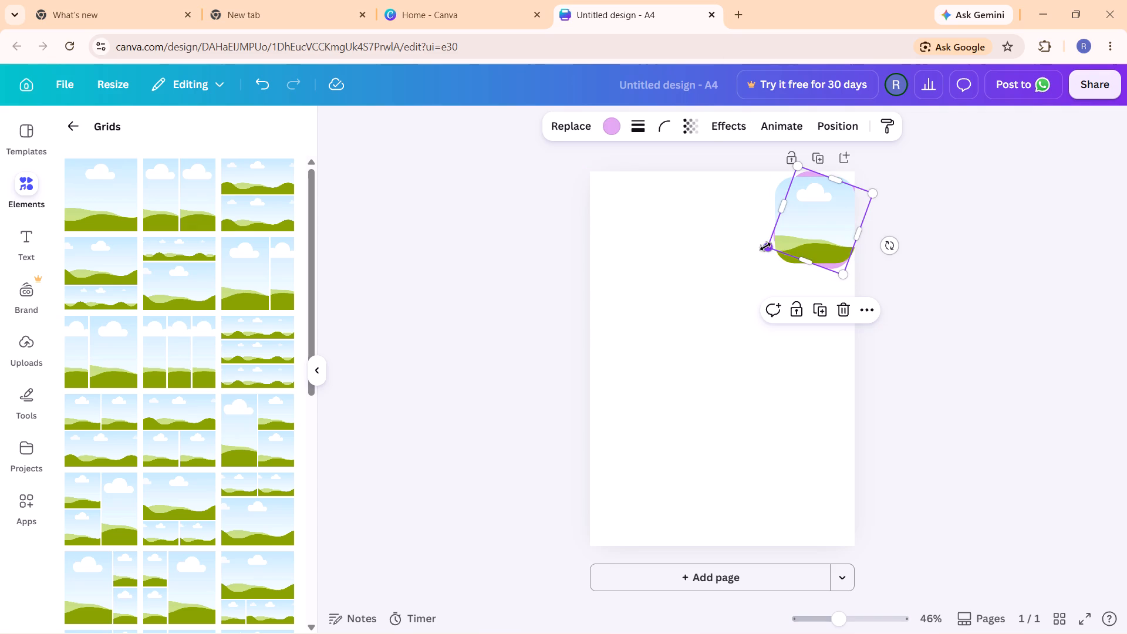
drag(768, 245, 762, 255)
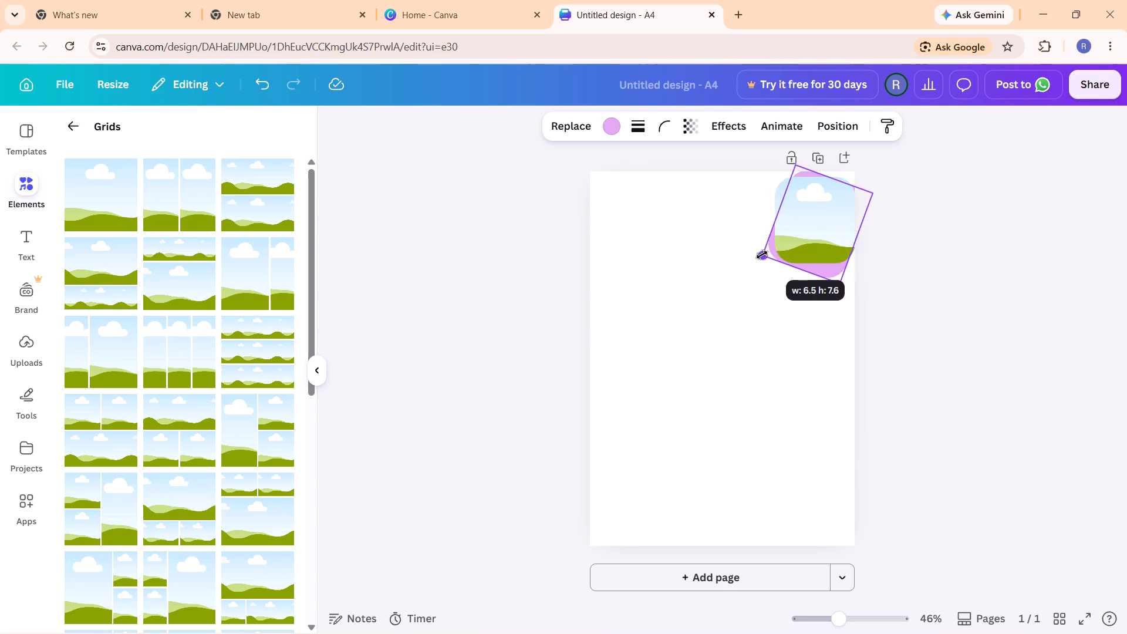
drag(762, 255, 757, 249)
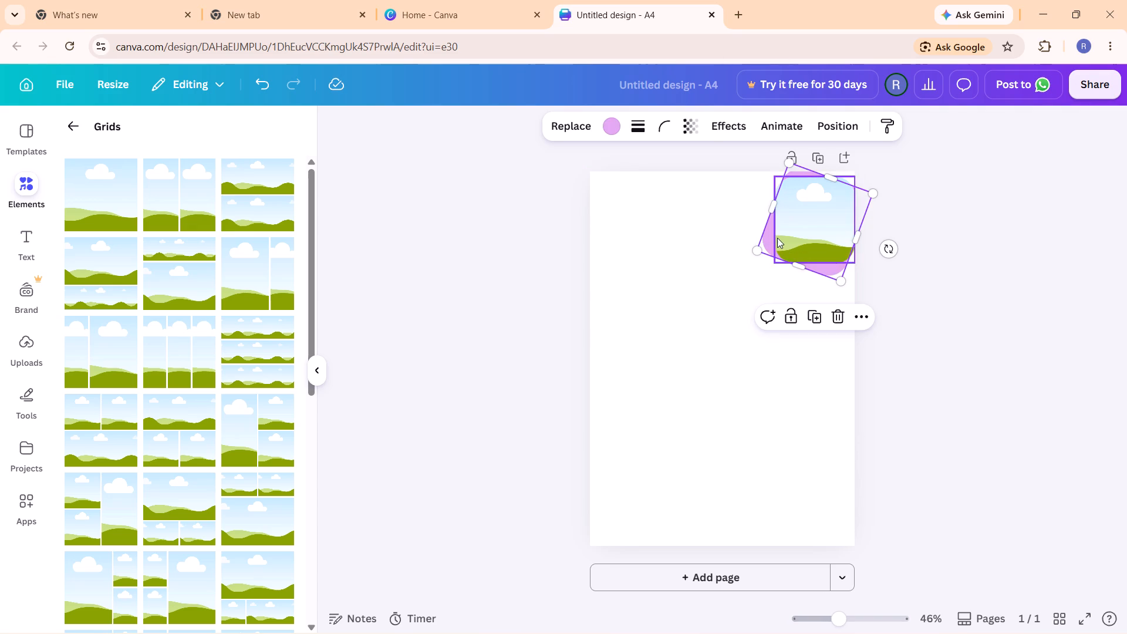
drag(768, 242, 765, 253)
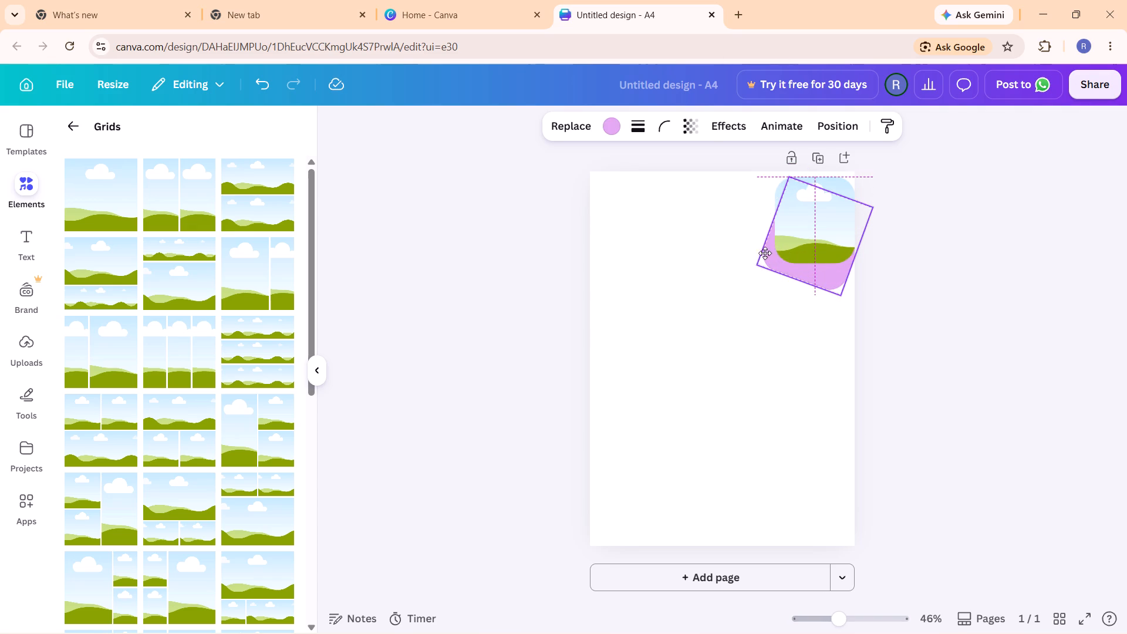
drag(765, 253, 767, 248)
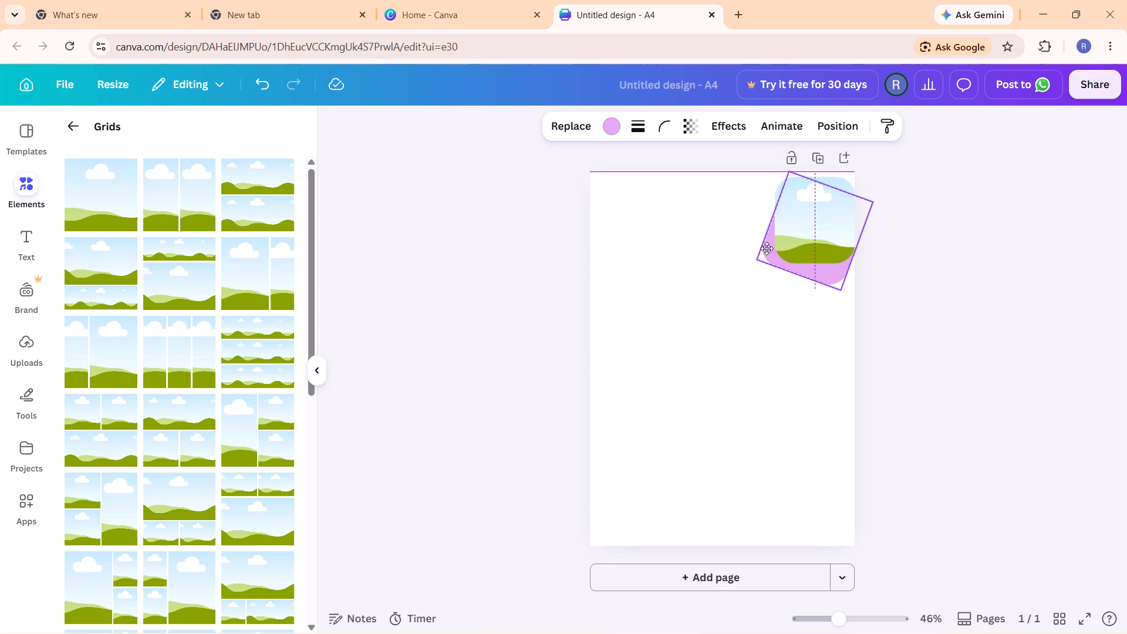
drag(767, 248, 761, 251)
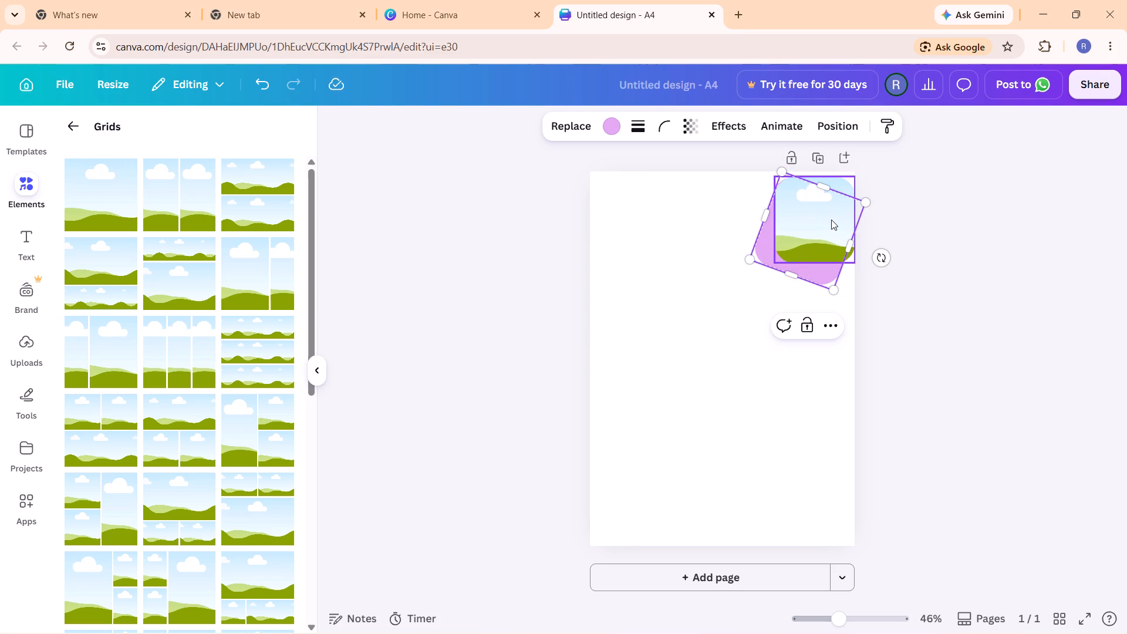
Move the upright image grid down and left until it is centred over the tilted purple shape.
click(831, 220)
drag(819, 222, 802, 244)
drag(802, 244, 799, 251)
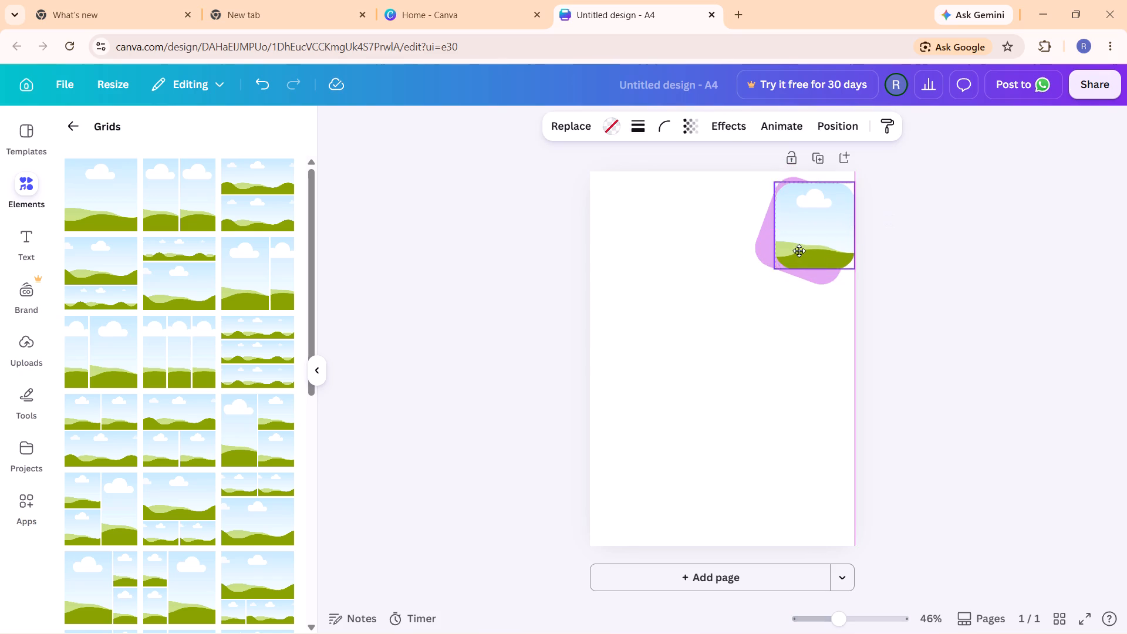
drag(799, 251, 791, 251)
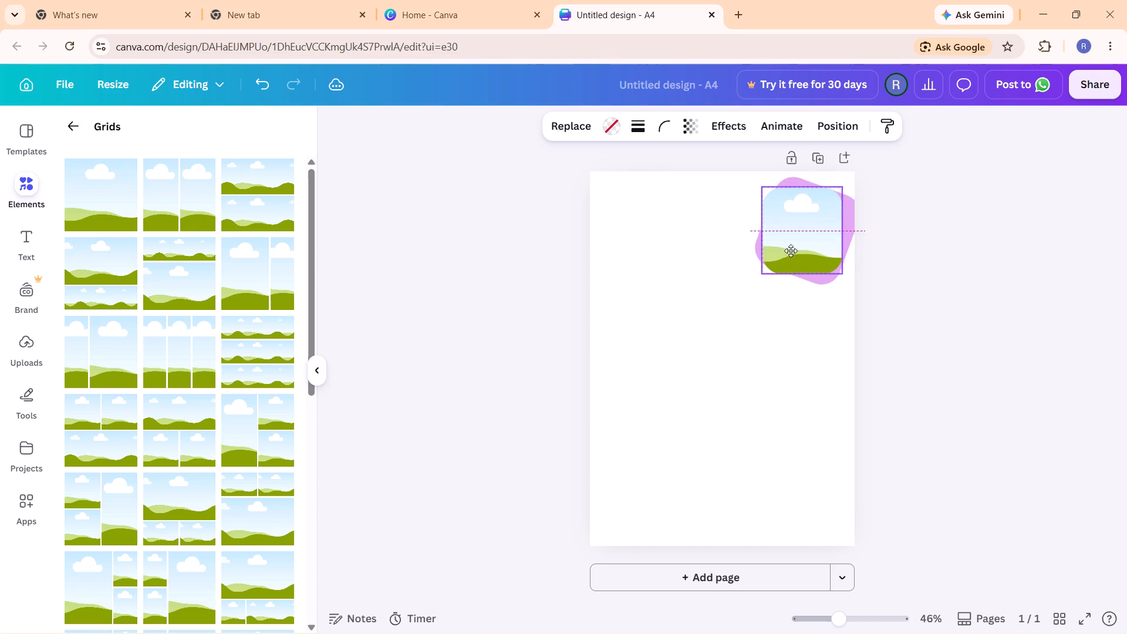
drag(791, 251, 791, 252)
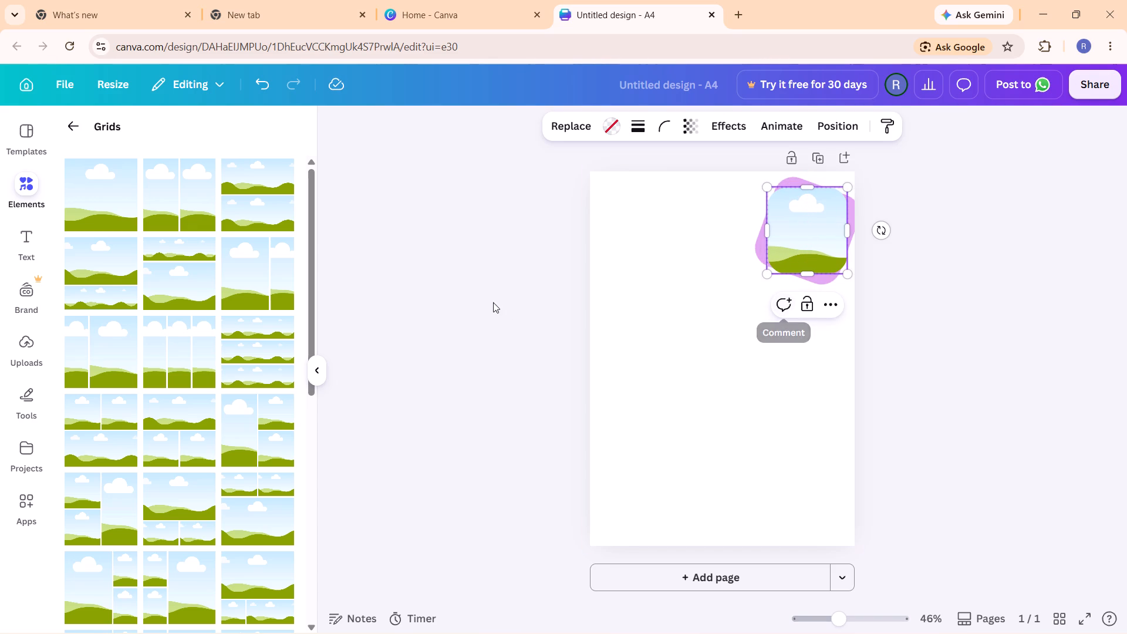
Start uploading a new image file and browse to the Gallery folder.
click(29, 353)
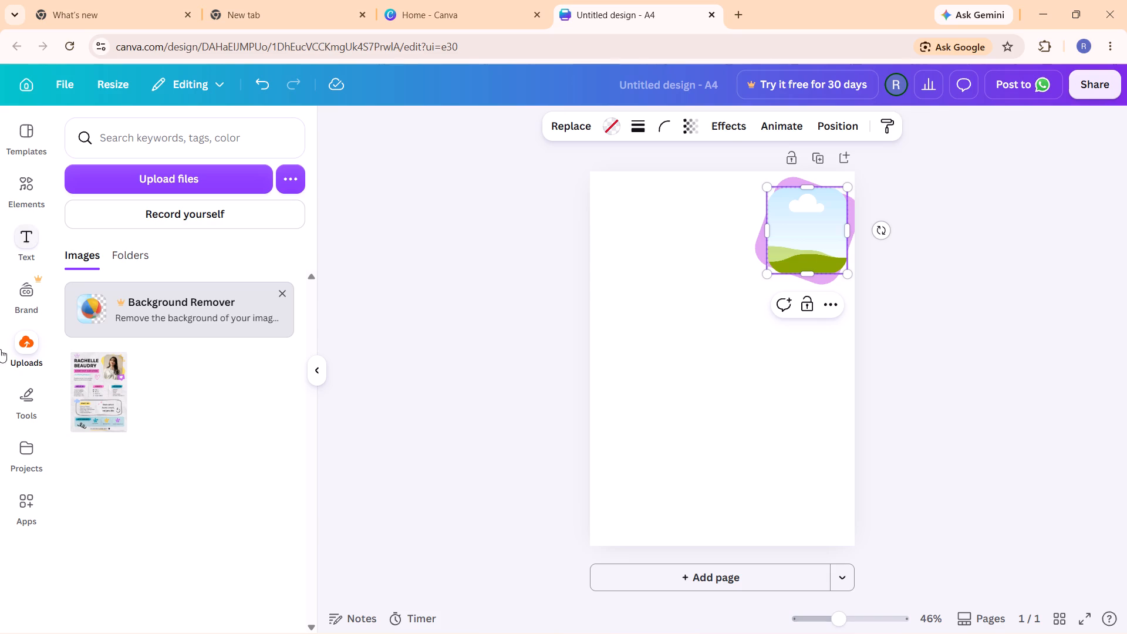
click(144, 181)
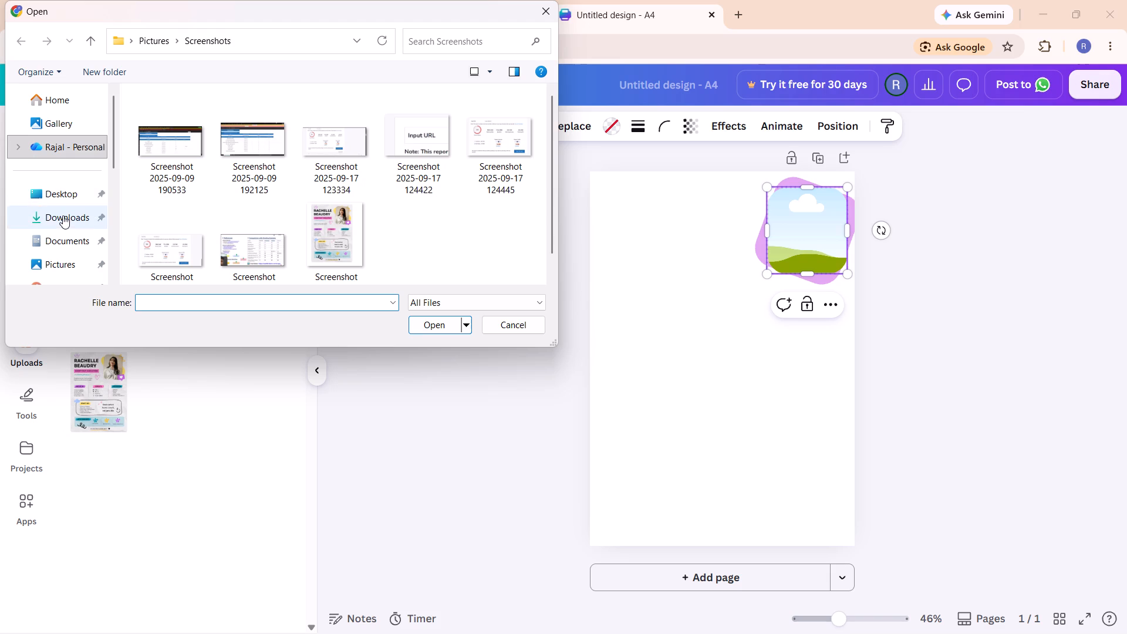
scroll(63, 215, up, 3)
click(54, 117)
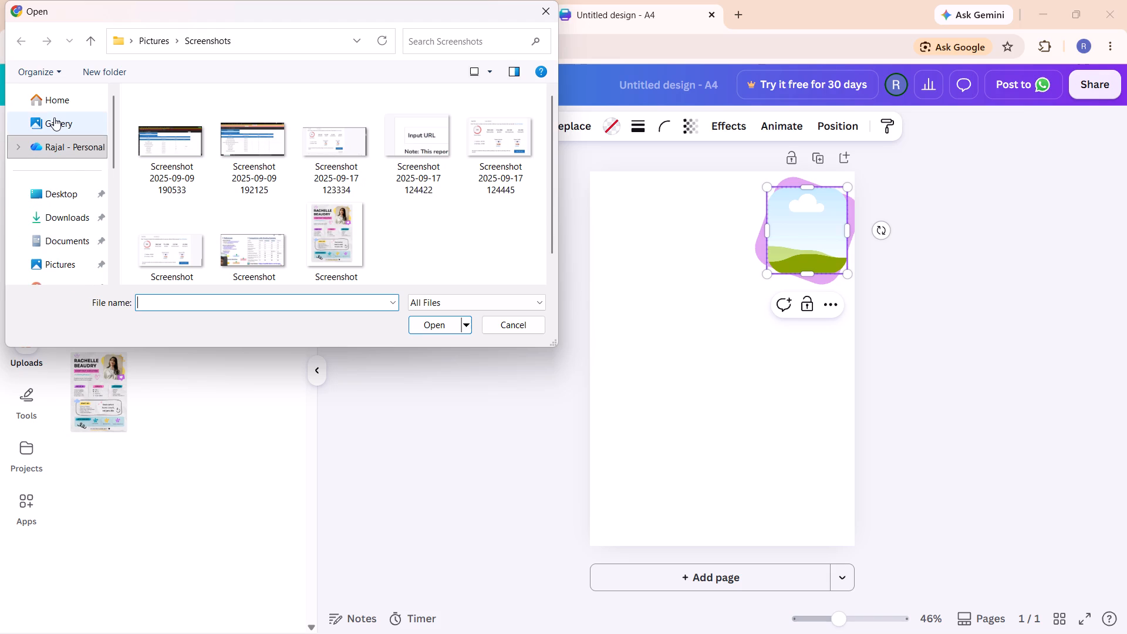
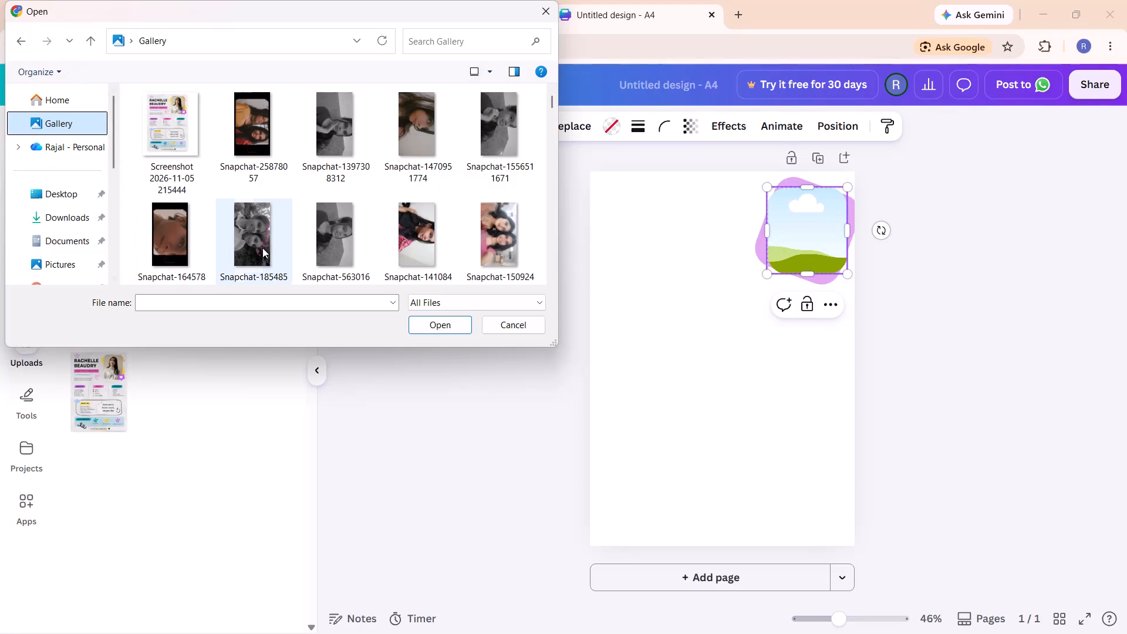
scroll(284, 195, down, 2)
scroll(431, 253, down, 1)
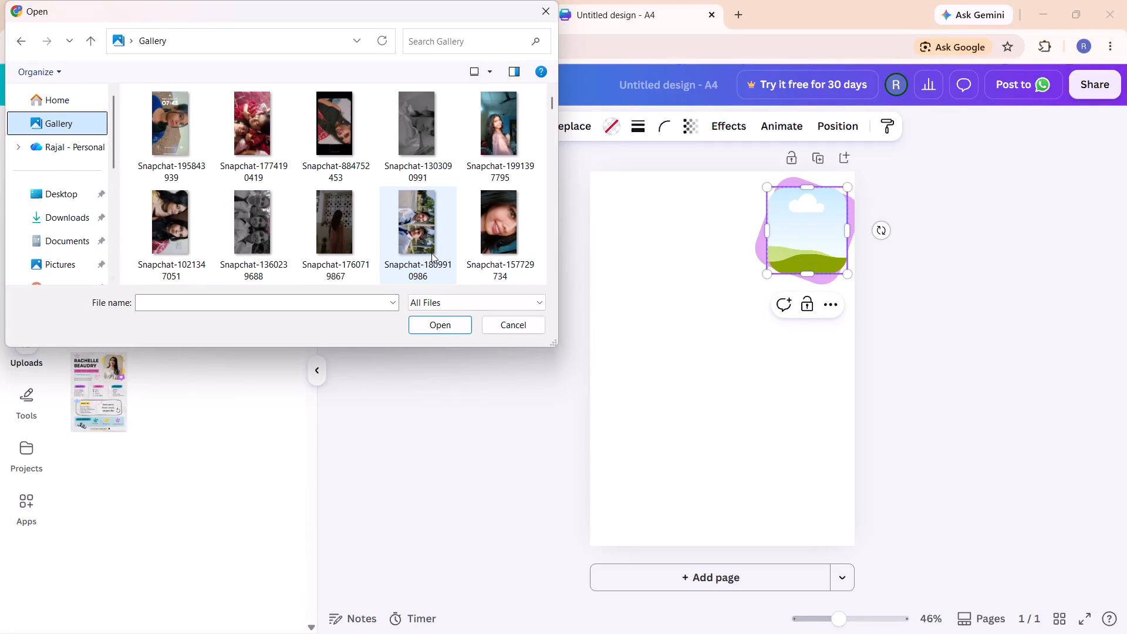
scroll(351, 193, down, 1)
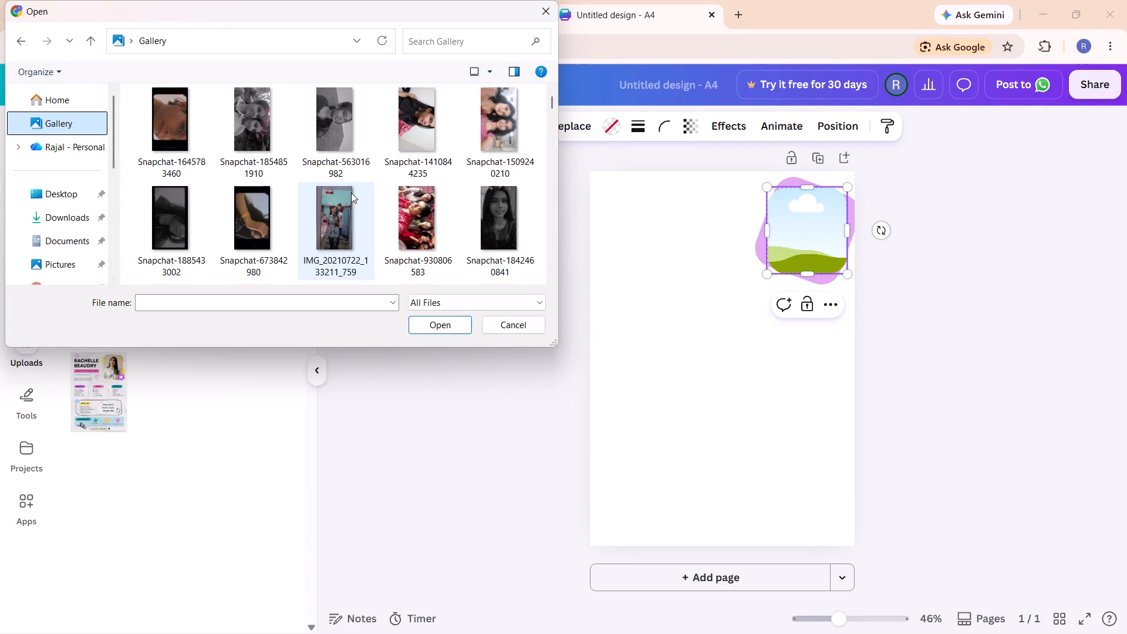
scroll(351, 193, down, 2)
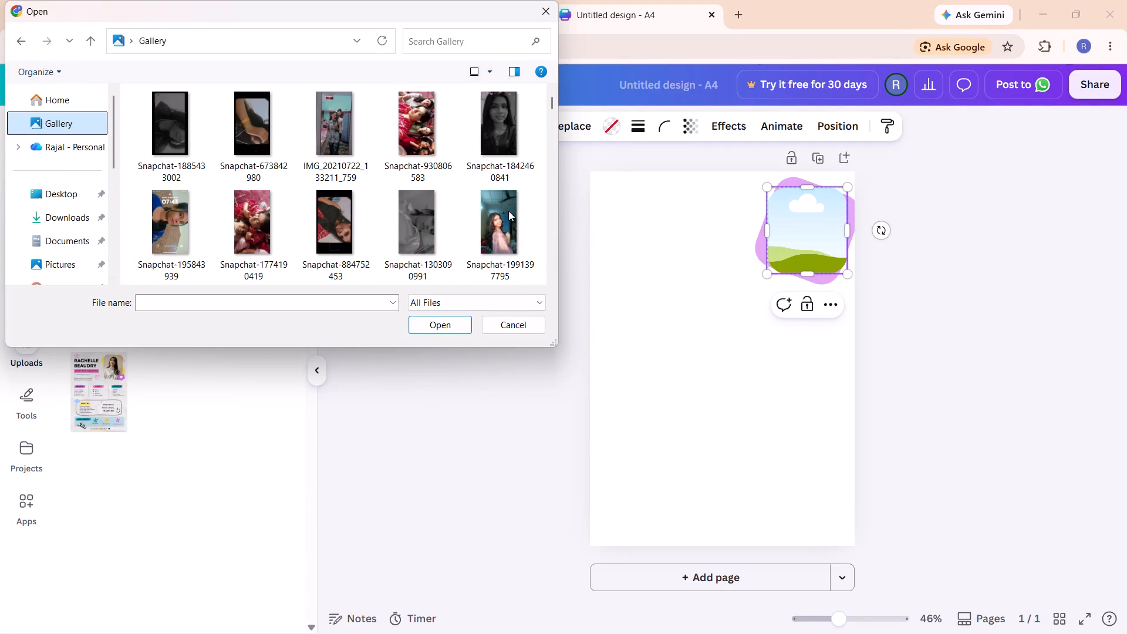
double_click(504, 215)
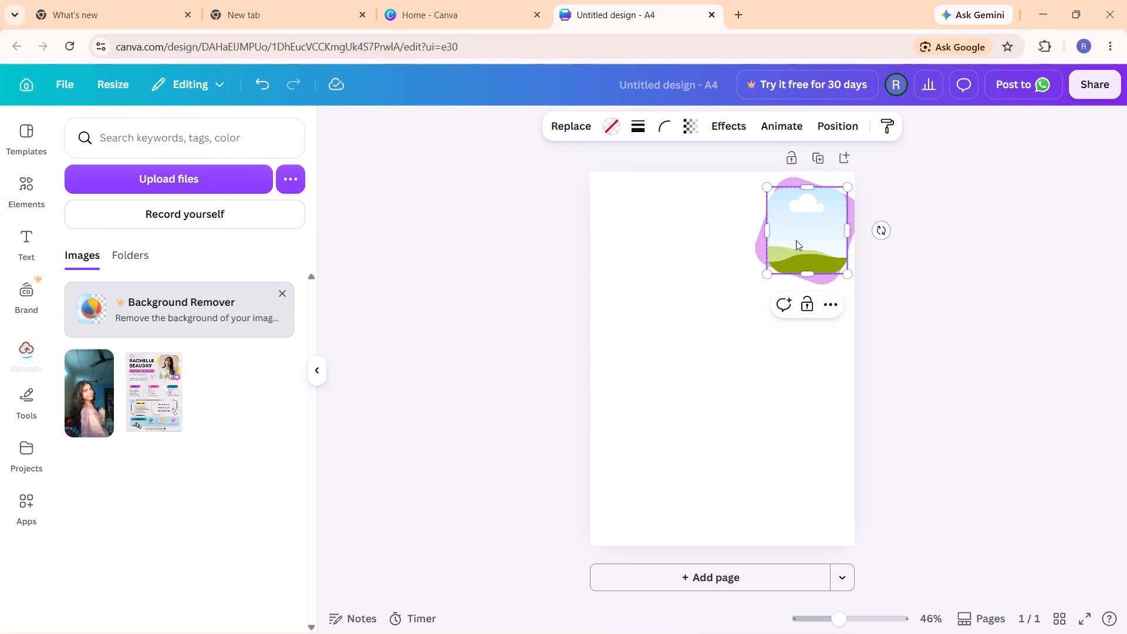
Add the uploaded portrait to the page and place it inside the rounded image grid over the purple shape.
click(100, 404)
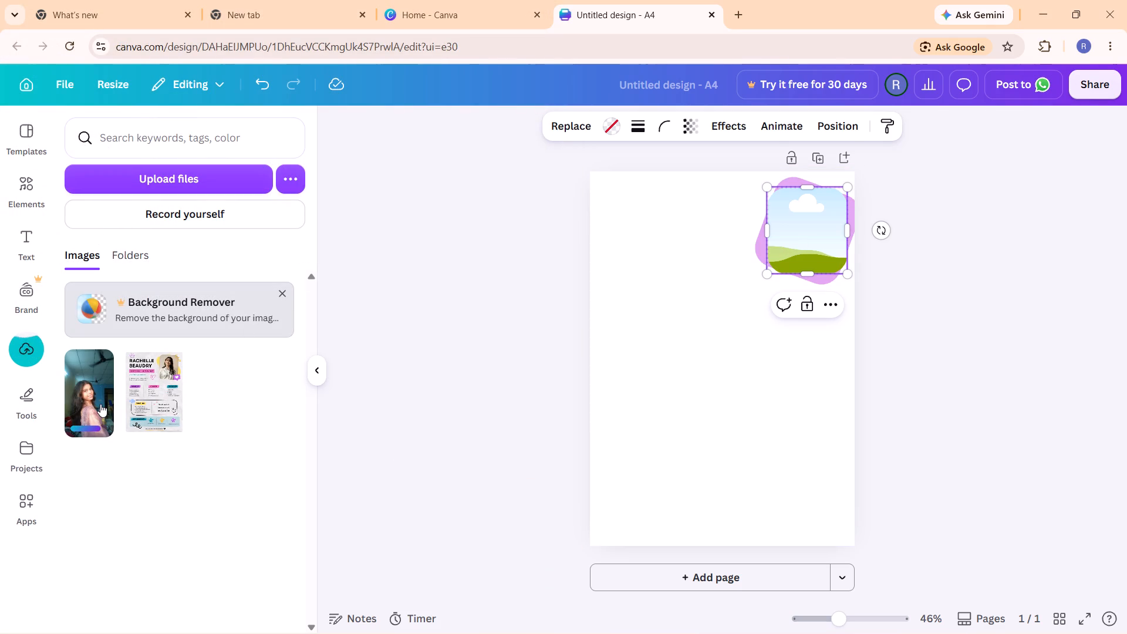
drag(672, 388, 785, 289)
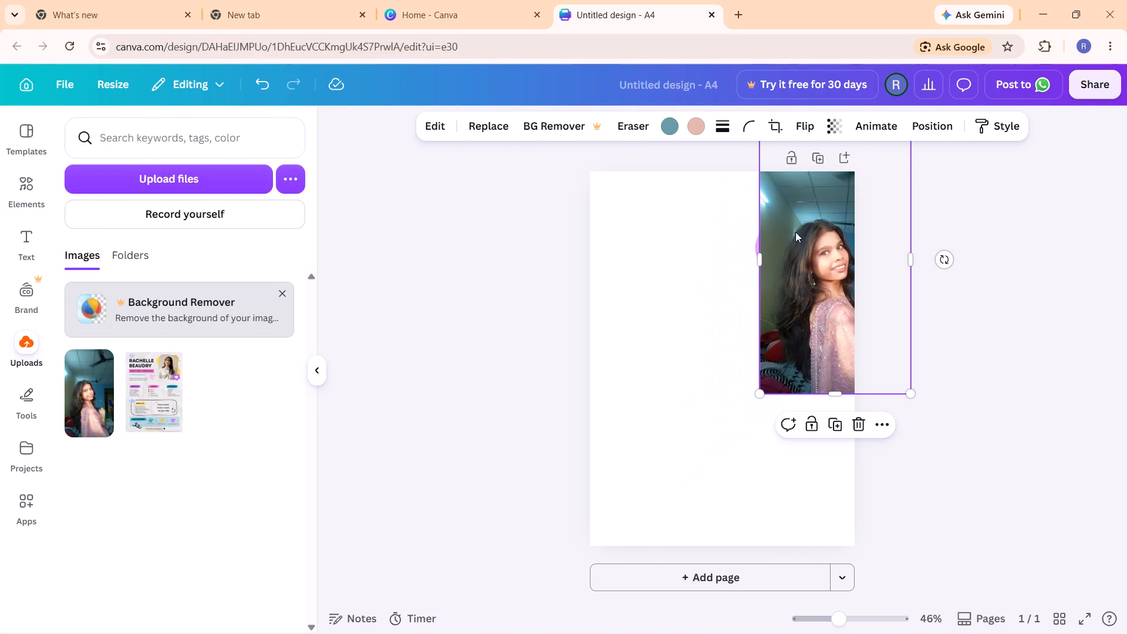
drag(798, 222, 785, 228)
click(767, 322)
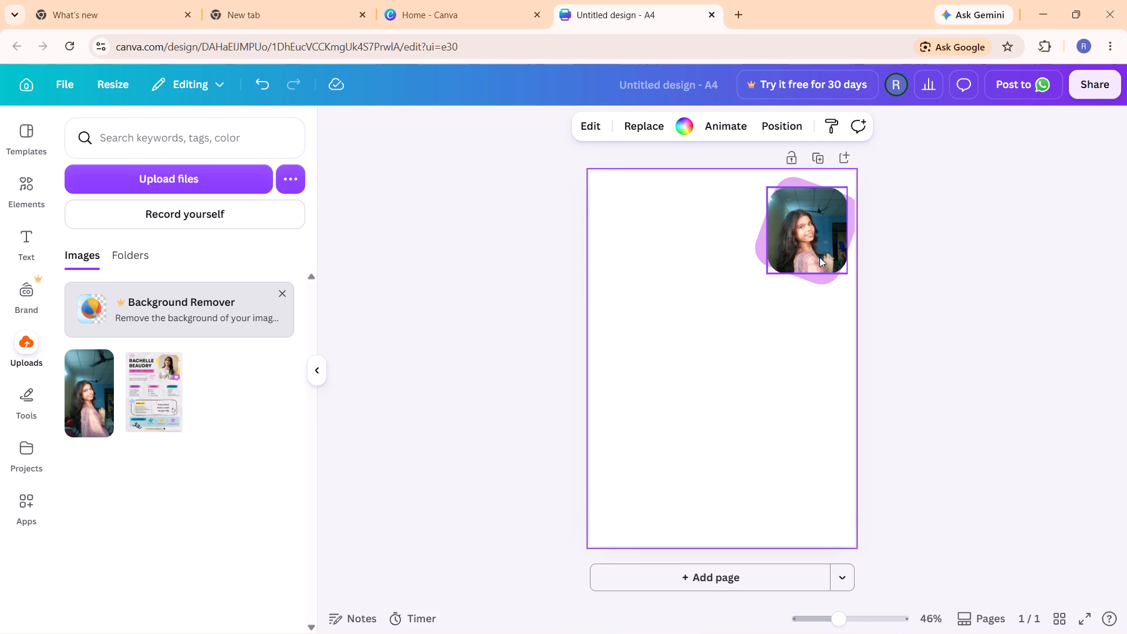
key(alt+Tab)
key(alt+Tab)
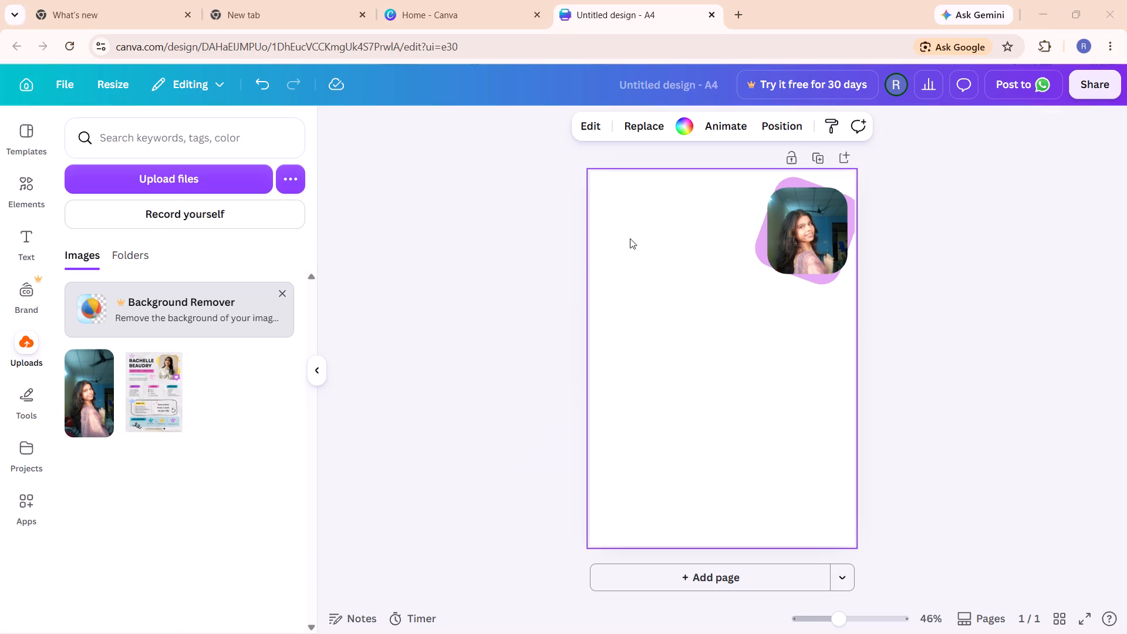
Rotate the purple shape behind the photo until it stands diagonally like a diamond.
click(849, 207)
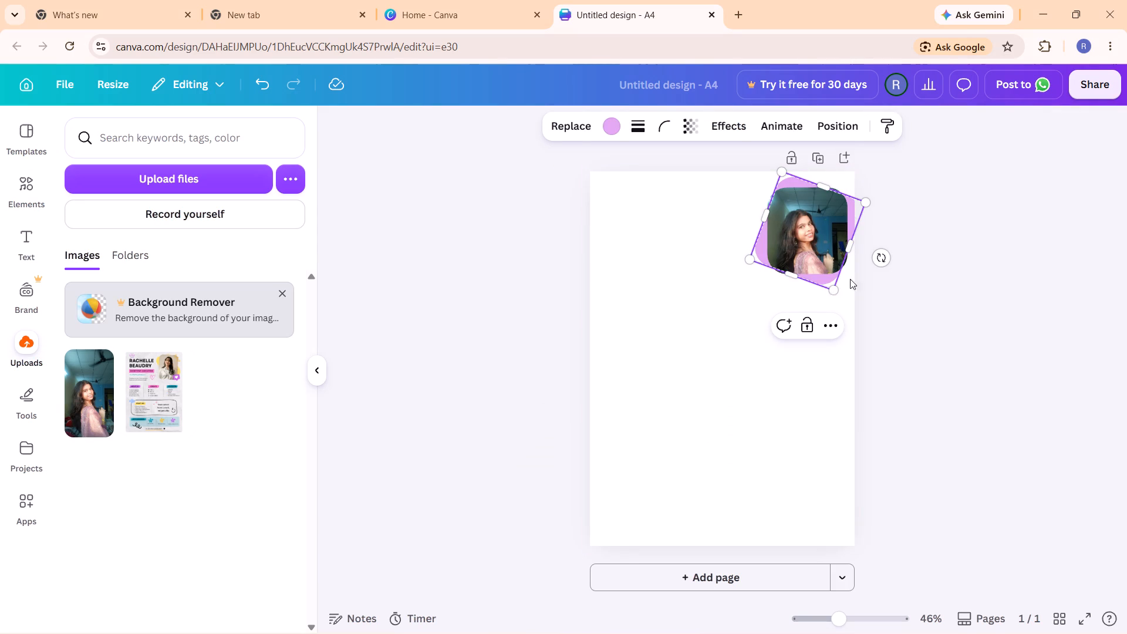
drag(887, 260, 895, 204)
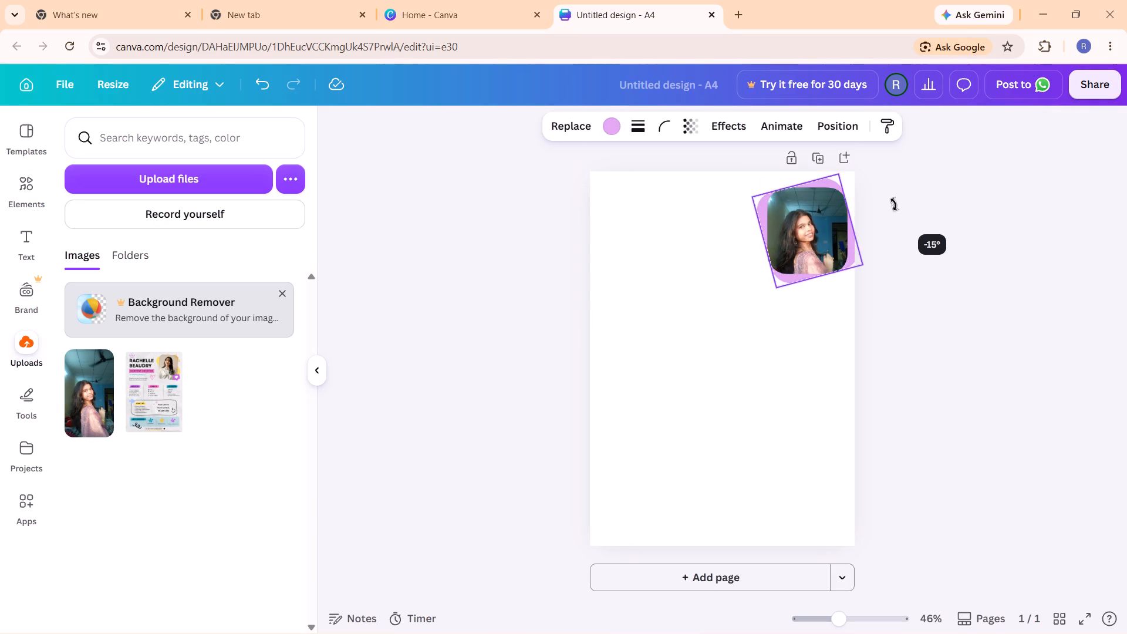
drag(895, 204, 824, 171)
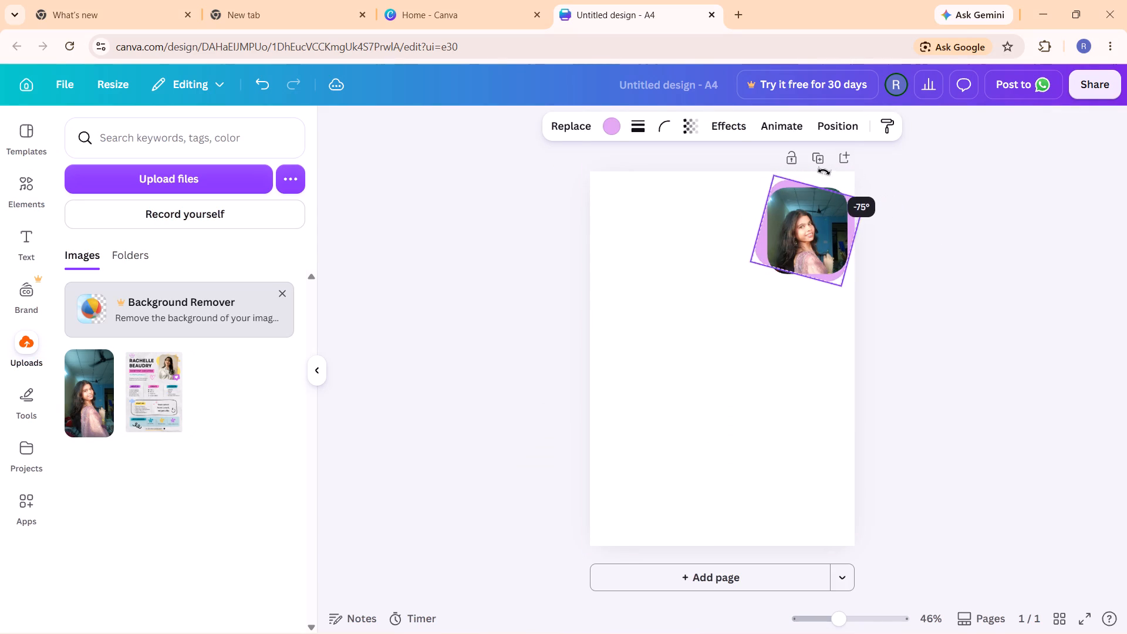
drag(824, 171, 846, 187)
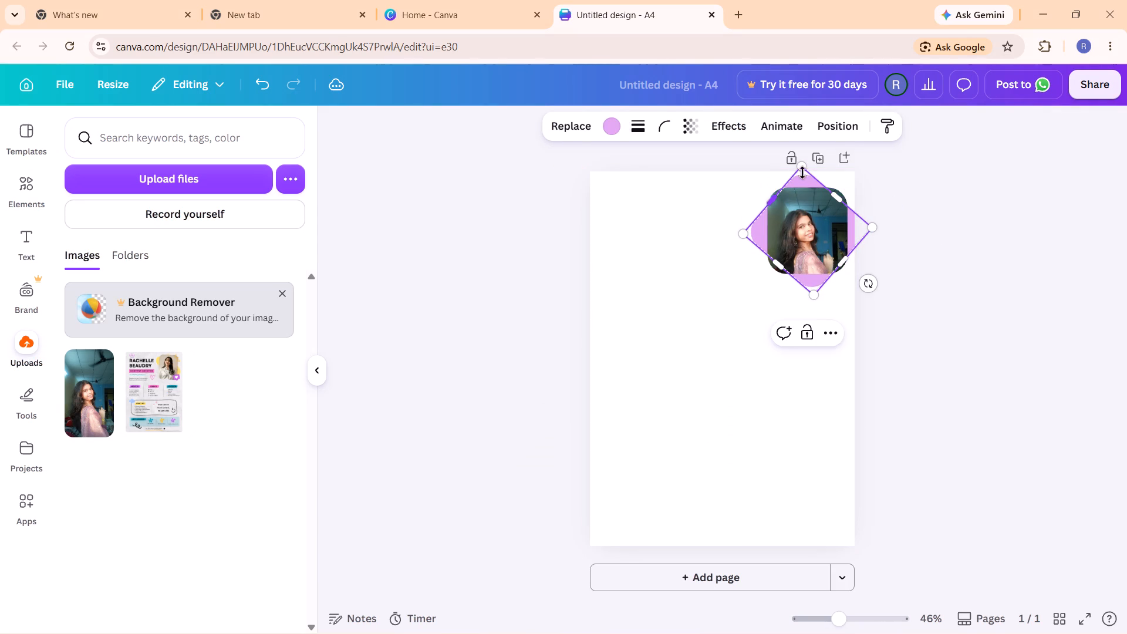
Shrink the rotated purple shape into a smaller, narrower tilted rectangle.
drag(803, 164, 801, 181)
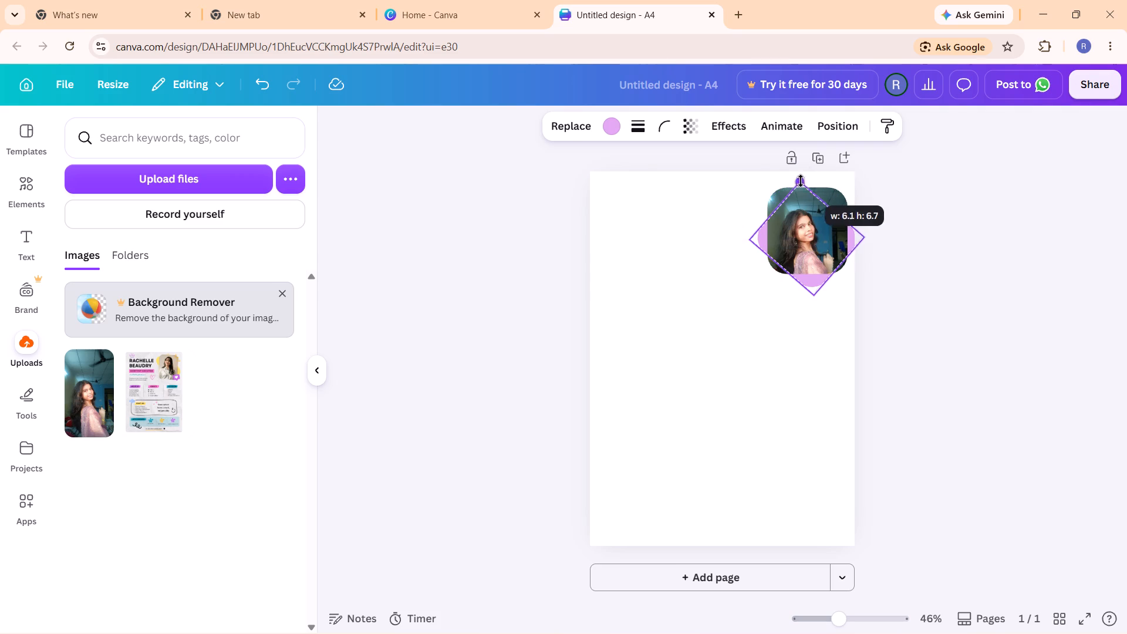
drag(801, 181, 789, 183)
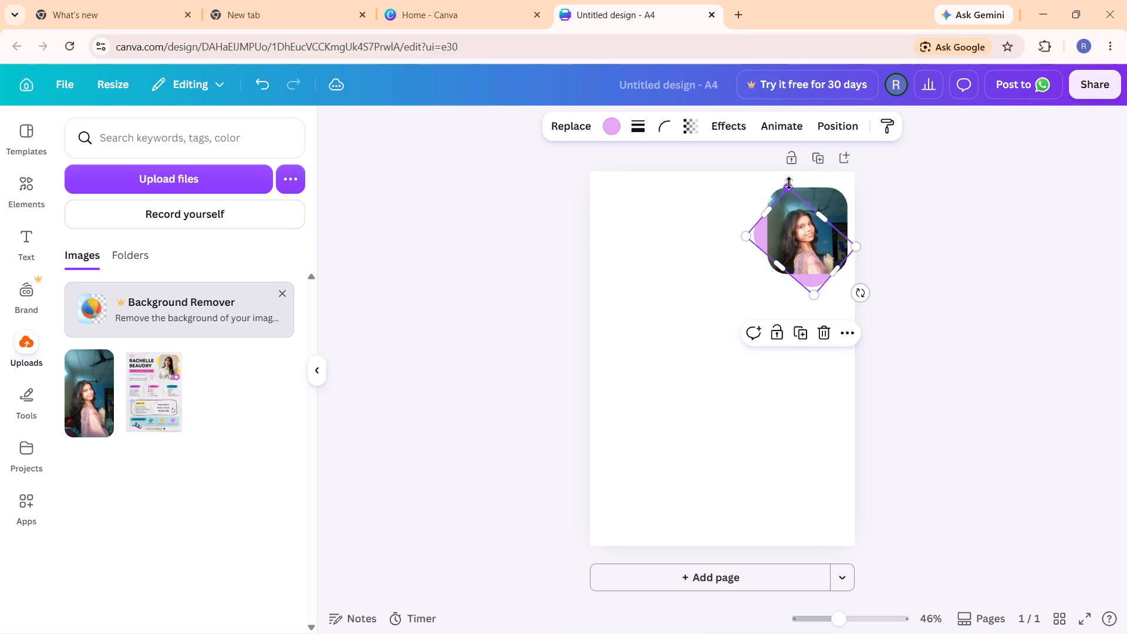
drag(833, 269, 865, 262)
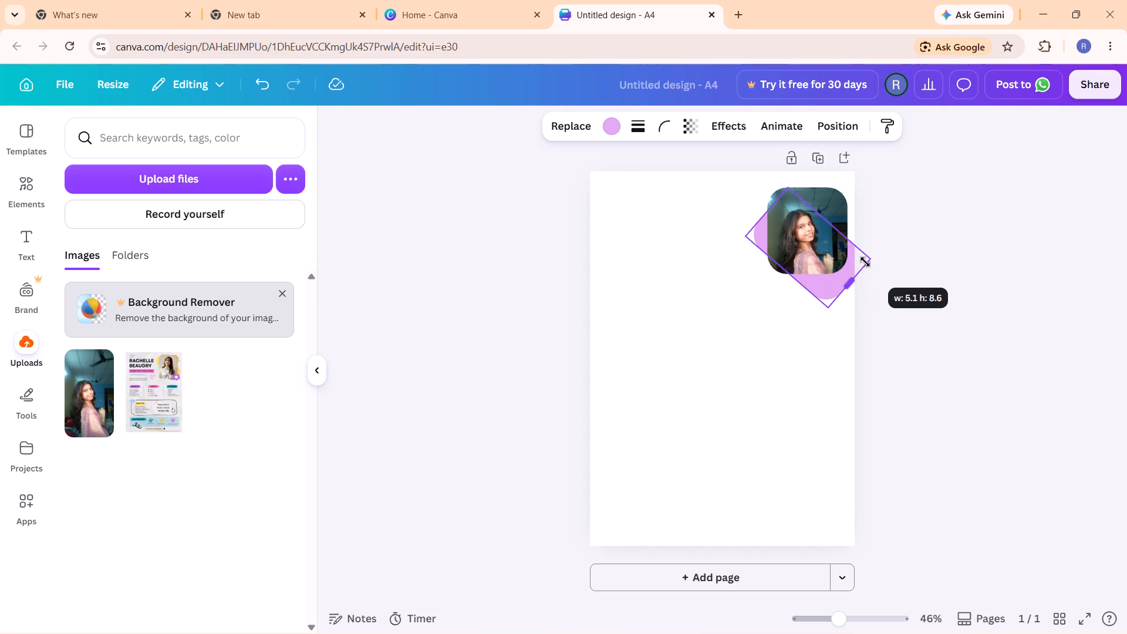
drag(865, 262, 841, 252)
Move the framed photo down off the purple shape, and shift the purple shape slightly up.
drag(812, 239, 798, 326)
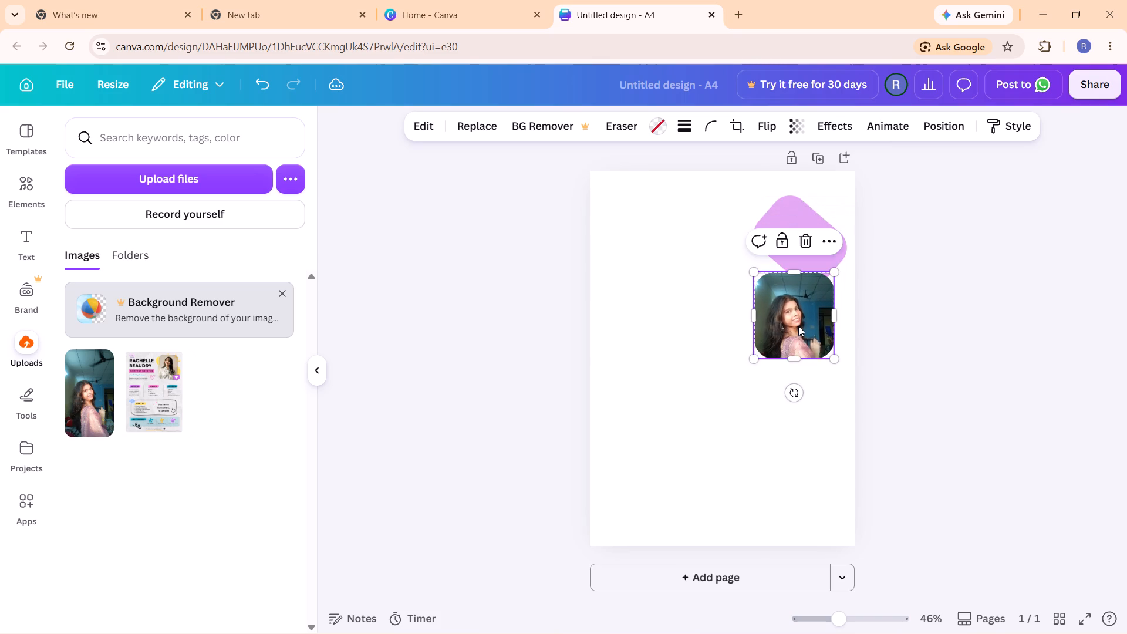
click(795, 259)
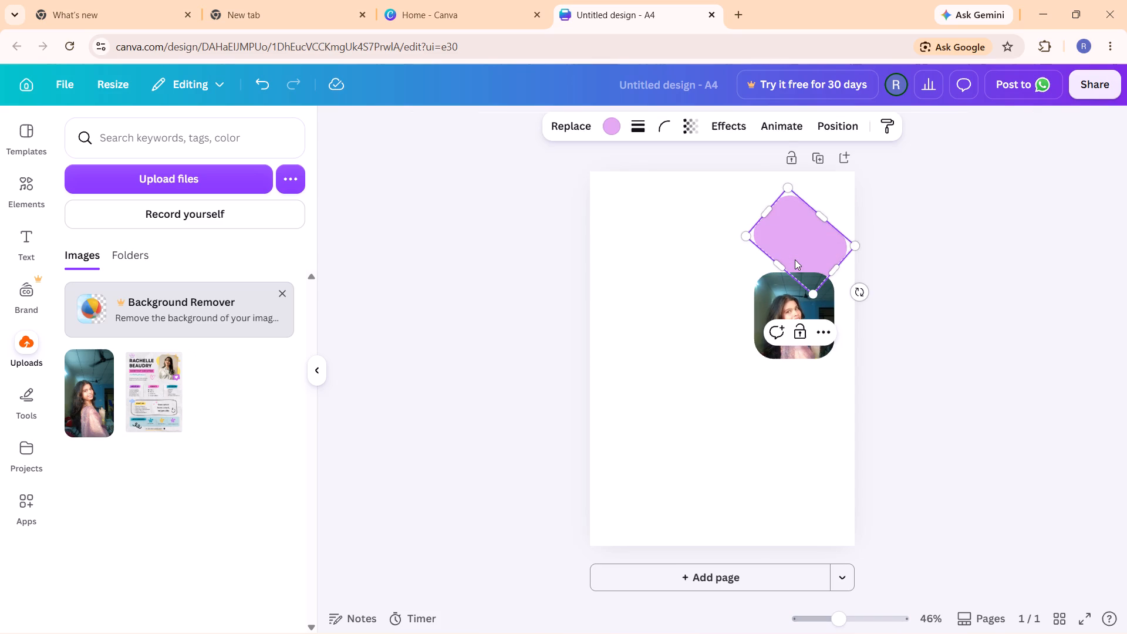
drag(795, 259, 798, 242)
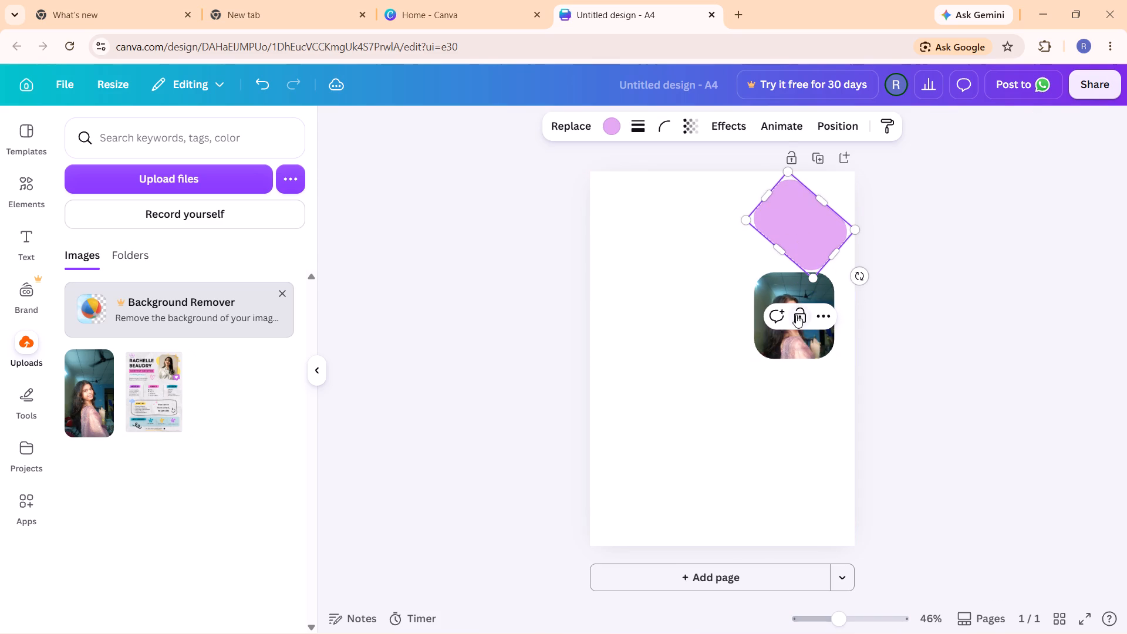
Move the framed photo back up over the purple shape, aligned with its horizontal centre.
click(796, 336)
click(796, 336)
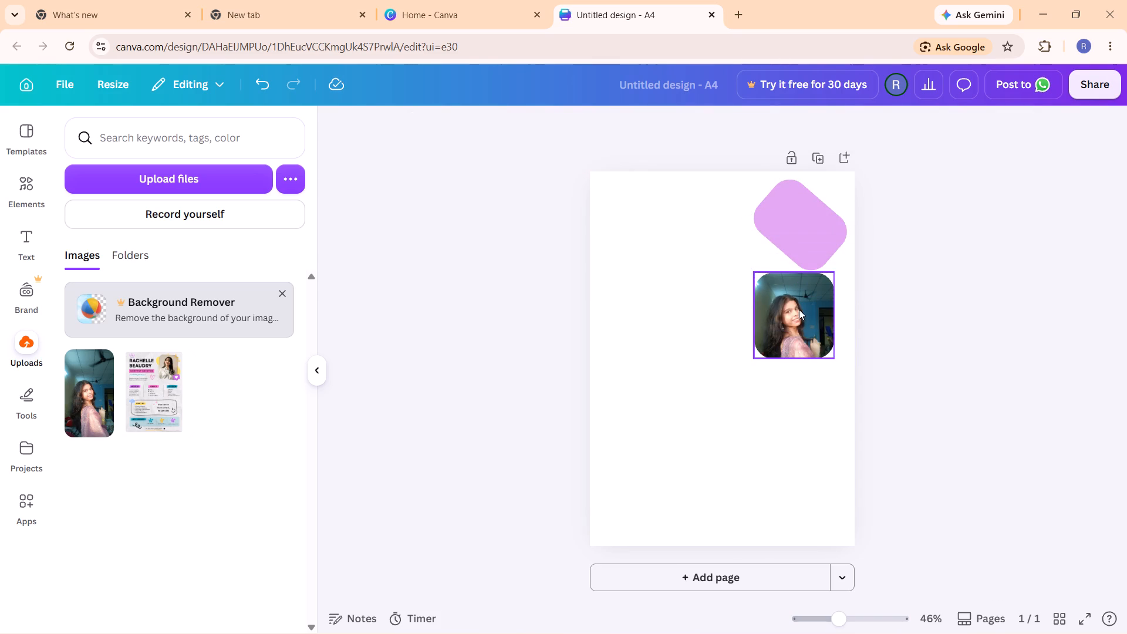
click(799, 303)
drag(799, 303, 806, 274)
drag(806, 274, 804, 268)
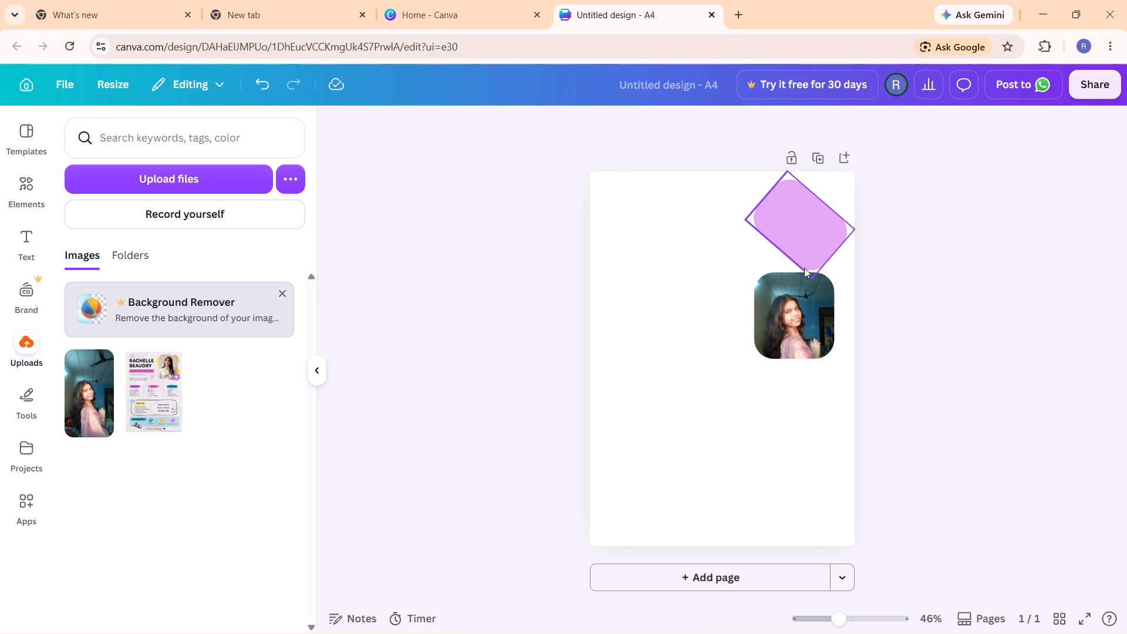
click(809, 294)
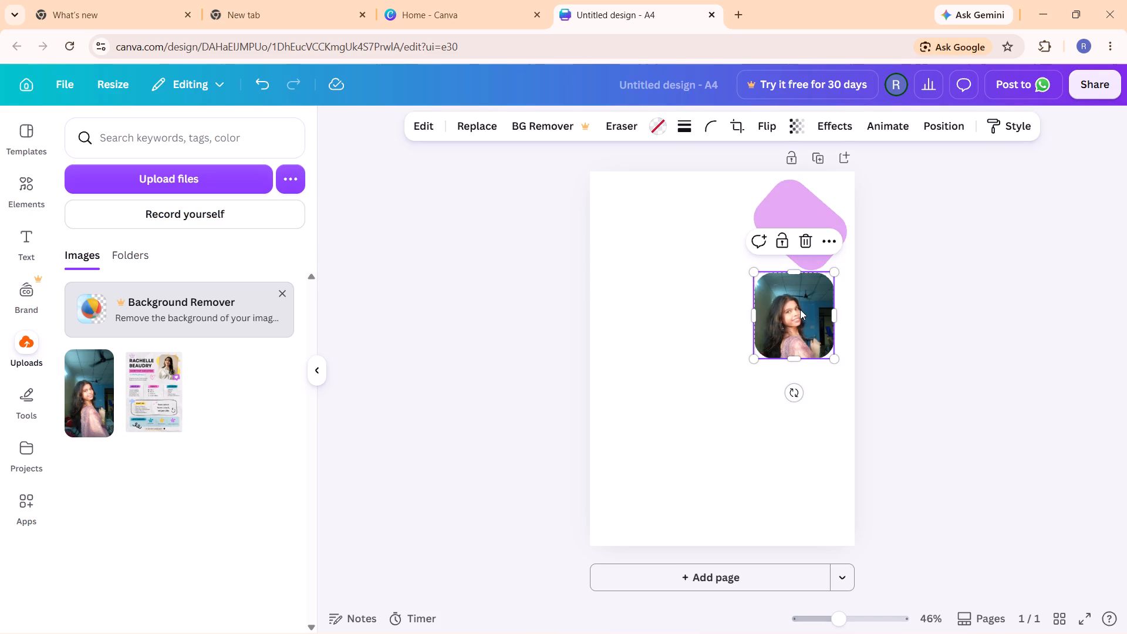
drag(800, 309, 806, 214)
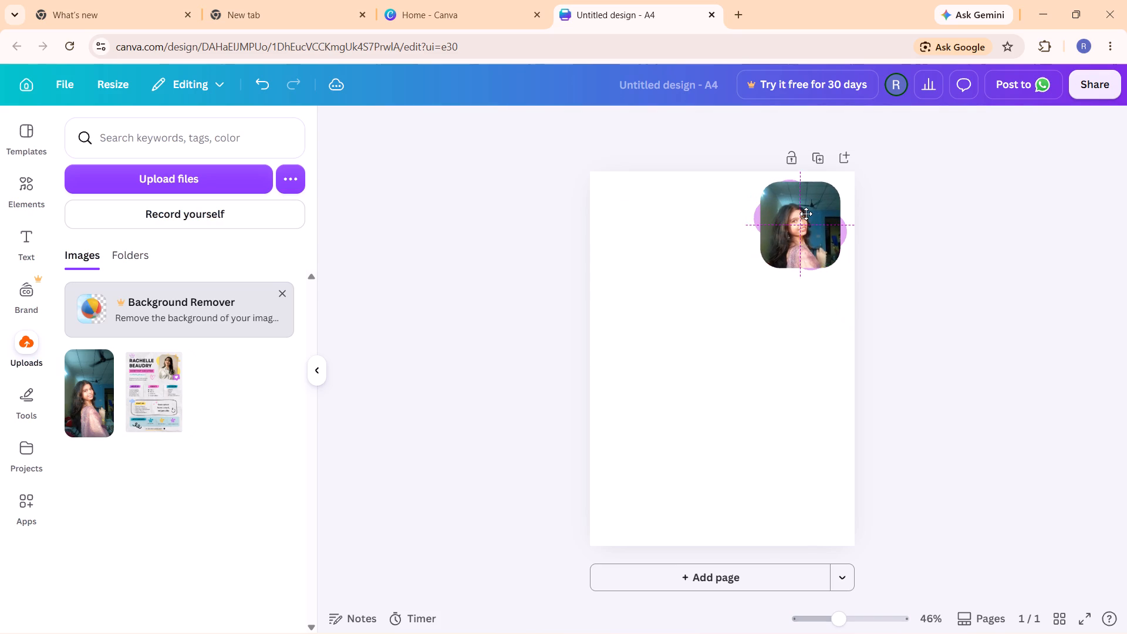
drag(806, 214, 805, 214)
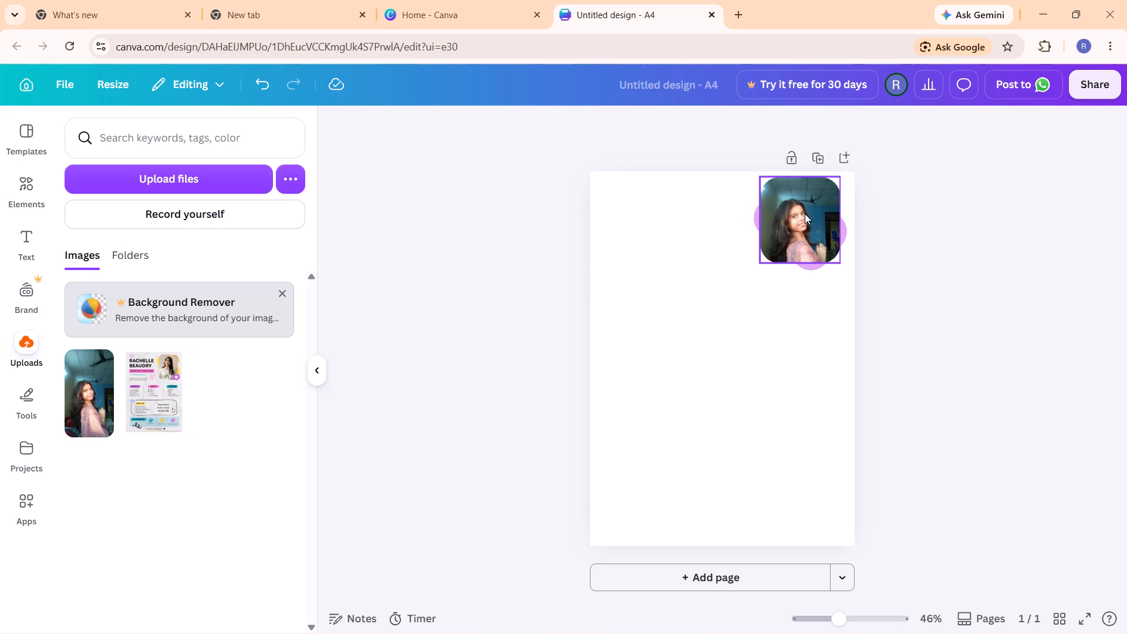
Nudge the framed photo down over the purple shape and slightly back up.
click(805, 214)
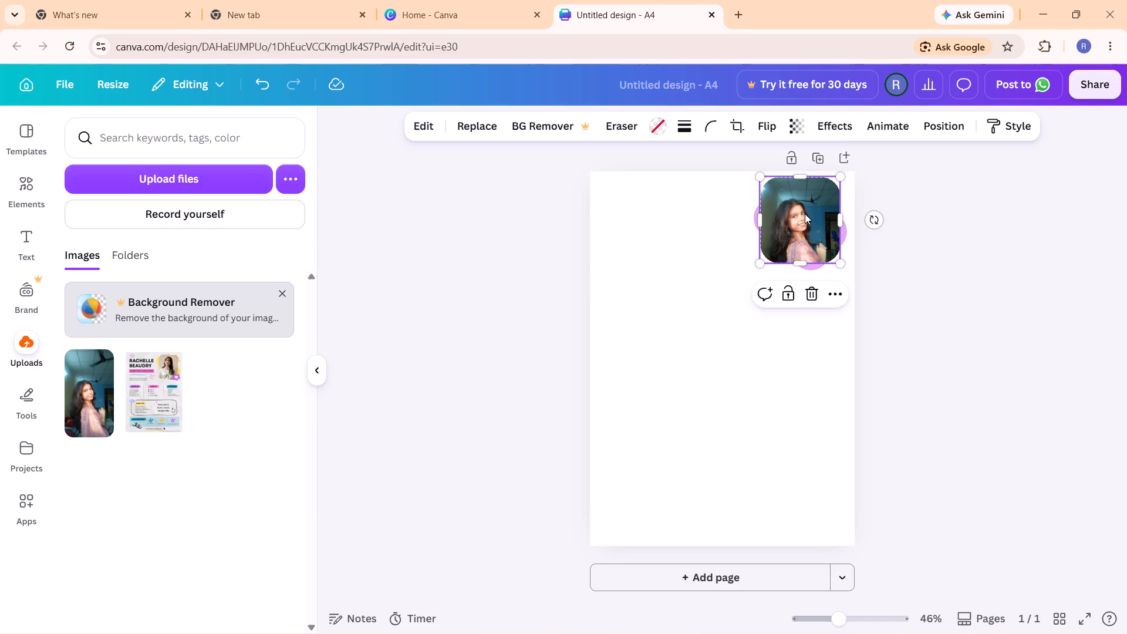
key(Down)
key(Down)
key(Down)
key(Down)
key(Down)
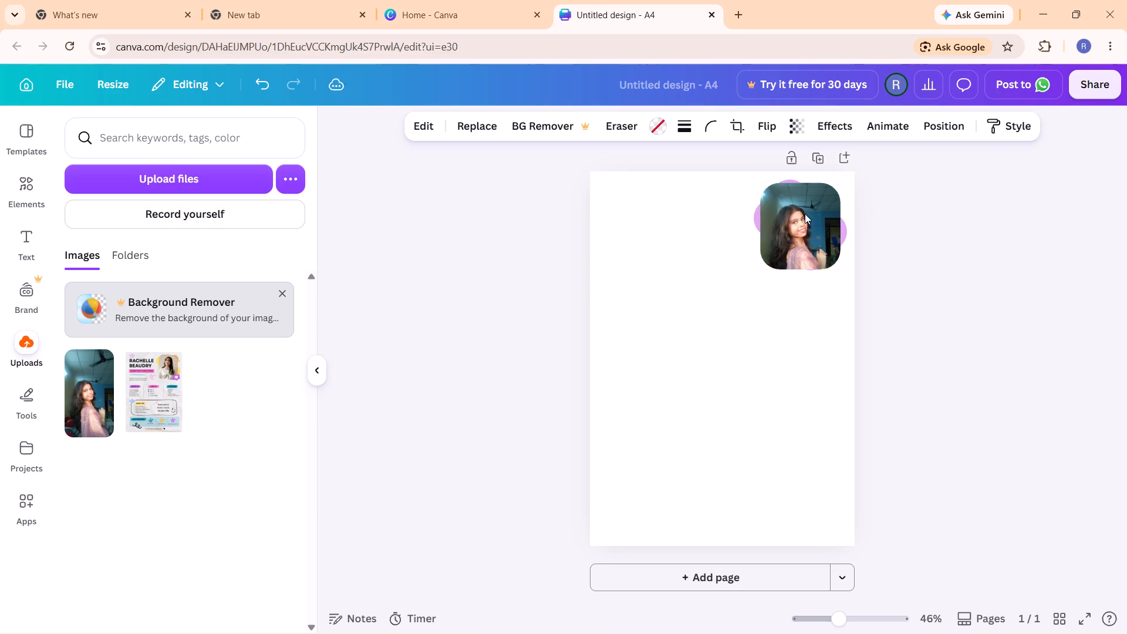
key(Up)
key(Up)
key(Up)
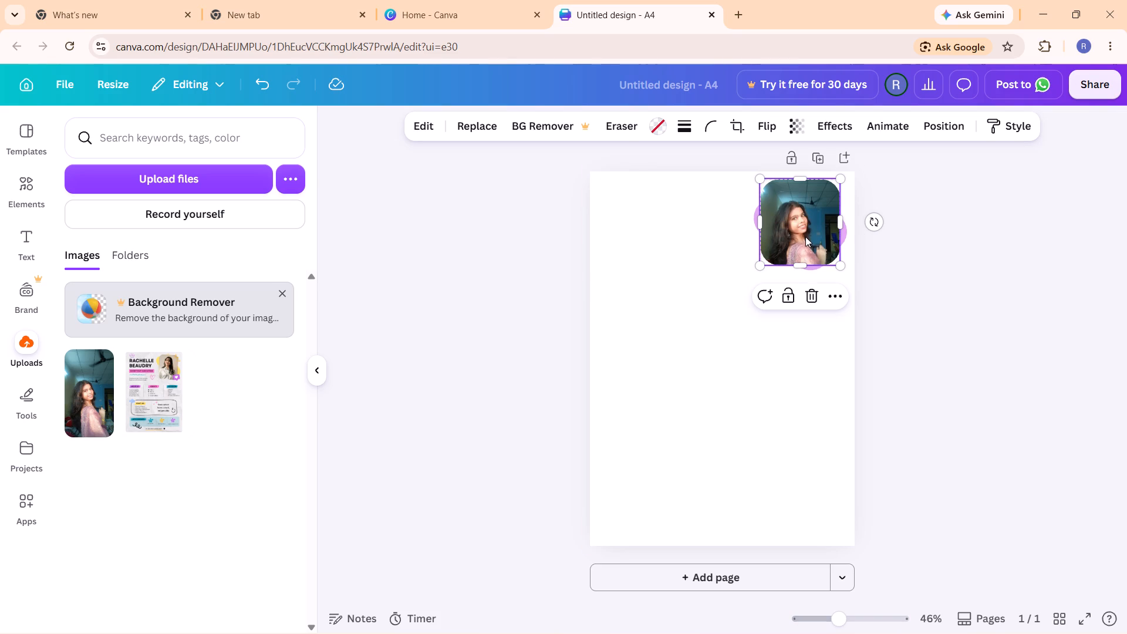
Nudge the framed photo slightly down until it is about vertically centred on the purple shape.
click(799, 228)
key(Down)
key(Down)
key(Down)
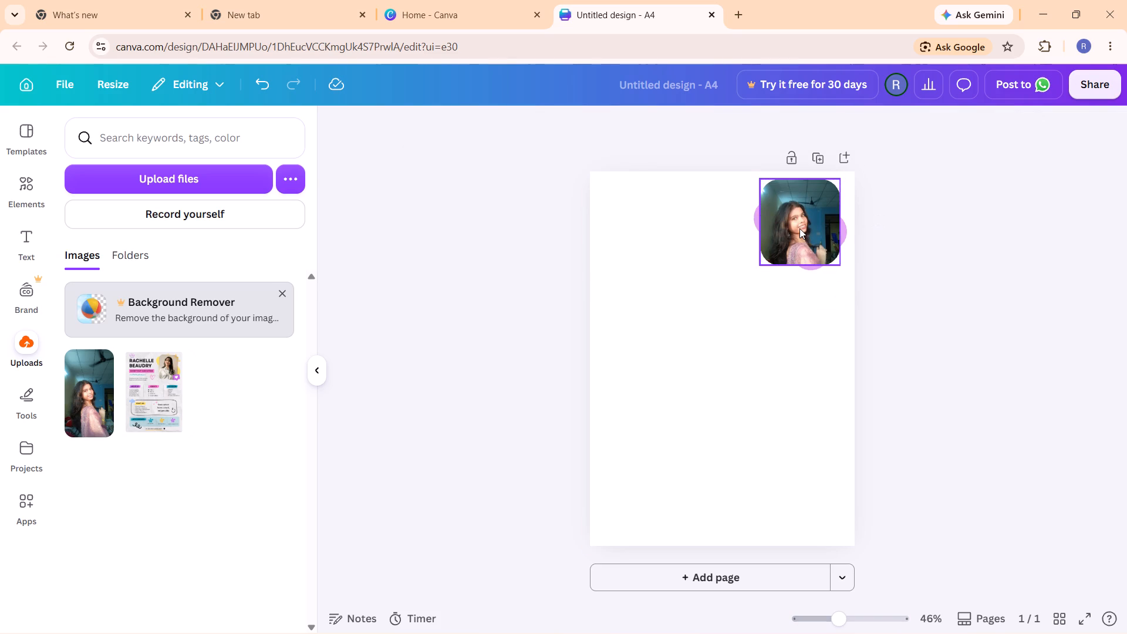
key(Down)
key(Down)
click(799, 228)
key(Down)
key(Down)
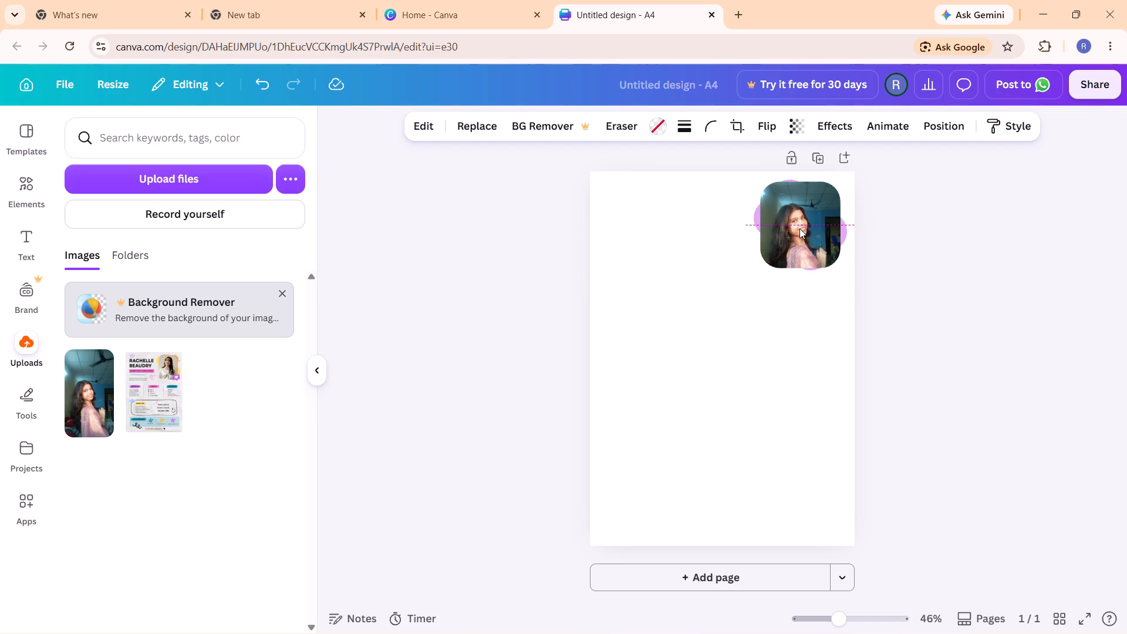
key(Down)
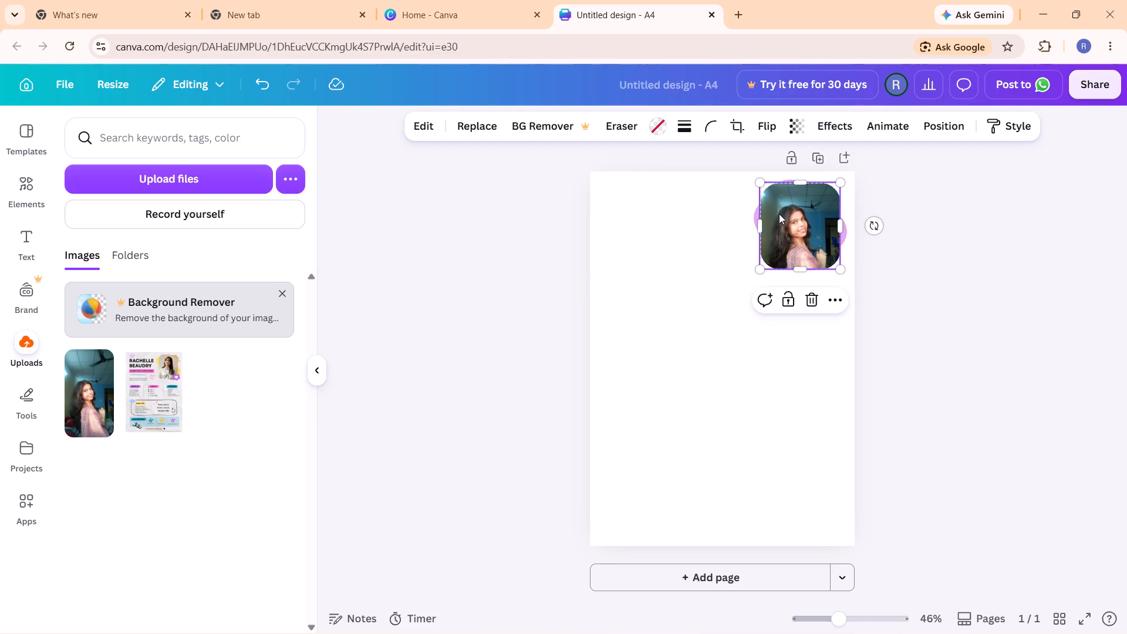
Resize the purple shape from its top and left corners so it extends past the photo's left and bottom edges.
click(754, 217)
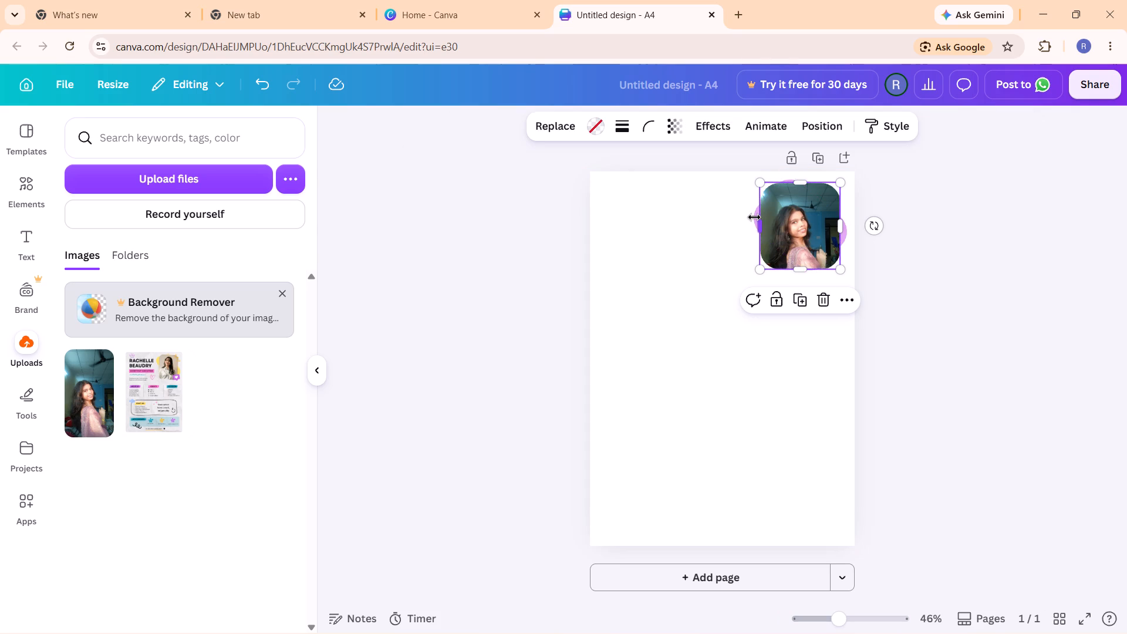
click(752, 217)
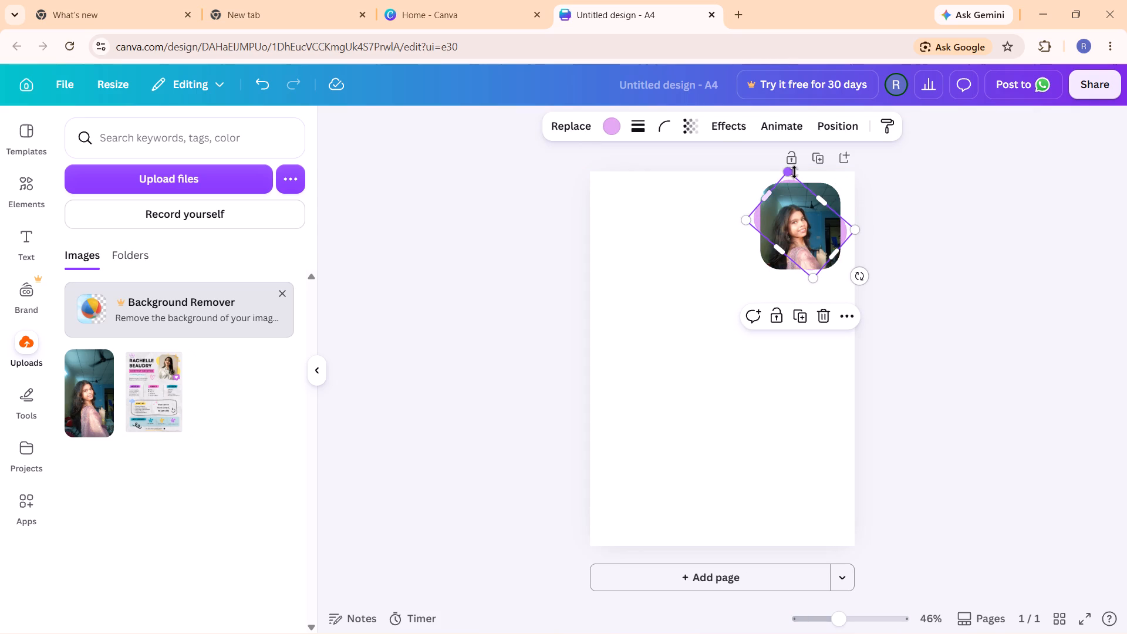
drag(794, 173, 788, 176)
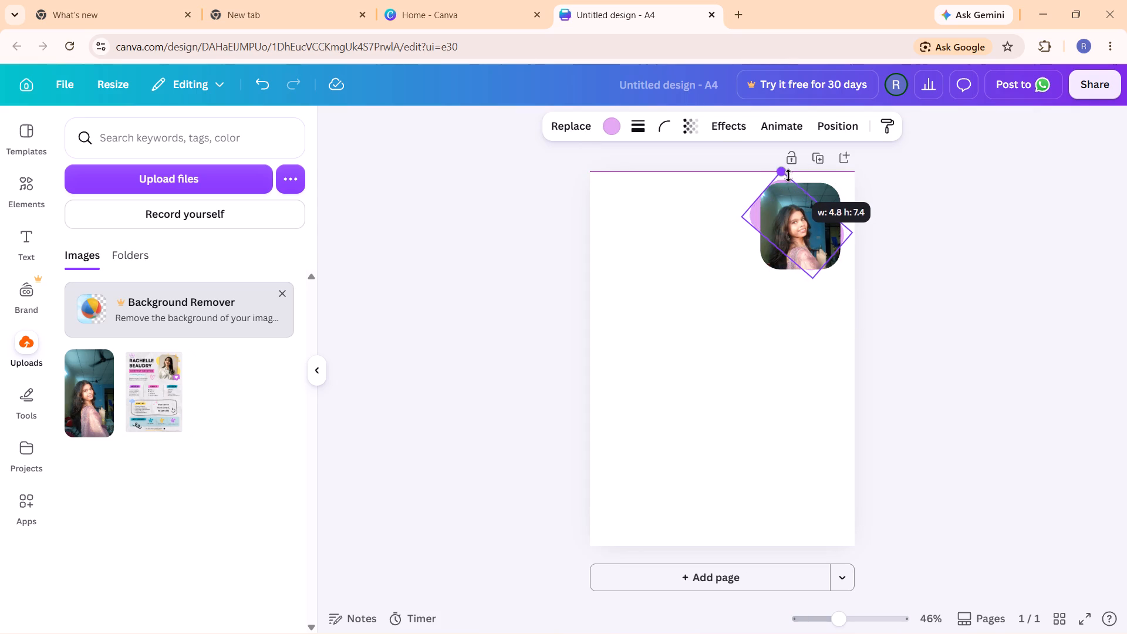
drag(788, 176, 788, 180)
click(765, 201)
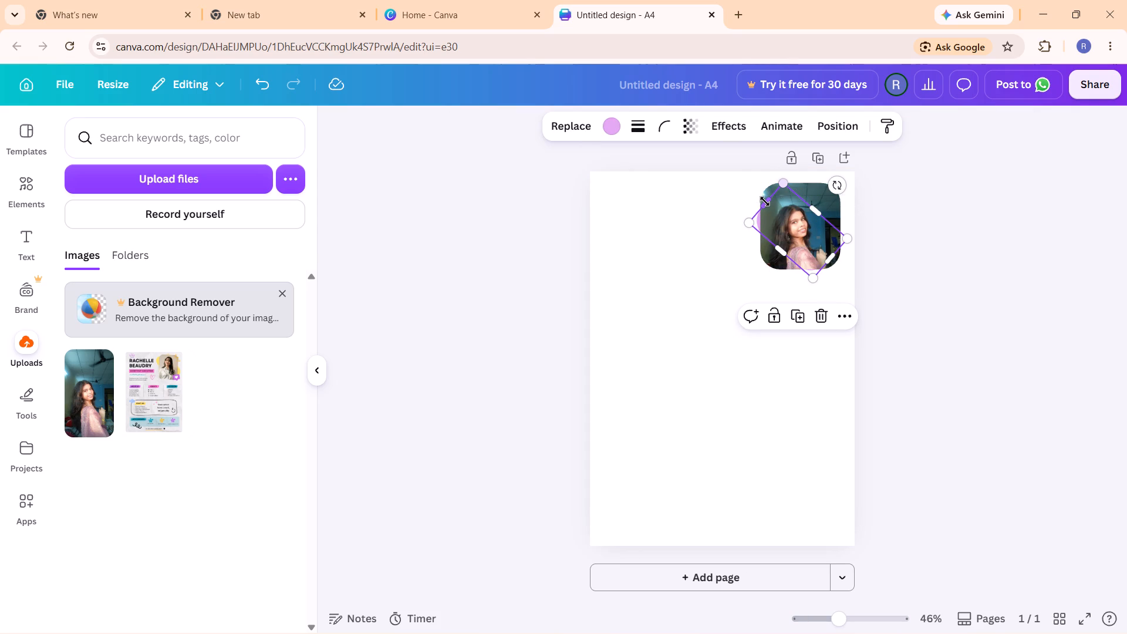
drag(750, 224, 748, 226)
drag(748, 226, 743, 228)
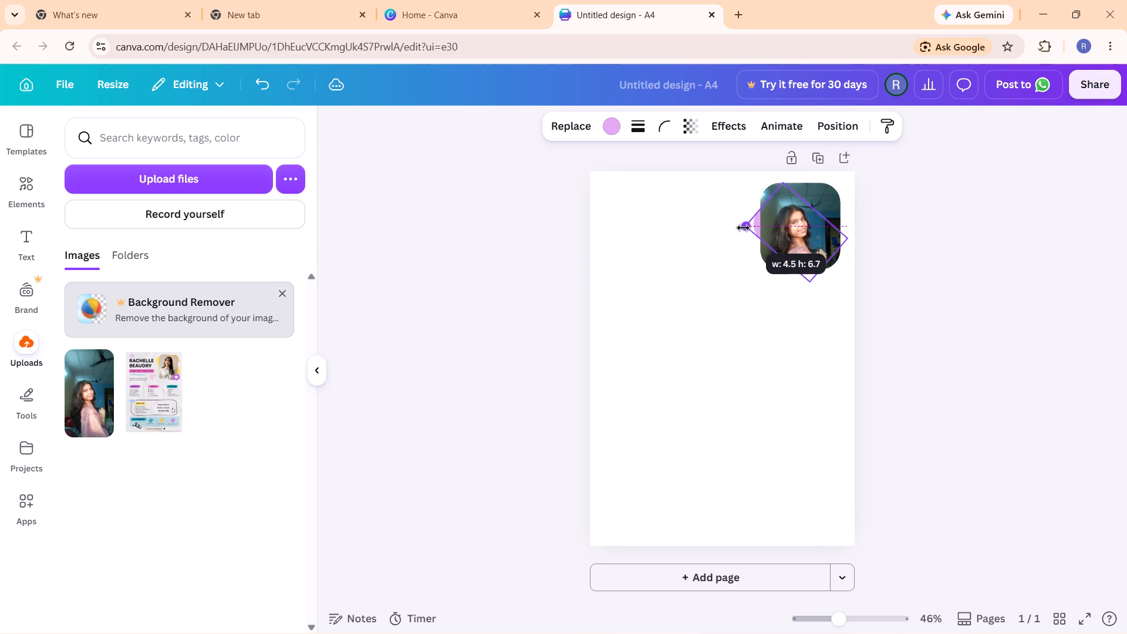
drag(743, 228, 741, 228)
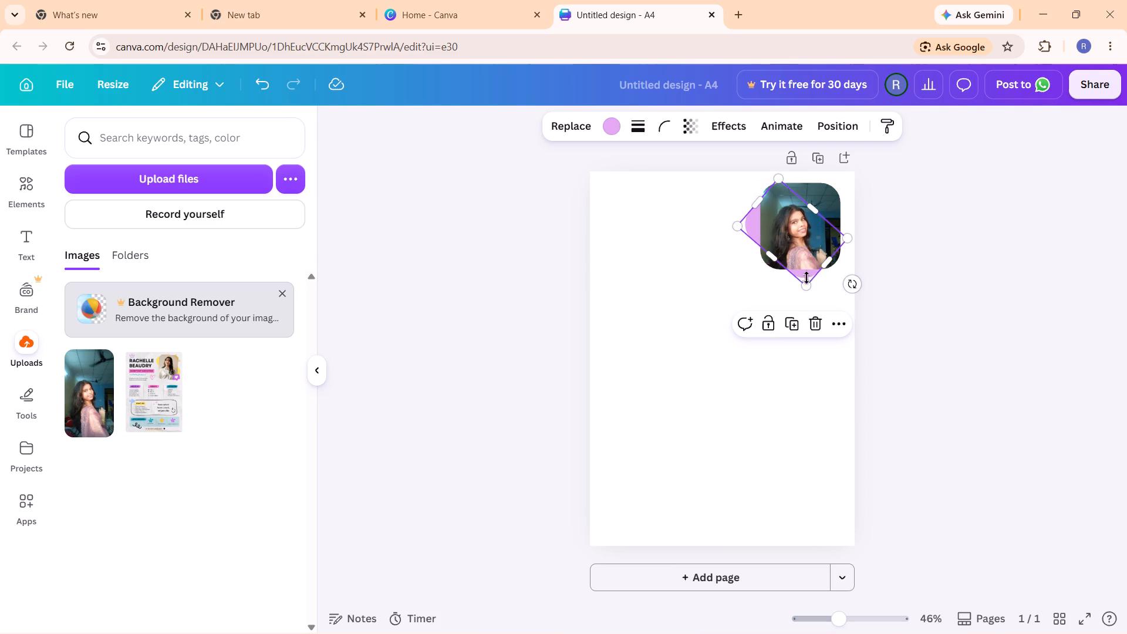
click(798, 377)
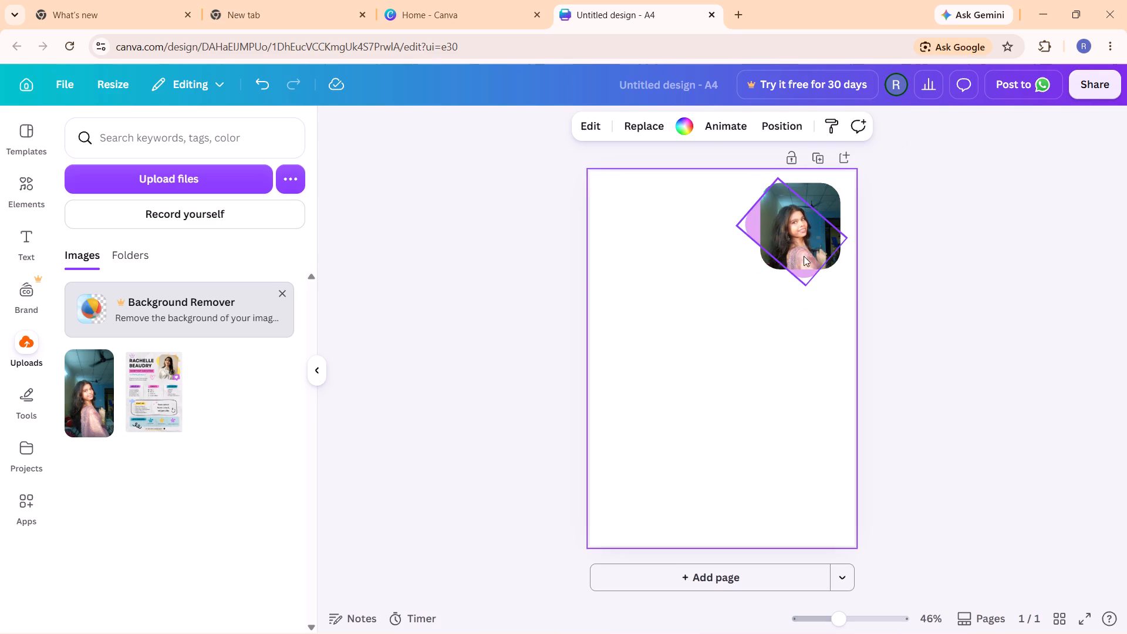
Nudge the framed photo slightly left over the purple shape.
click(803, 247)
key(Left)
key(Left)
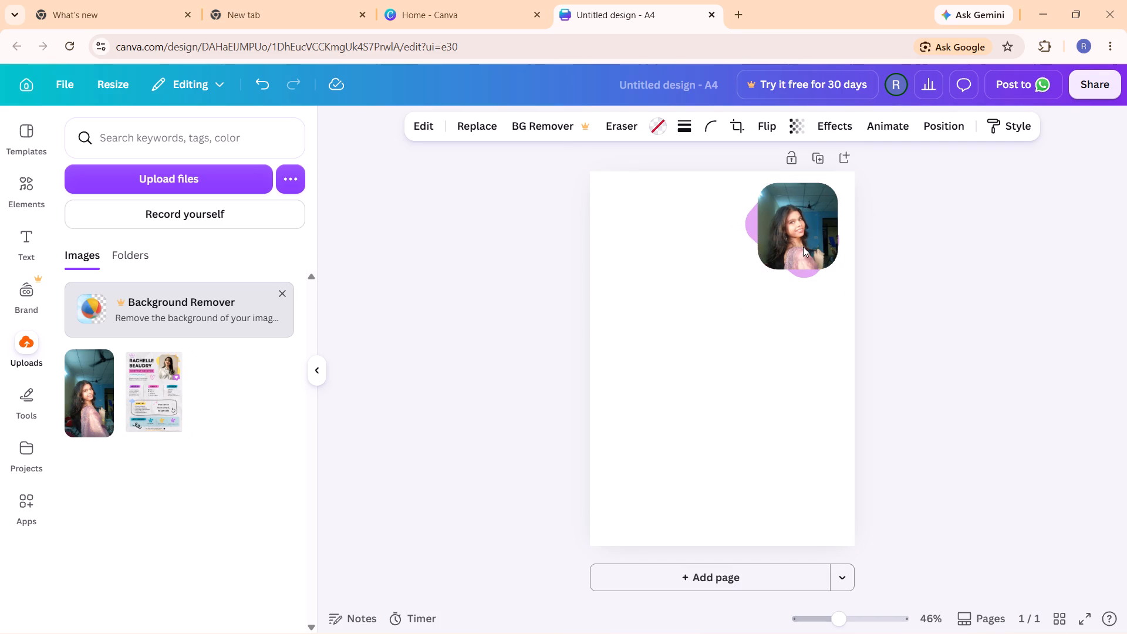
key(Left)
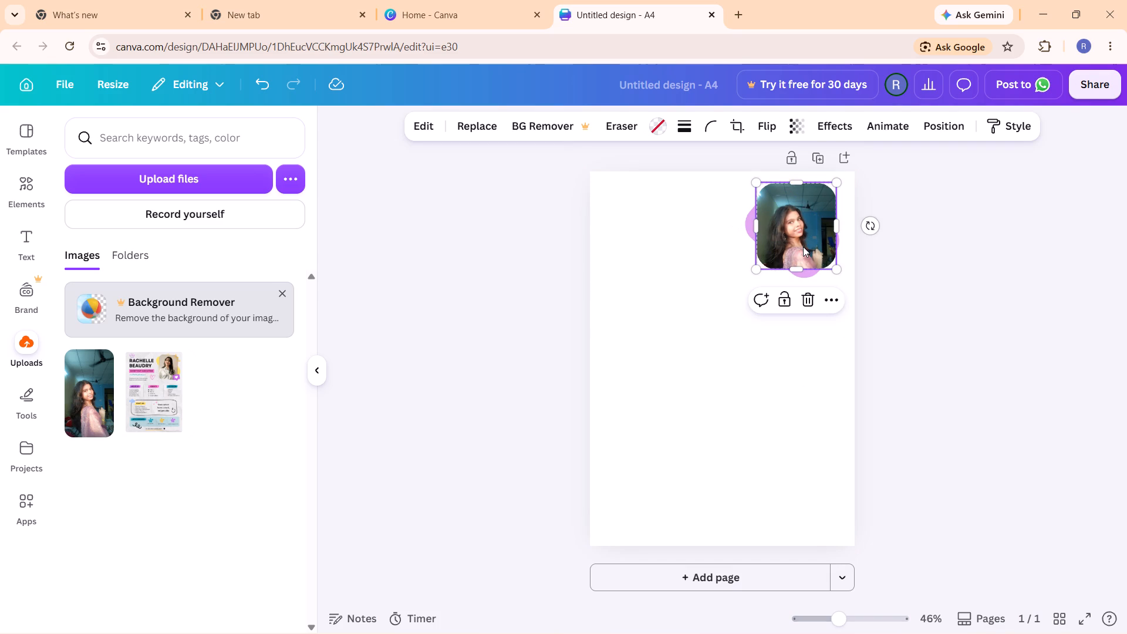
Compare with the reference resume image, and reshape the purple shape into a longer diagonal bar about 2.1 wide.
key(Tab)
key(alt+Tab)
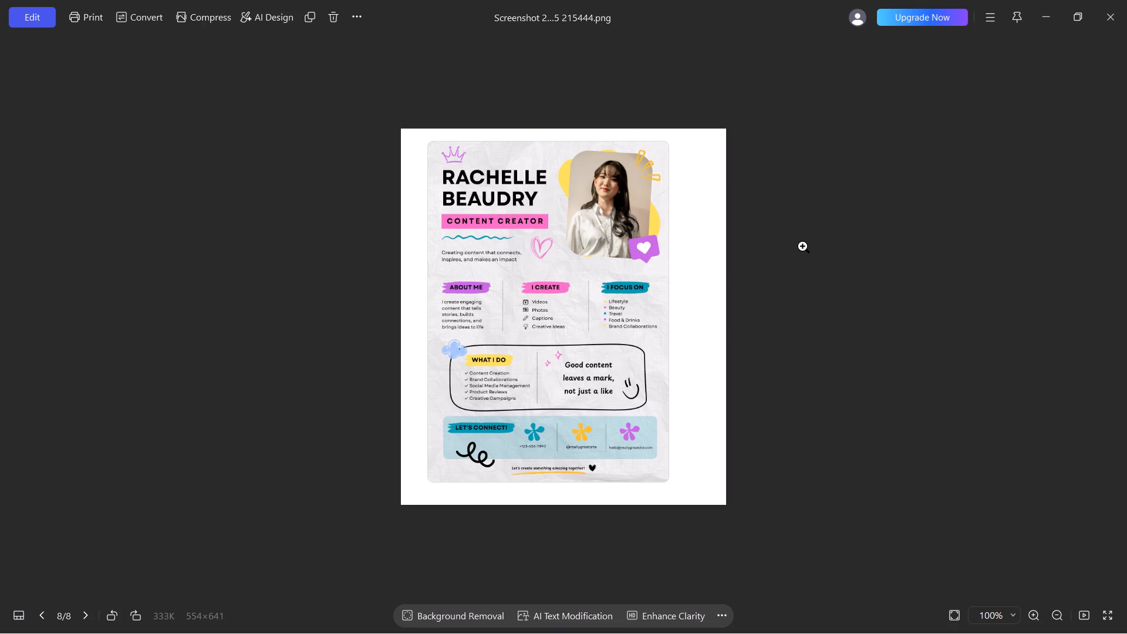
key(alt+Tab)
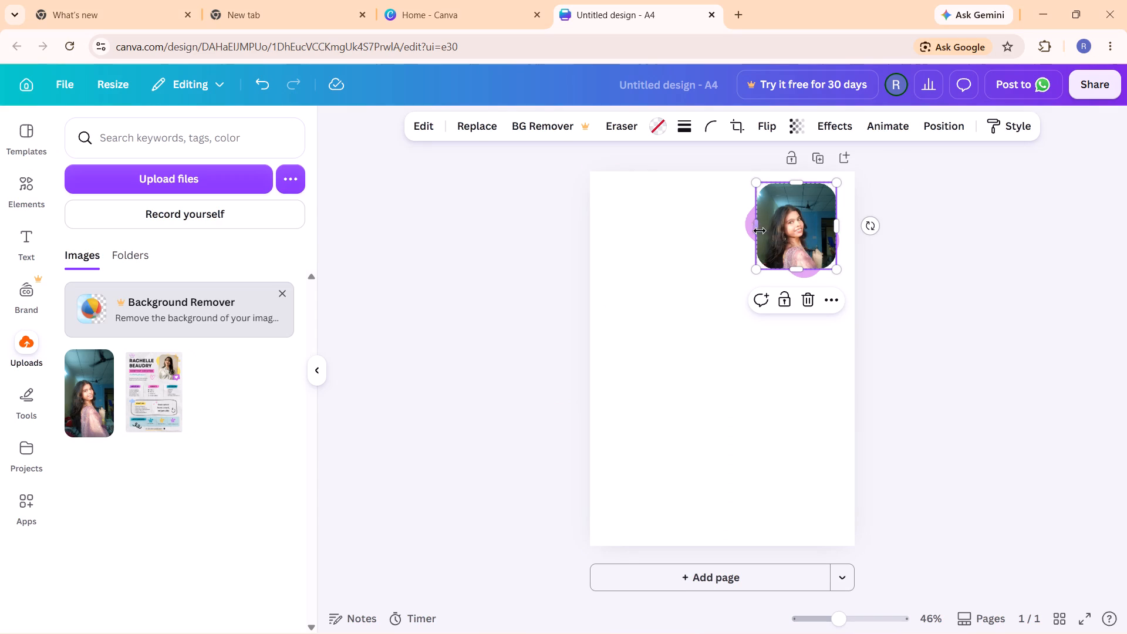
click(744, 224)
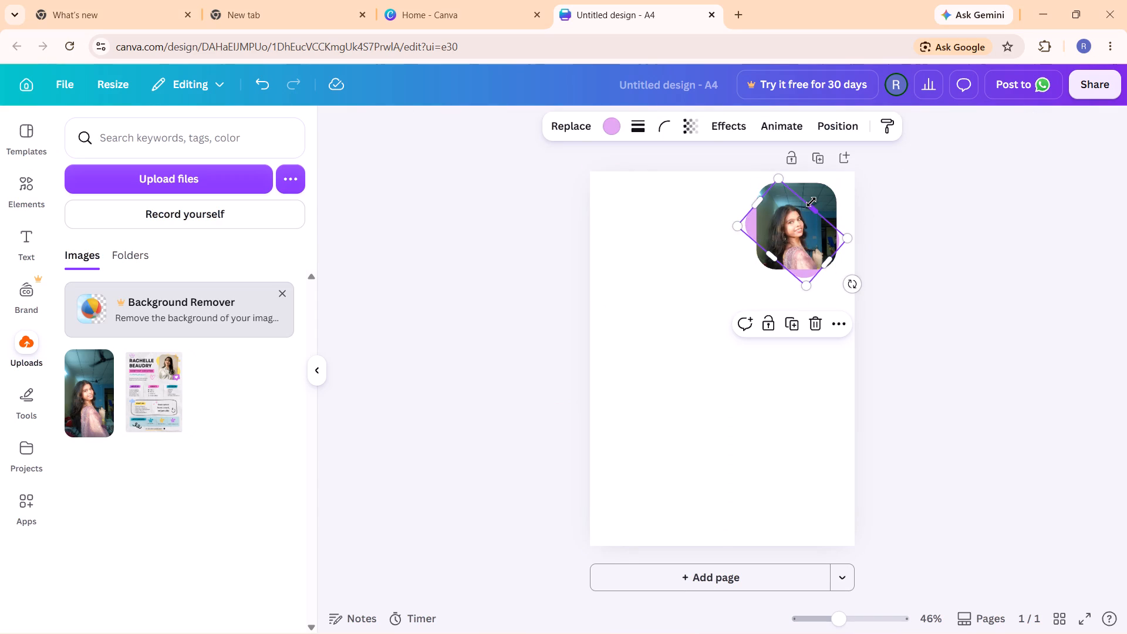
drag(815, 208, 787, 233)
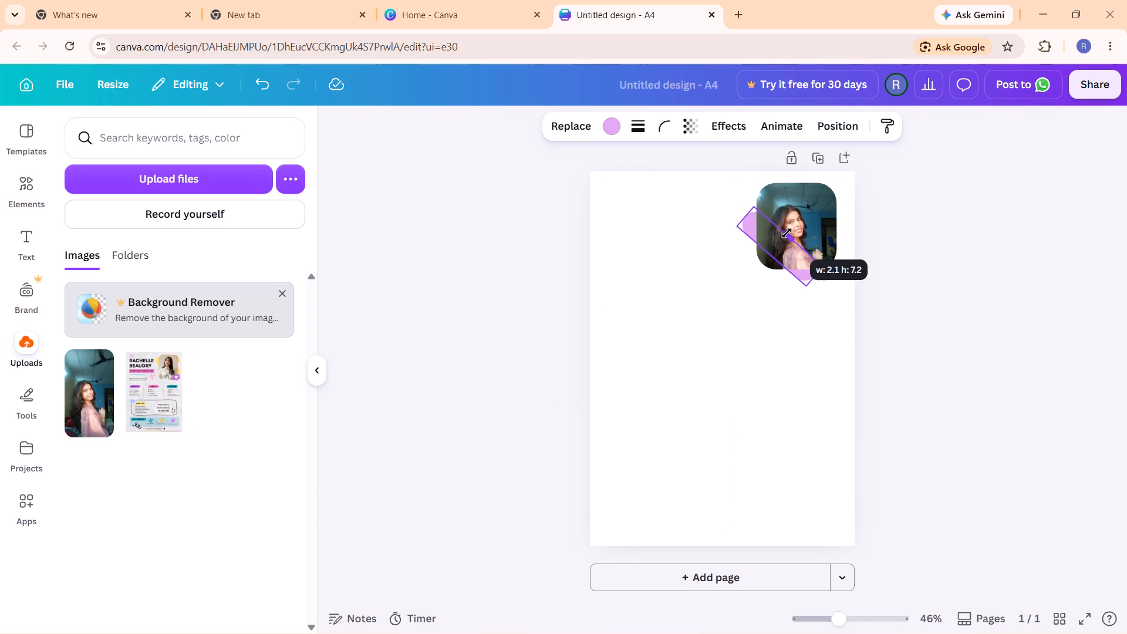
drag(817, 276, 866, 292)
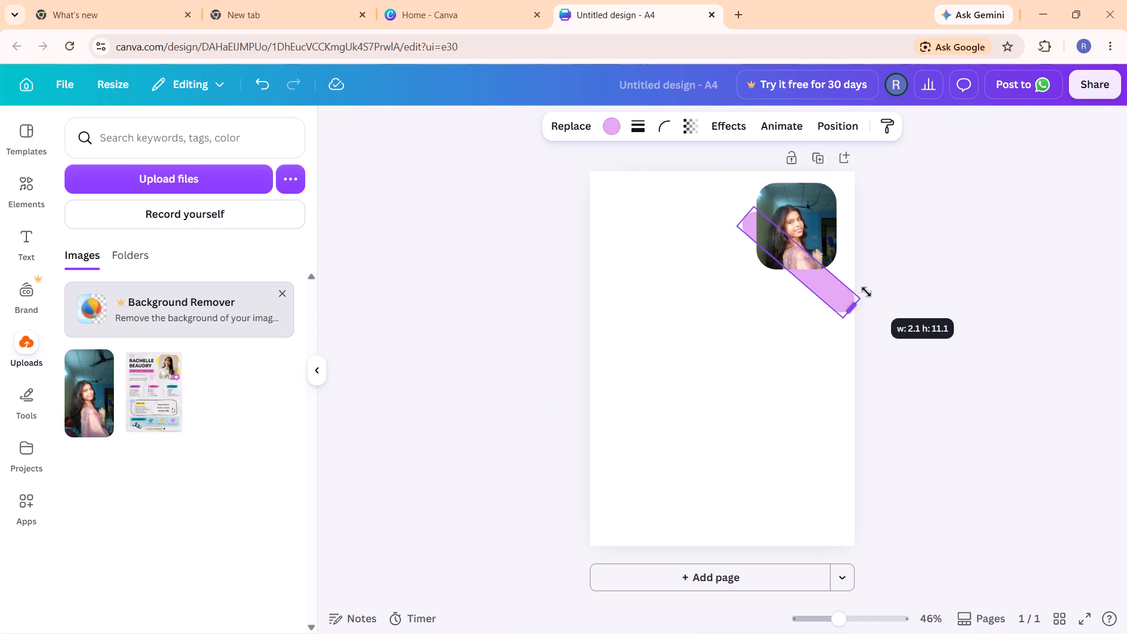
drag(866, 292, 847, 285)
Move the framed photo down off the purple bar.
drag(782, 255, 753, 348)
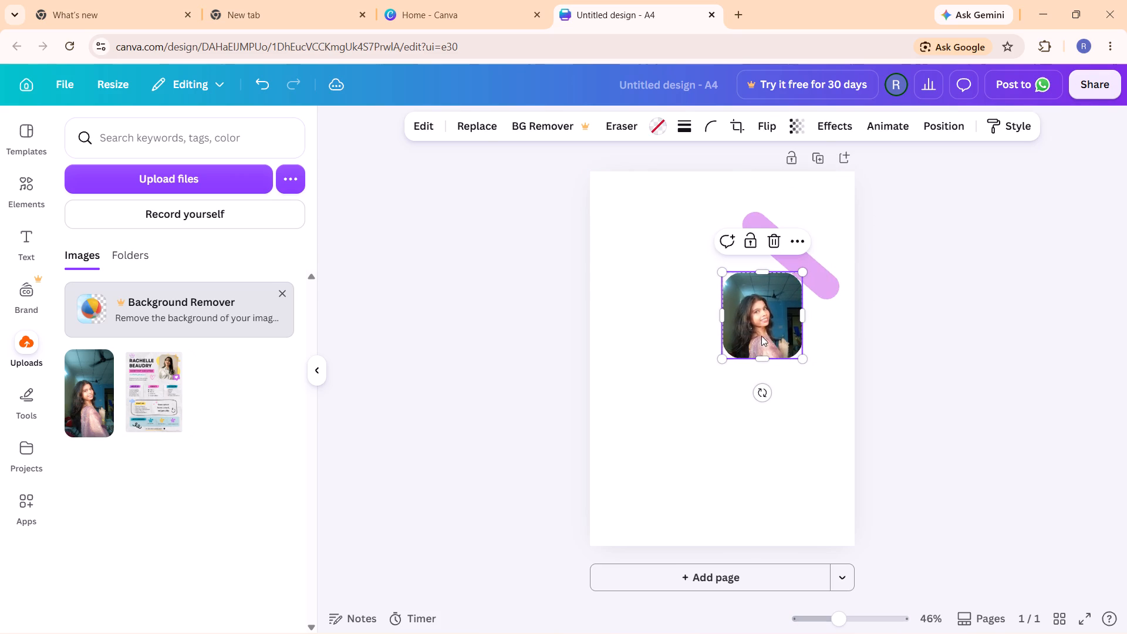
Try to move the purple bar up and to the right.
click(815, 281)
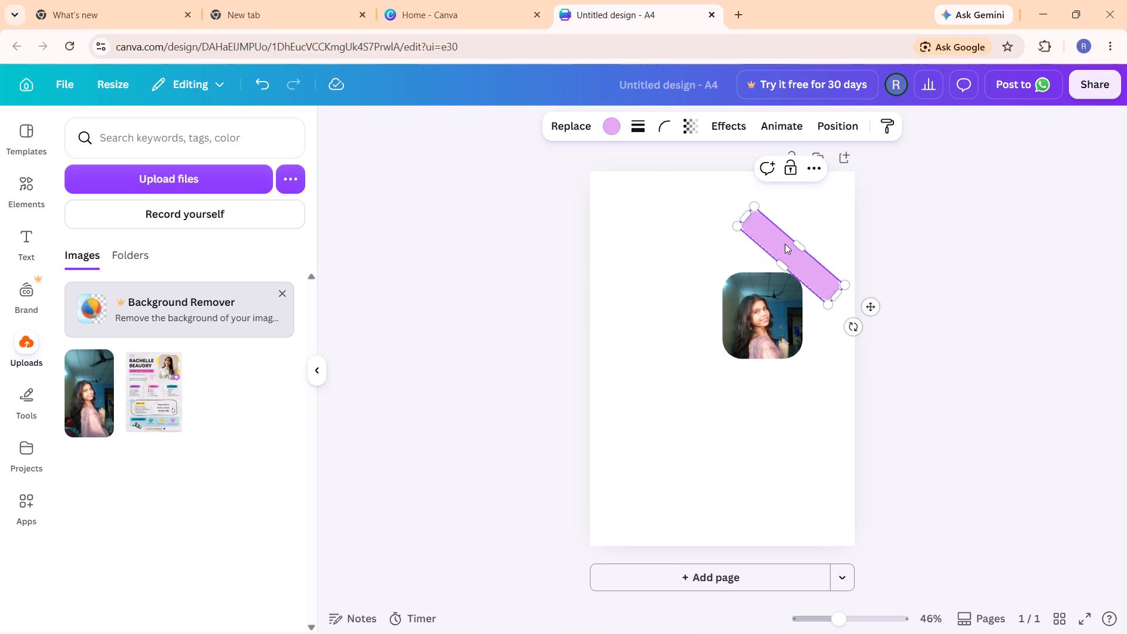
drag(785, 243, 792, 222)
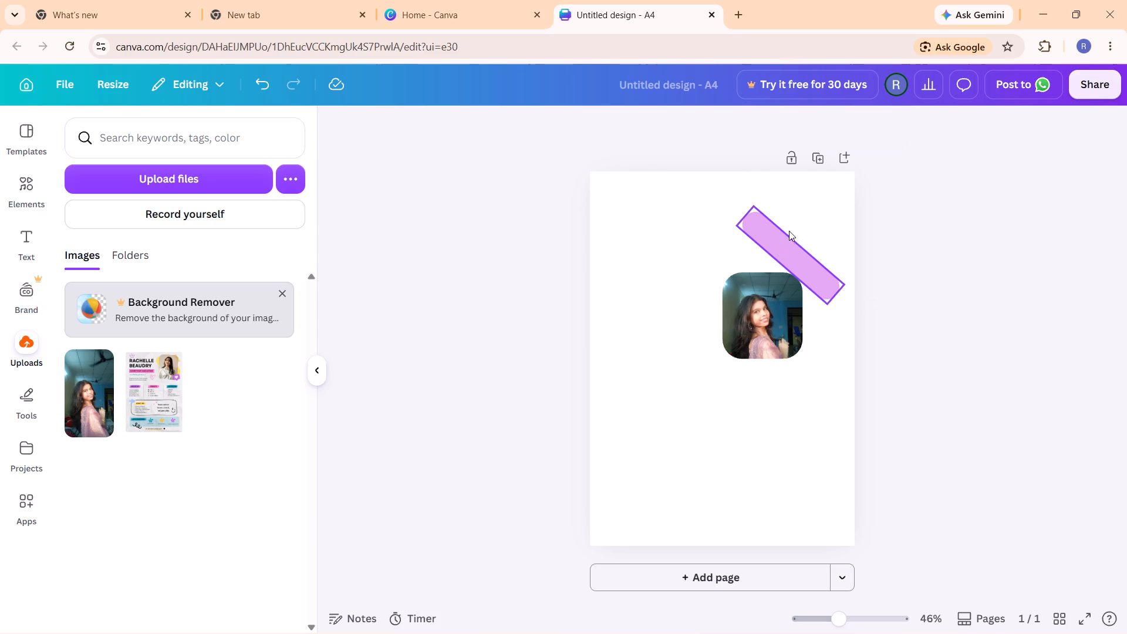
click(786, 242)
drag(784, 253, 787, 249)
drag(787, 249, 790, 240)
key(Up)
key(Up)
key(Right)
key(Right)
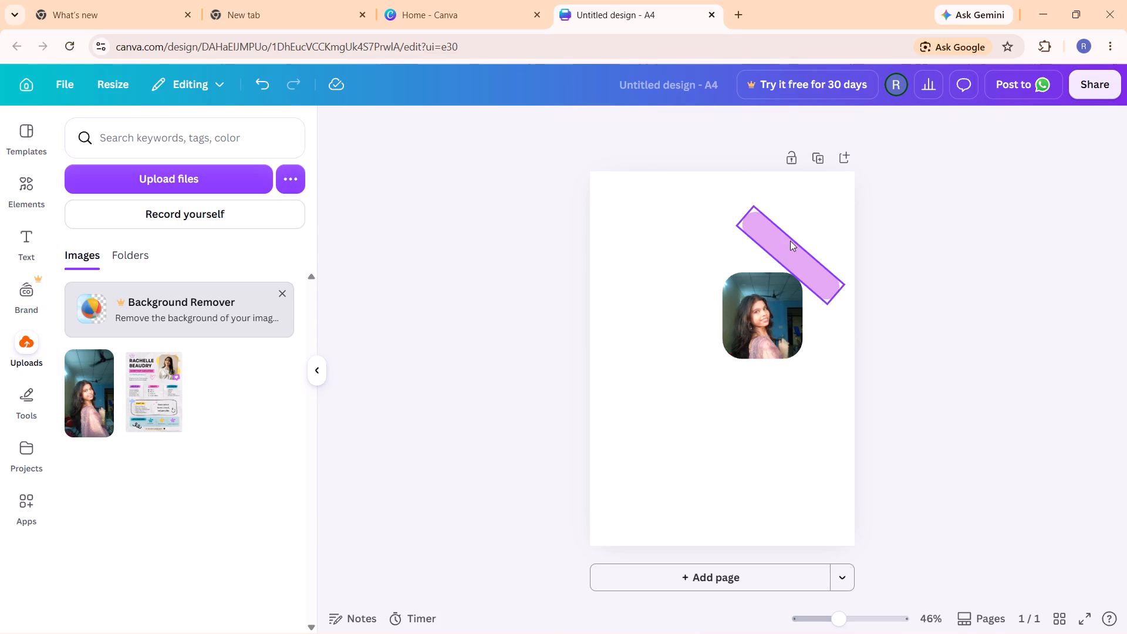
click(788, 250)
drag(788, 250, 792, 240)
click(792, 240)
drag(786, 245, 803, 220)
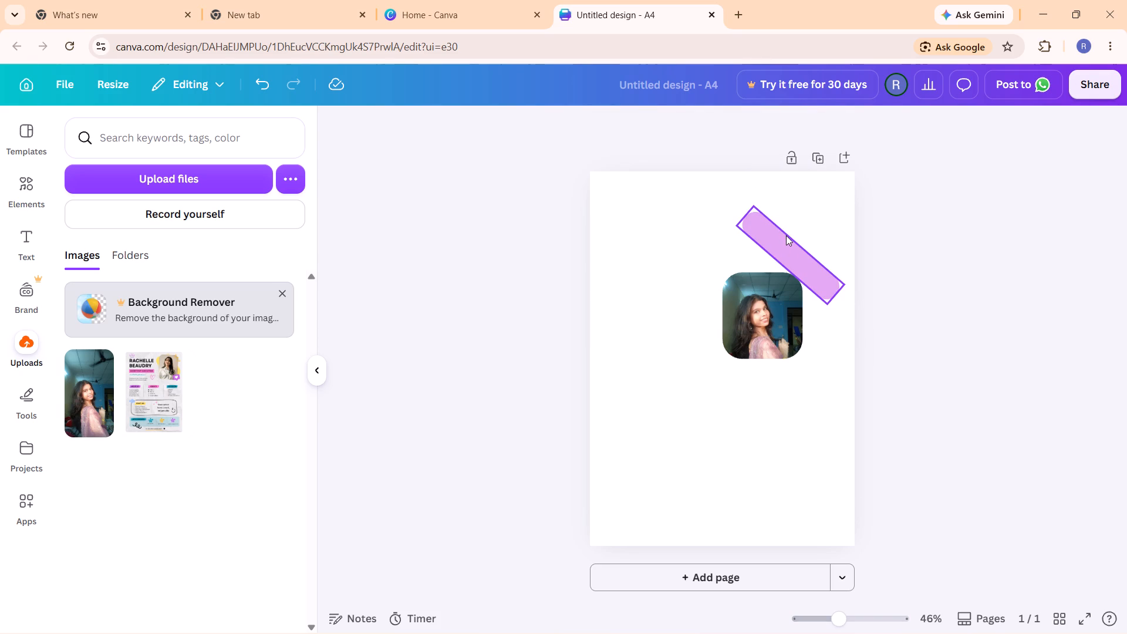
Nudge the purple bar slightly right and well up toward the page's top edge, clear of the framed photo.
click(786, 235)
key(Right)
key(Right)
key(Right)
key(Right)
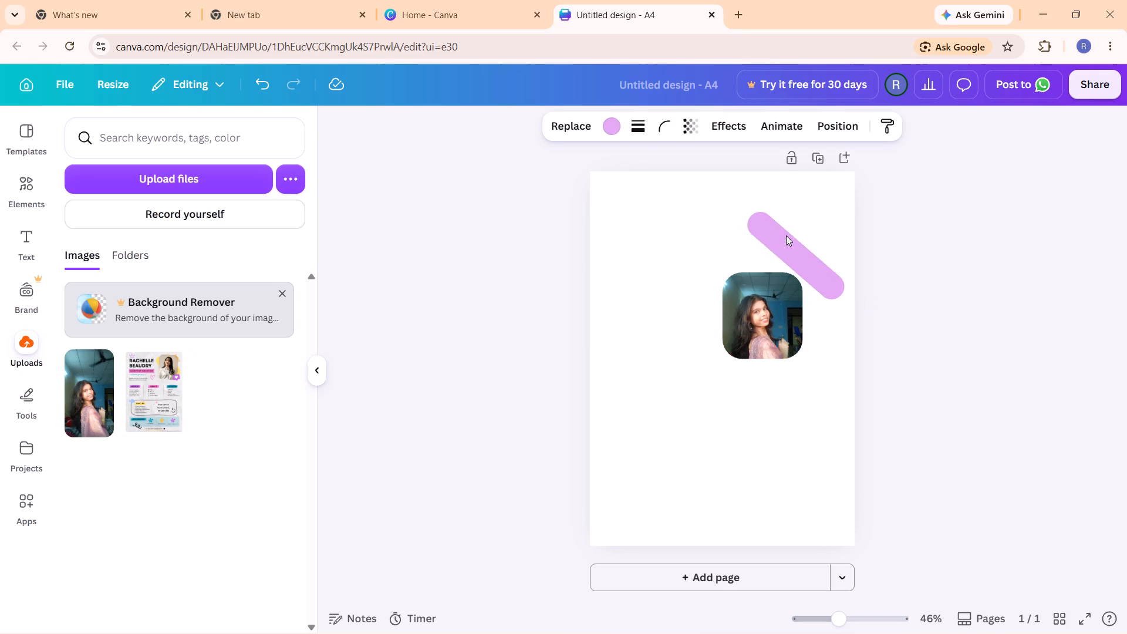
key(Up)
key(Up)
key(Up)
key(Up)
key(Up)
key(Up)
key(Up)
key(Up)
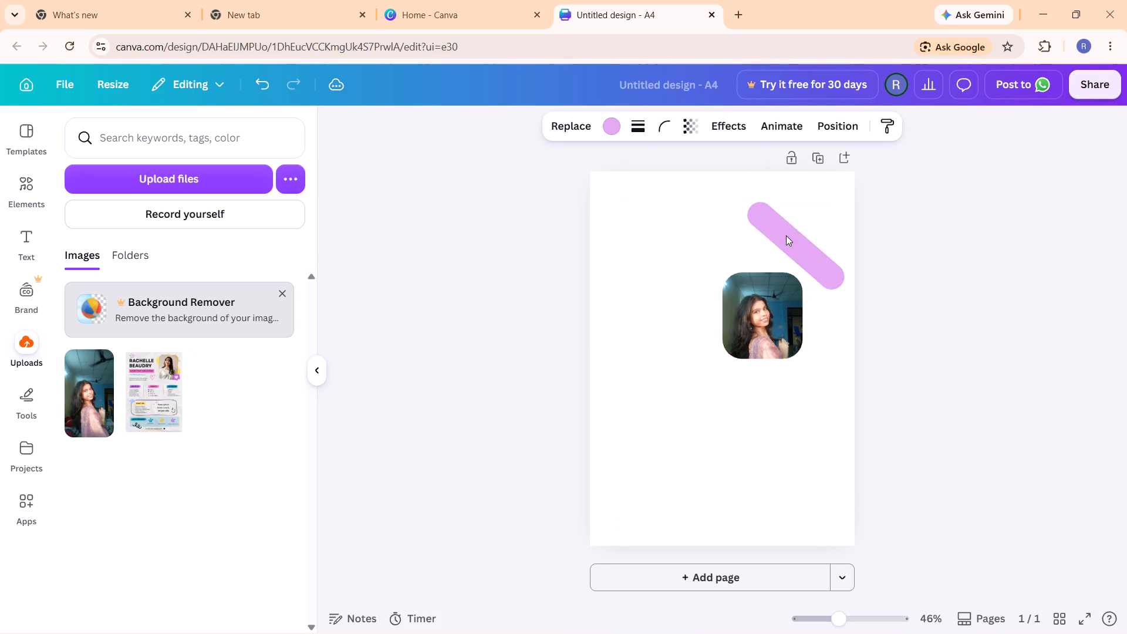
key(Up)
key(Up)
key(Up)
key(Up)
key(Up)
key(Up)
key(Up)
key(Up)
key(Up)
key(Up)
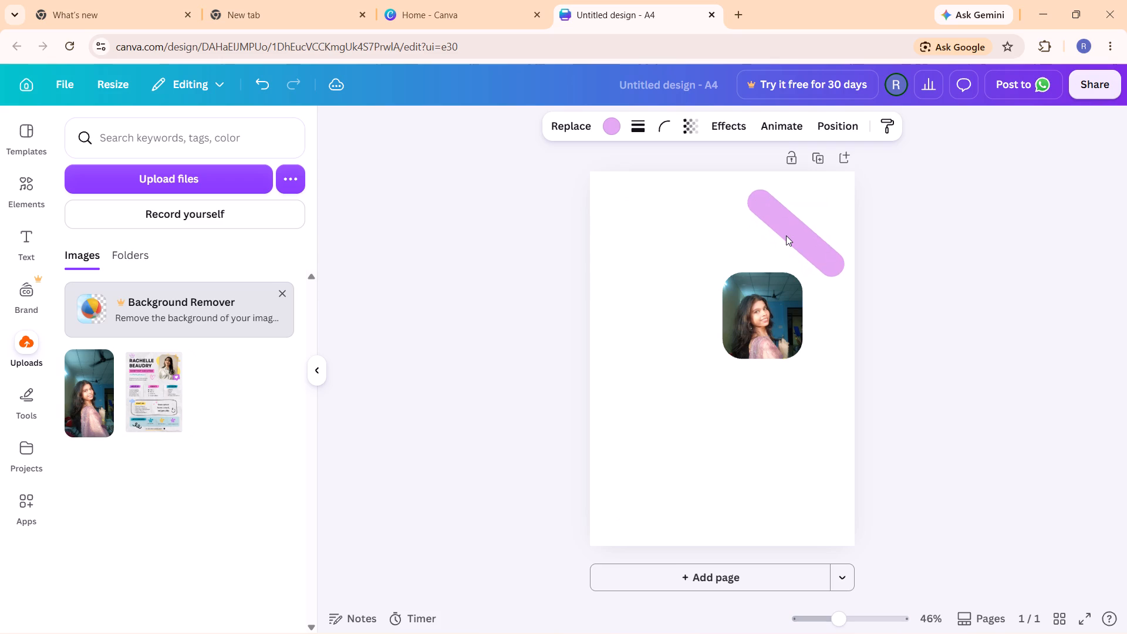
Move the framed photo back up over the purple bar, centred on it horizontally and vertically.
drag(740, 367, 751, 317)
click(751, 317)
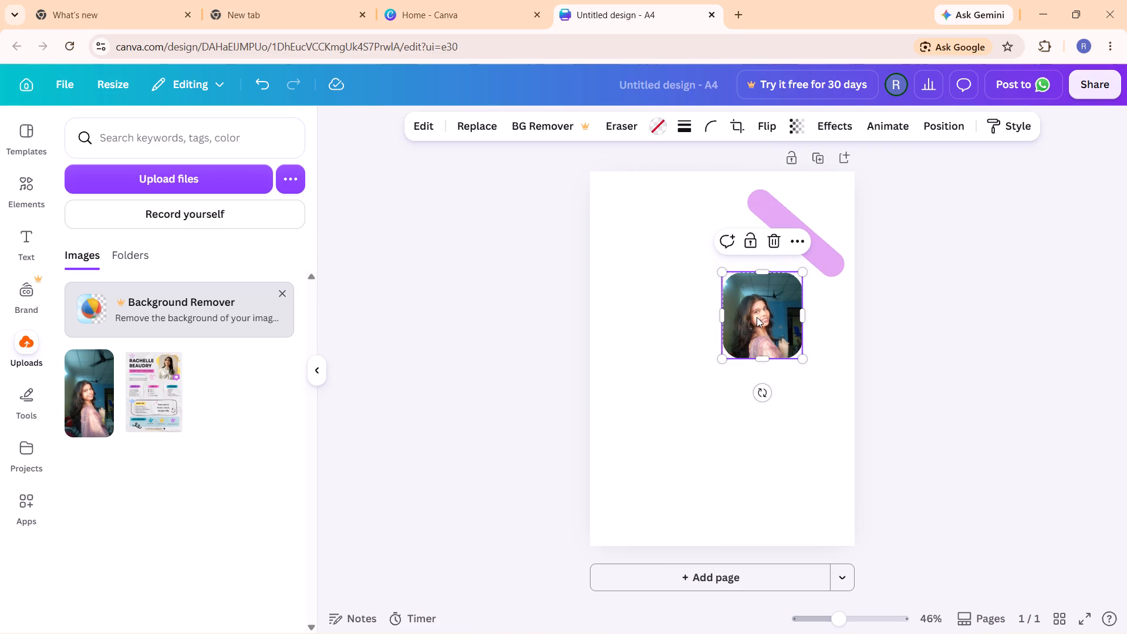
drag(757, 317, 803, 257)
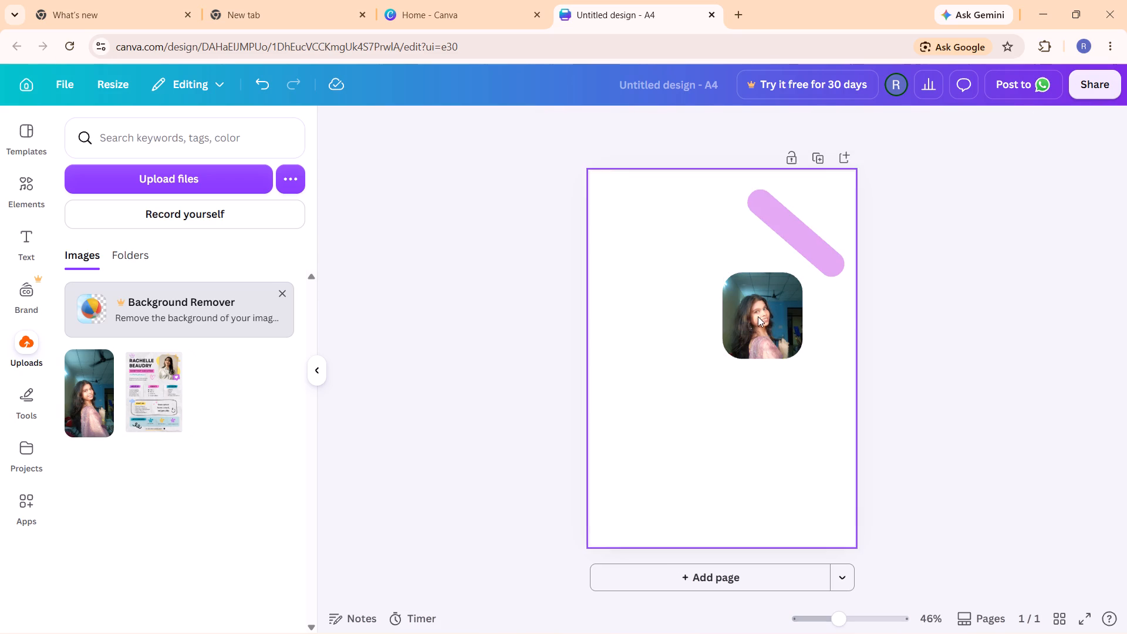
click(757, 318)
click(757, 318)
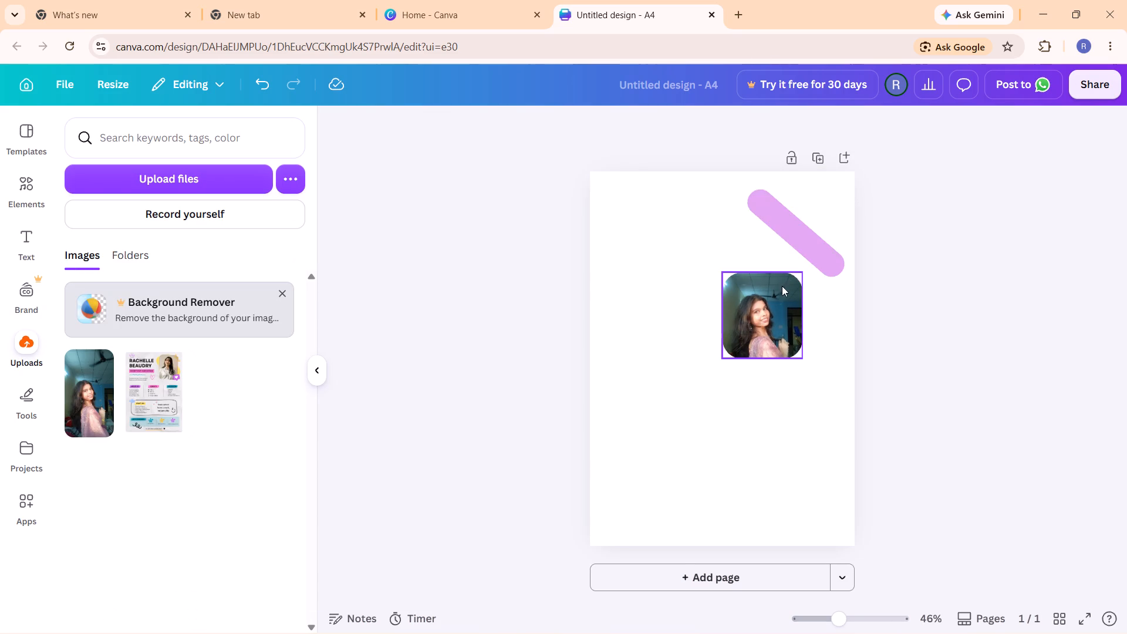
drag(765, 311, 794, 244)
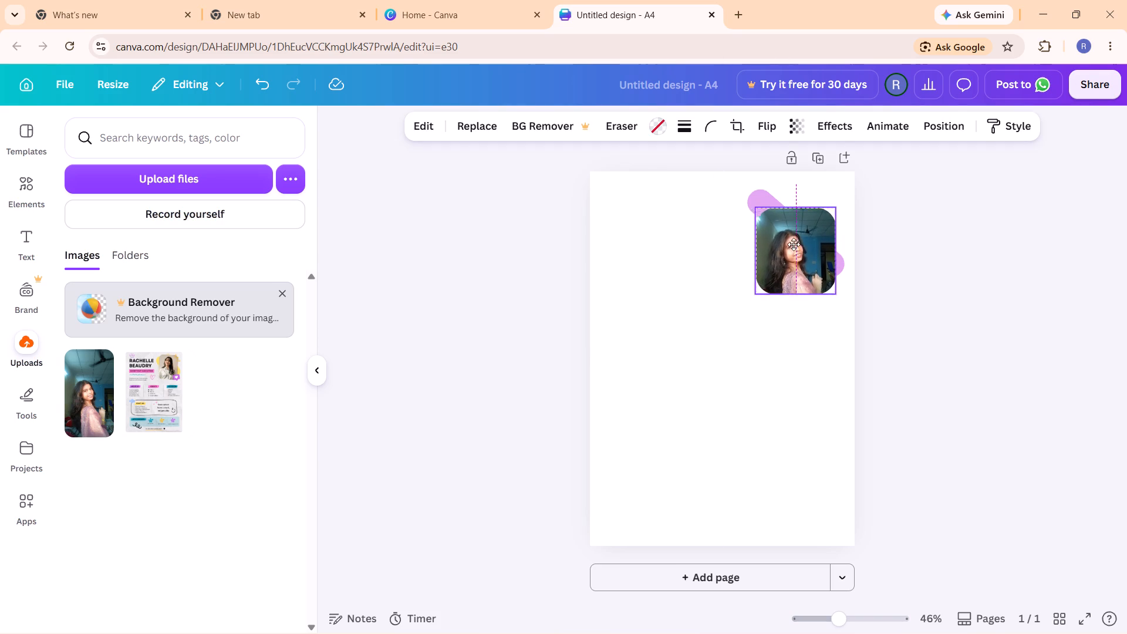
drag(794, 244, 797, 227)
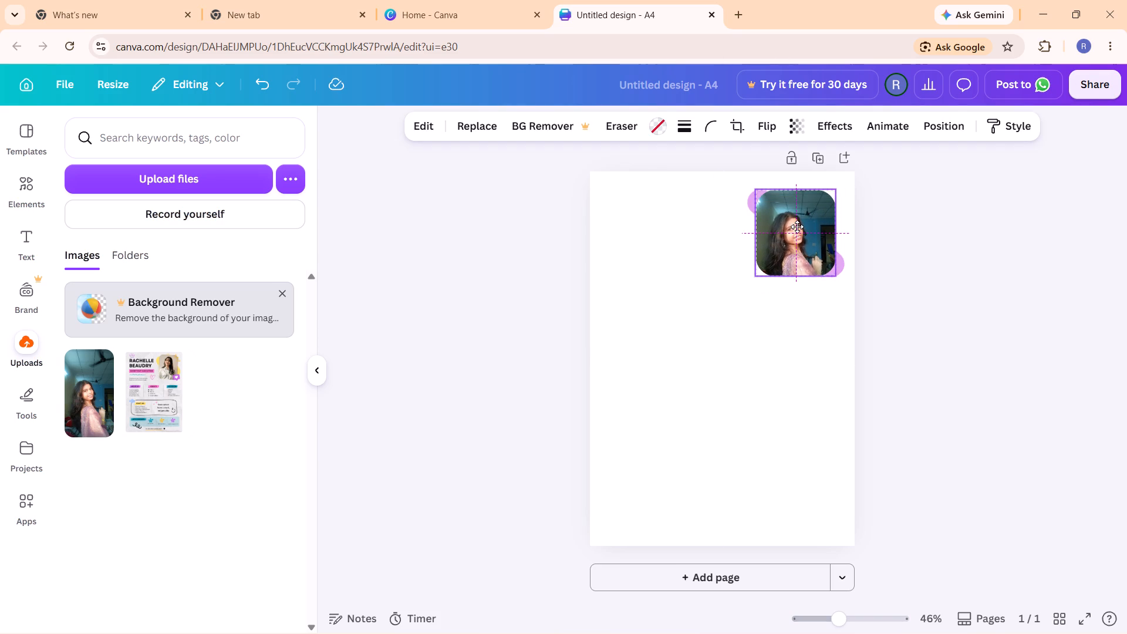
drag(797, 227, 799, 227)
click(799, 227)
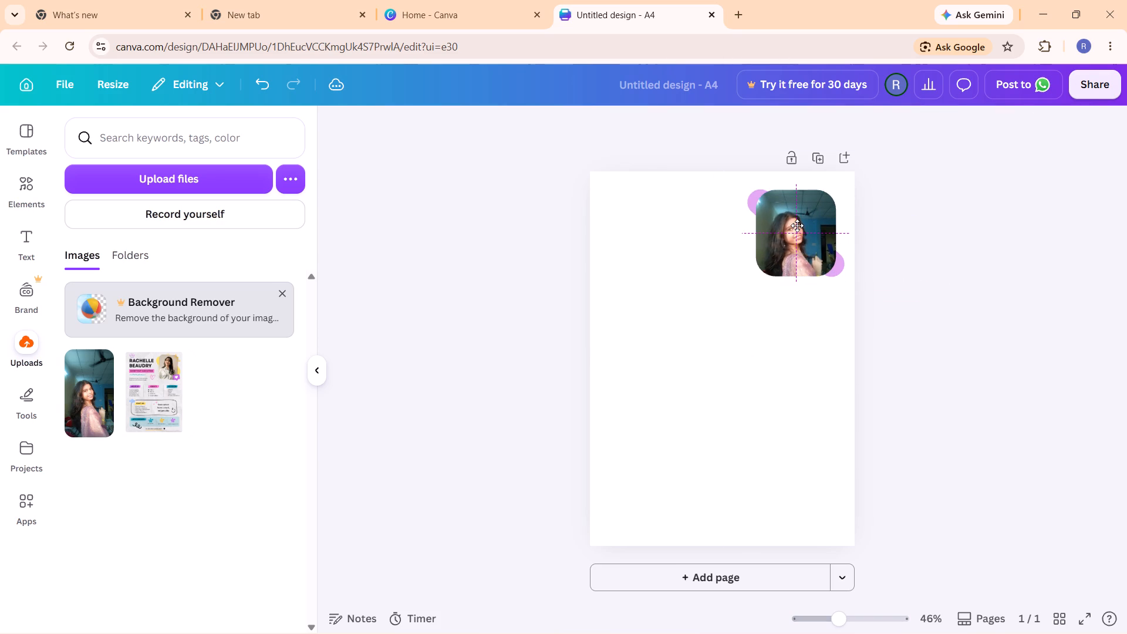
click(797, 225)
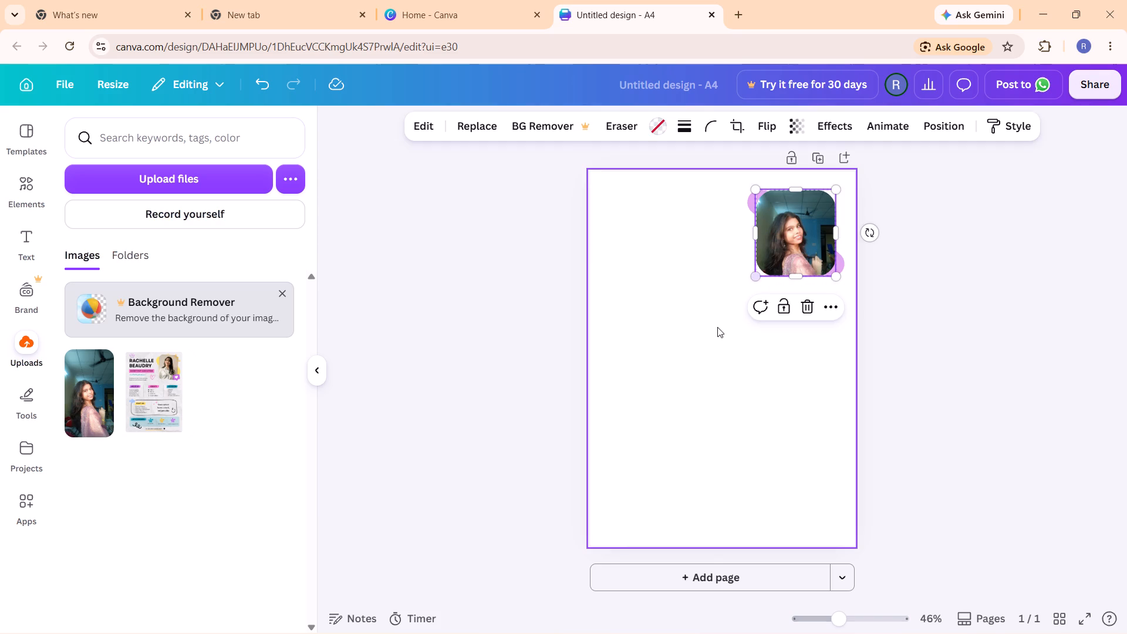
click(717, 327)
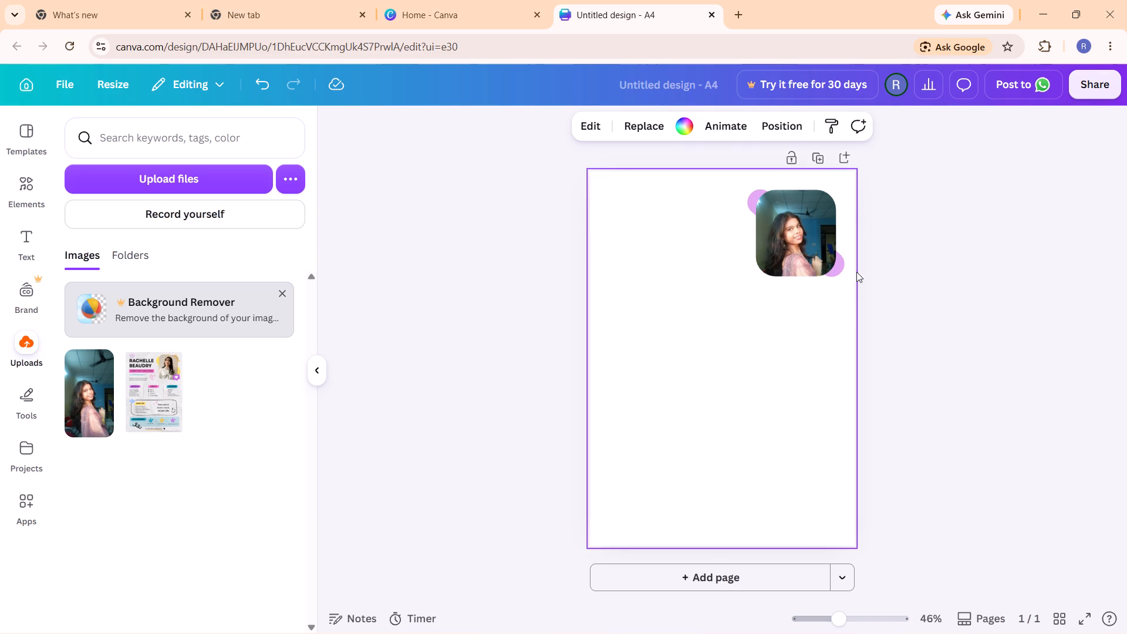
Widen the purple bar toward its lower-left side so more of it shows around the photo's upper-left and lower-right corners.
click(839, 262)
drag(792, 244, 784, 263)
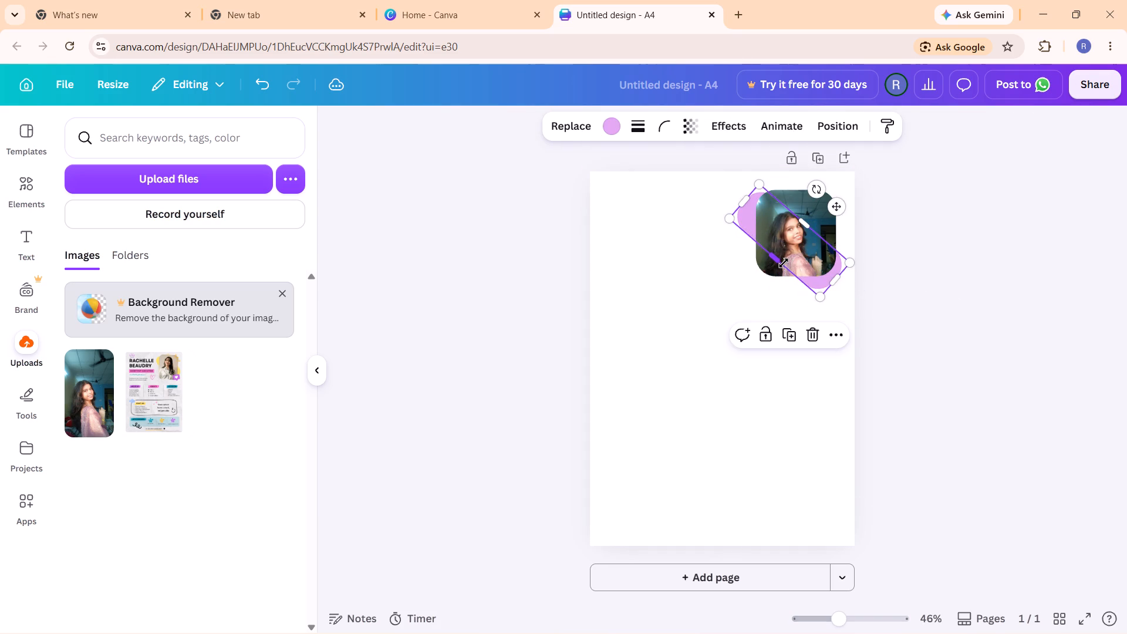
click(805, 223)
click(926, 234)
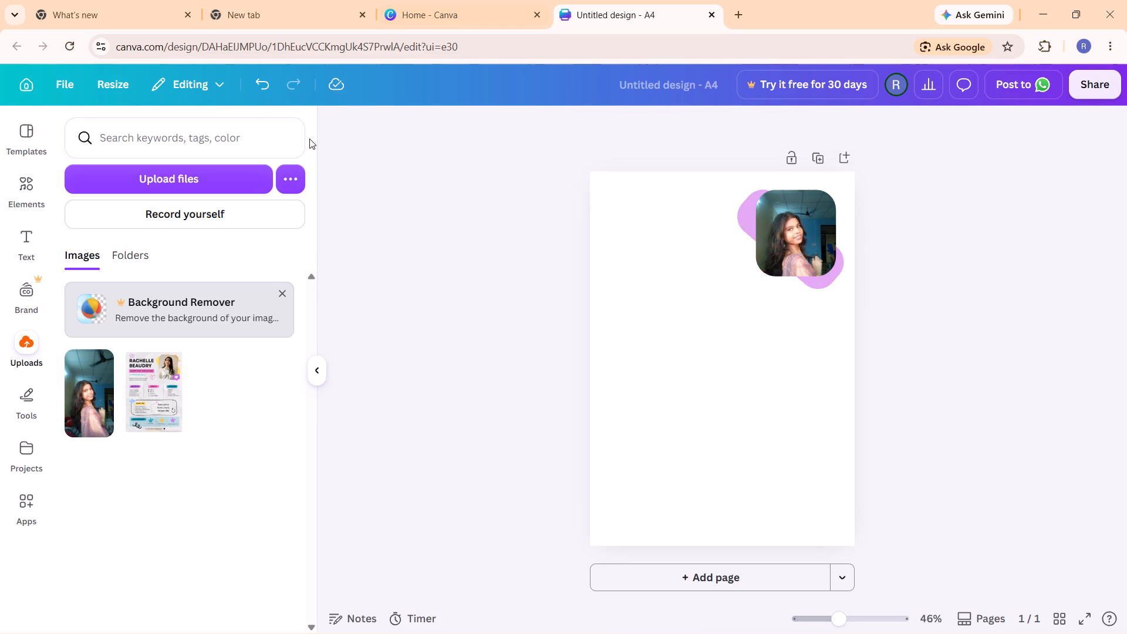
Select the purple shape behind the framed photo.
click(734, 214)
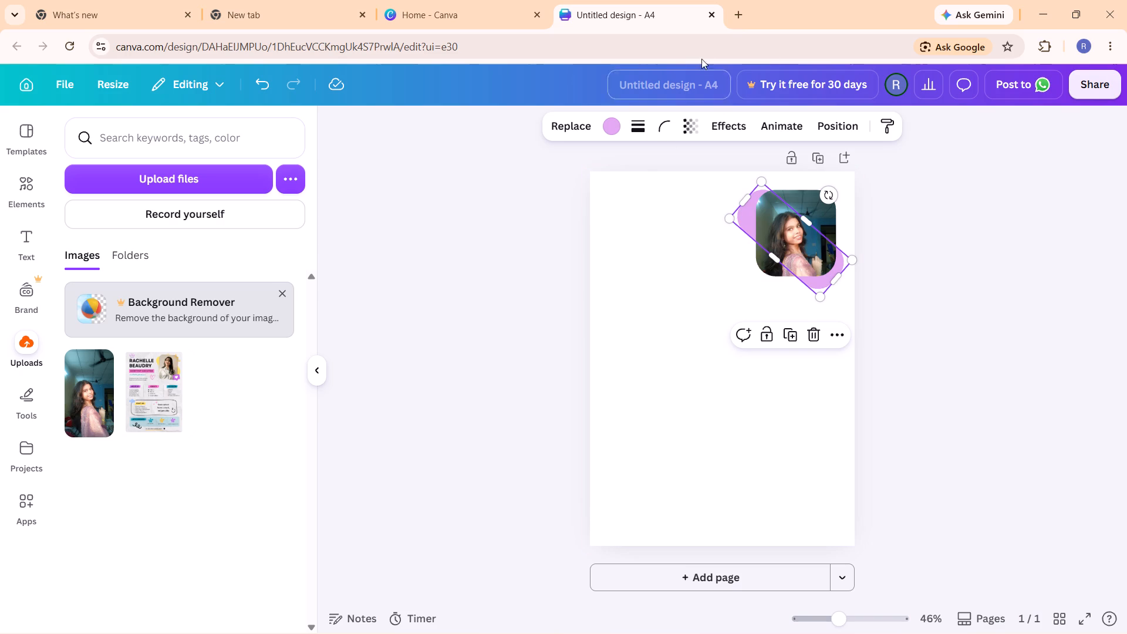
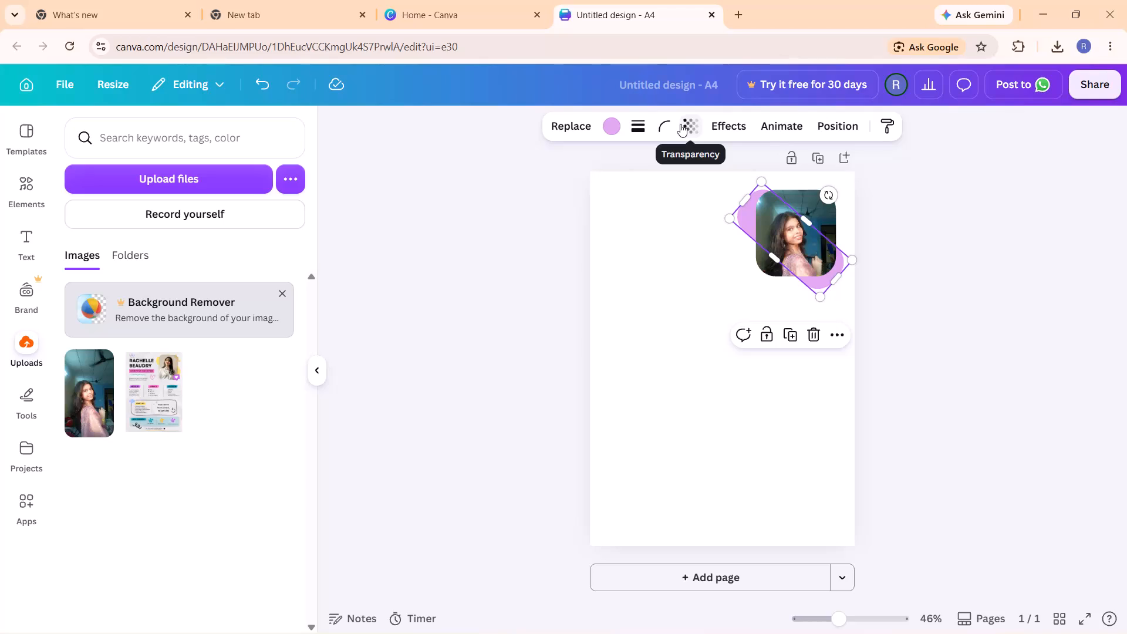
Compare the page with the reference resume image, and add a rounded square shape to the page.
click(970, 399)
key(alt+Tab)
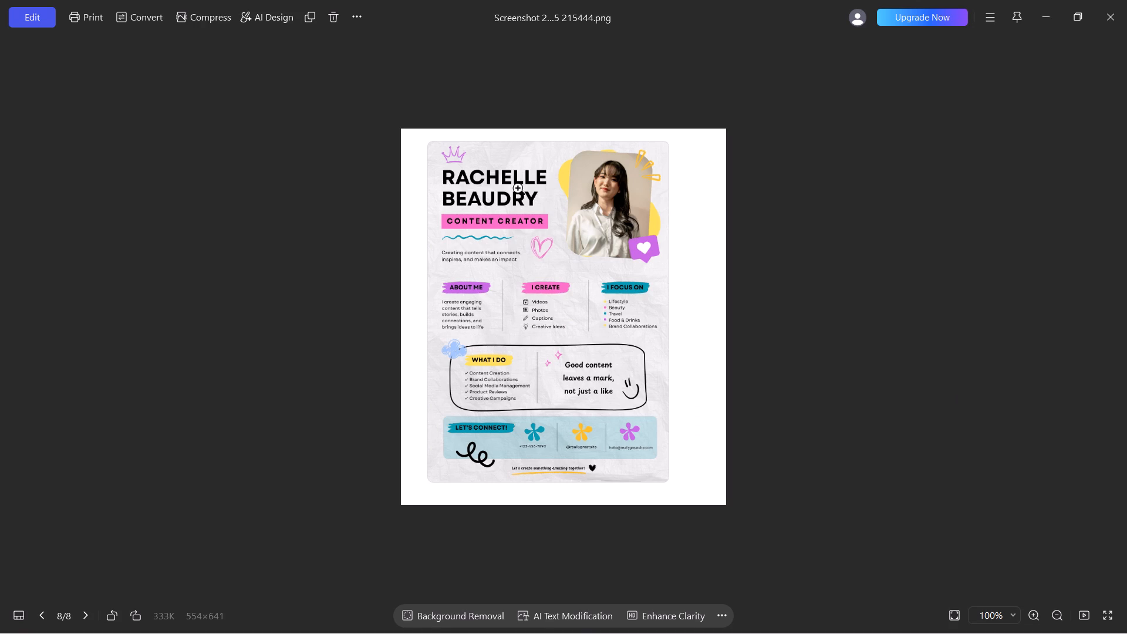
key(alt+Tab)
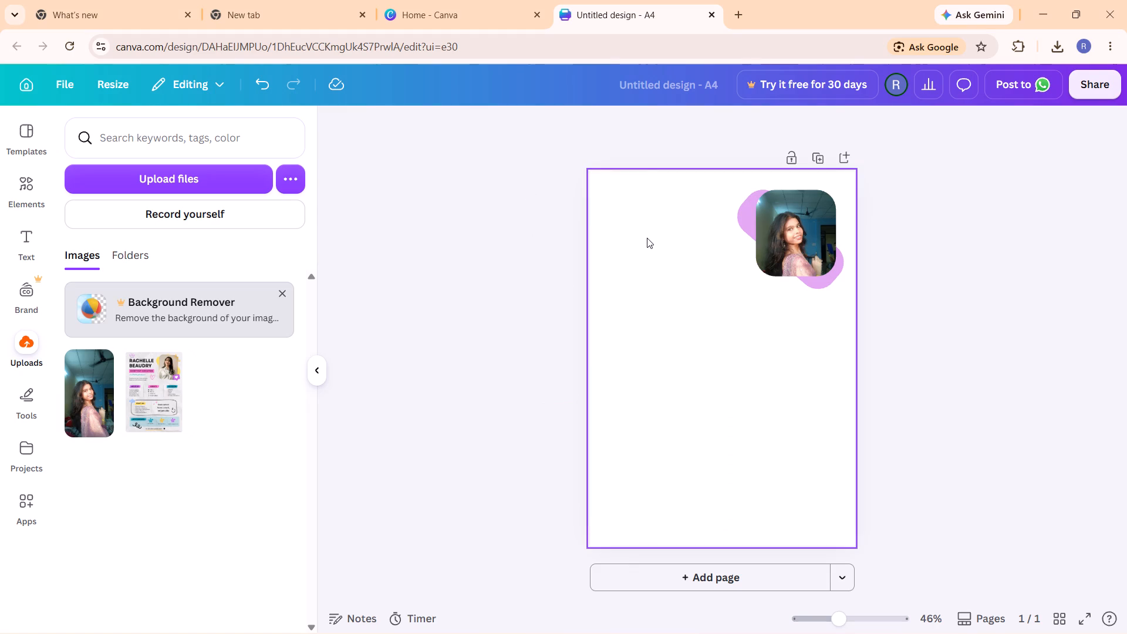
key(alt+Tab)
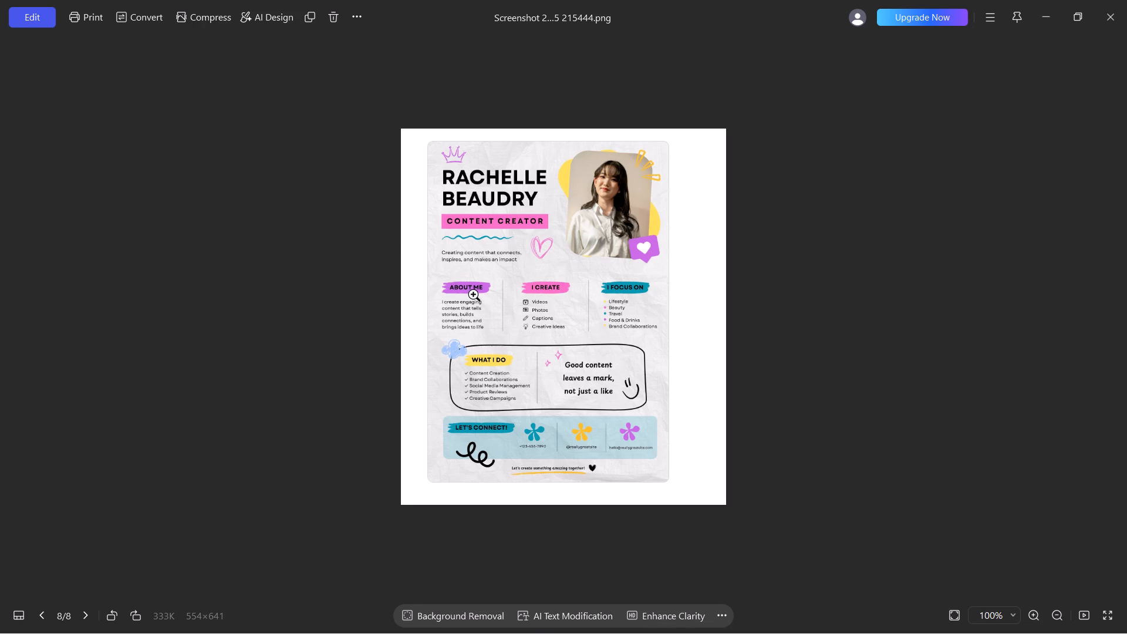
key(alt+Tab)
click(648, 403)
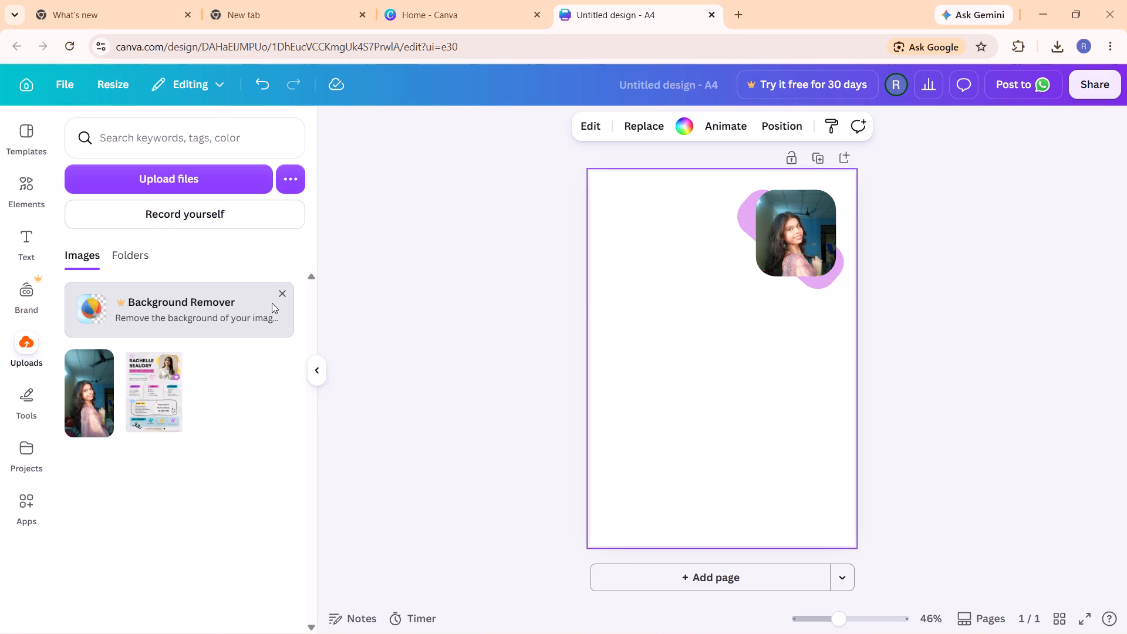
click(41, 195)
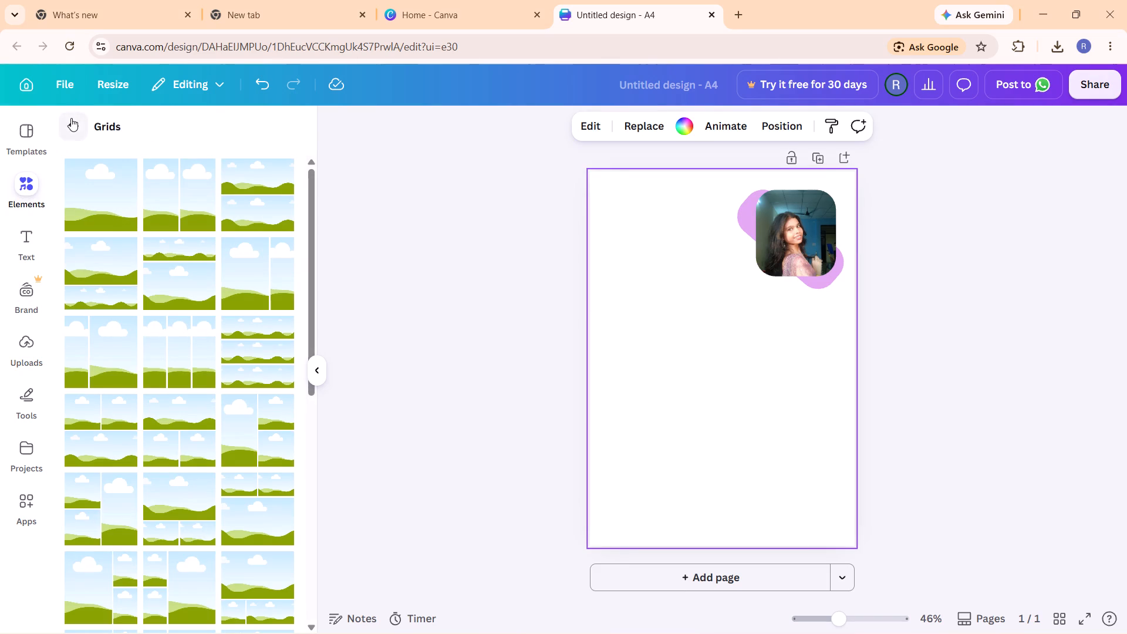
click(71, 118)
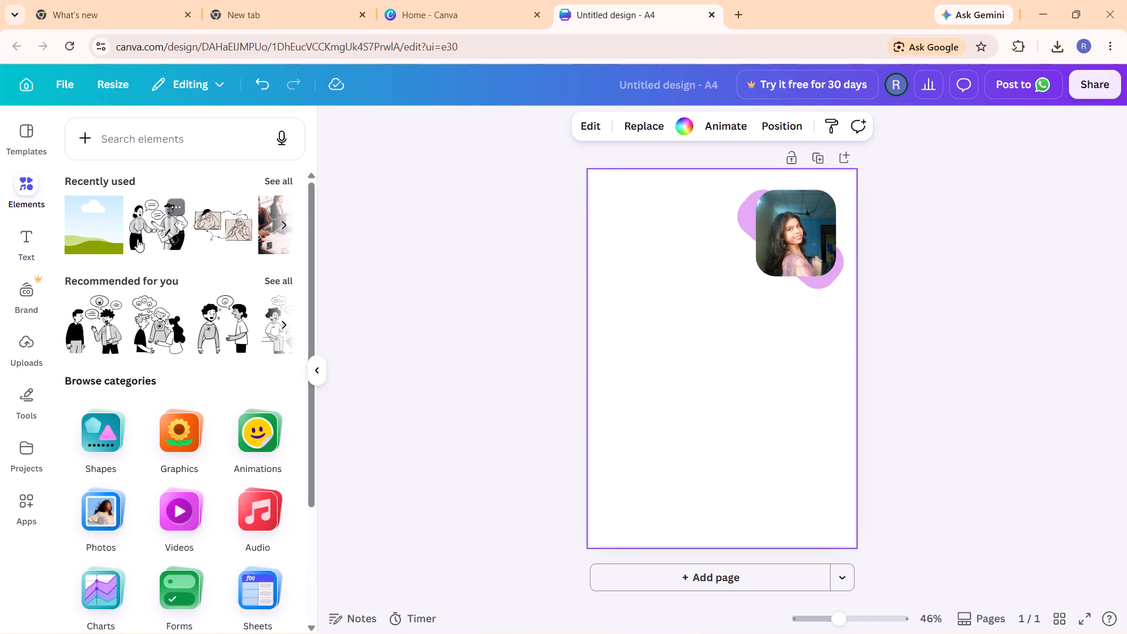
click(123, 442)
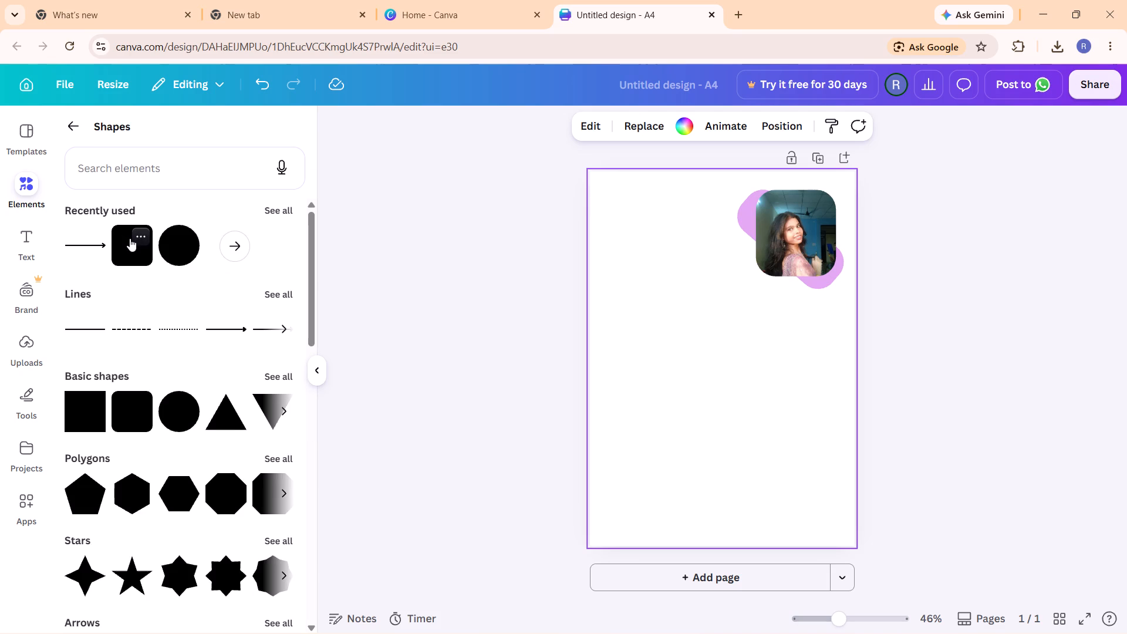
click(130, 238)
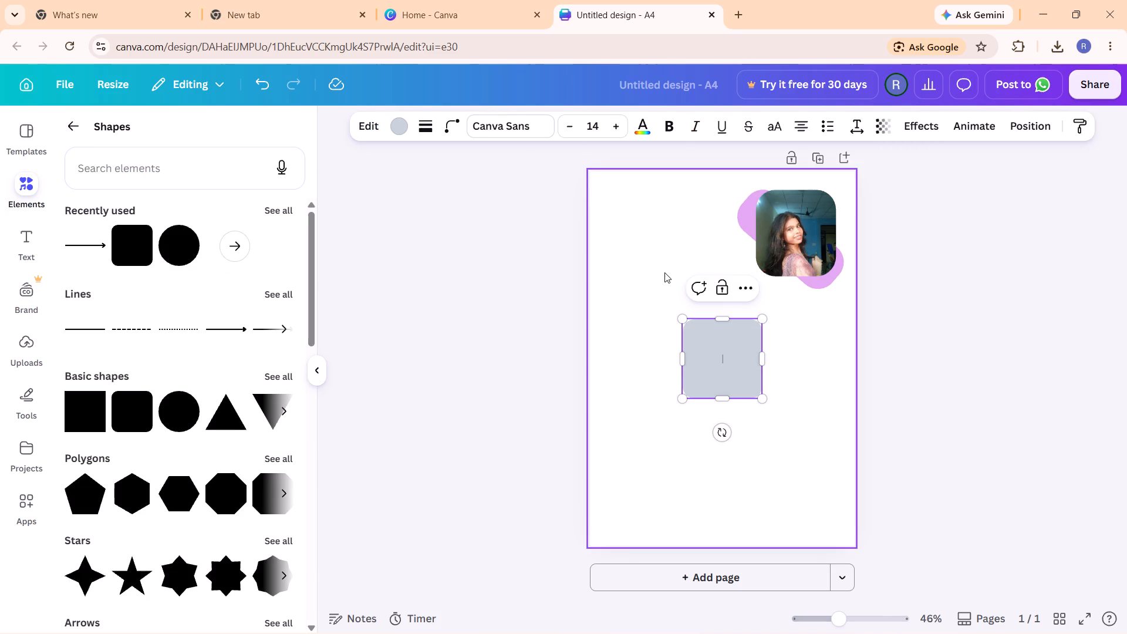
Stretch the grey rounded square to the page's upper-left corner, making it about 13.6 cm wide and flush with the top edge.
drag(680, 318, 587, 109)
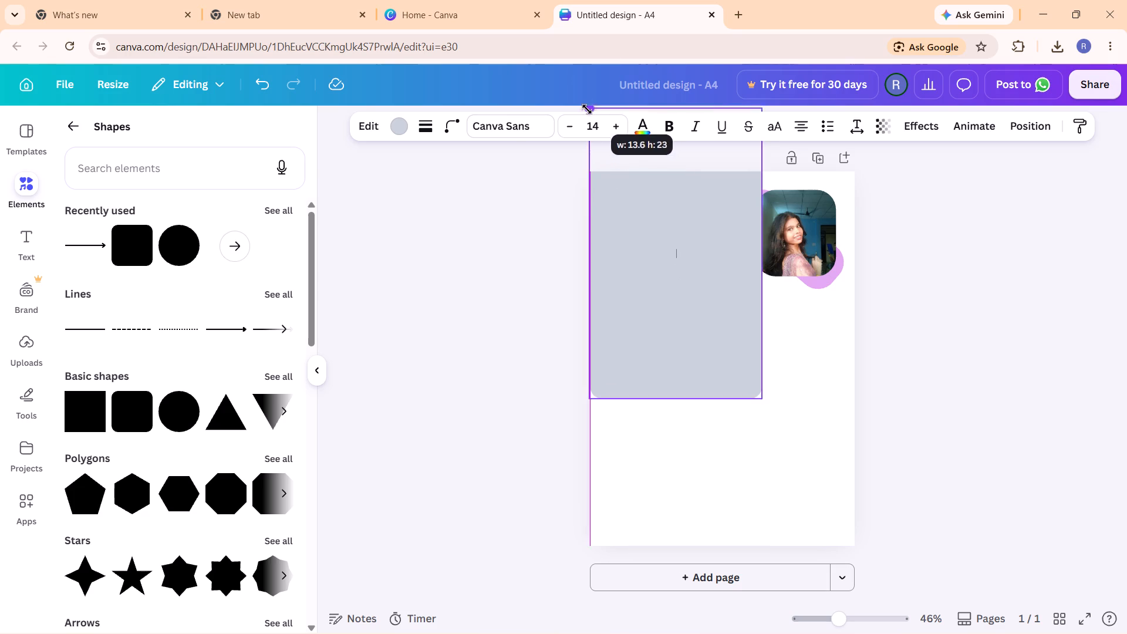
drag(587, 109, 589, 180)
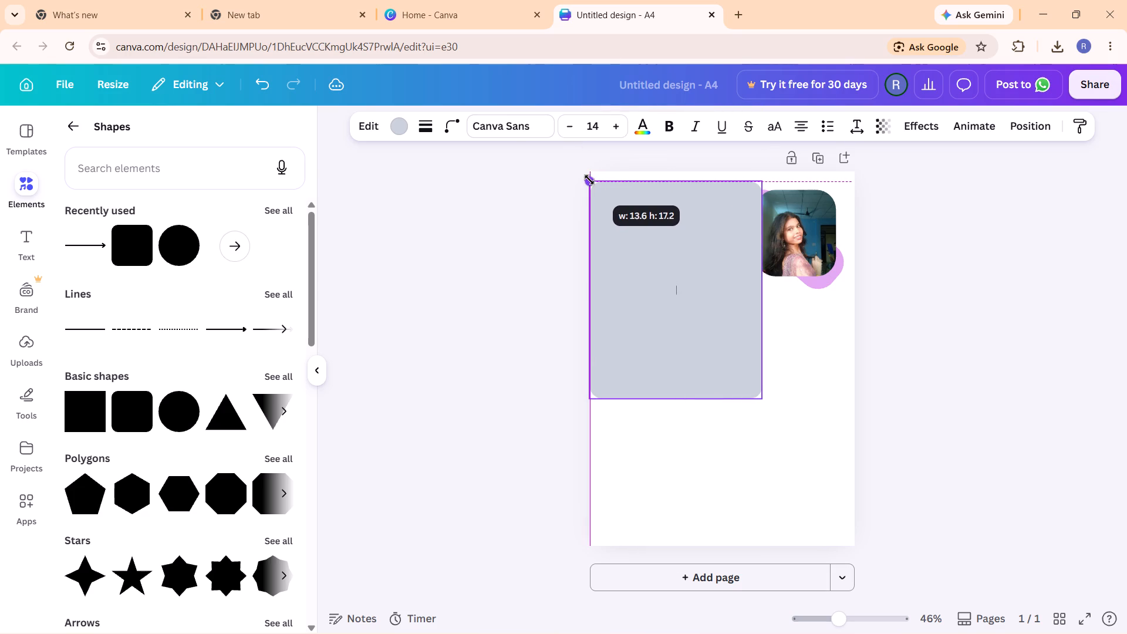
drag(589, 180, 590, 175)
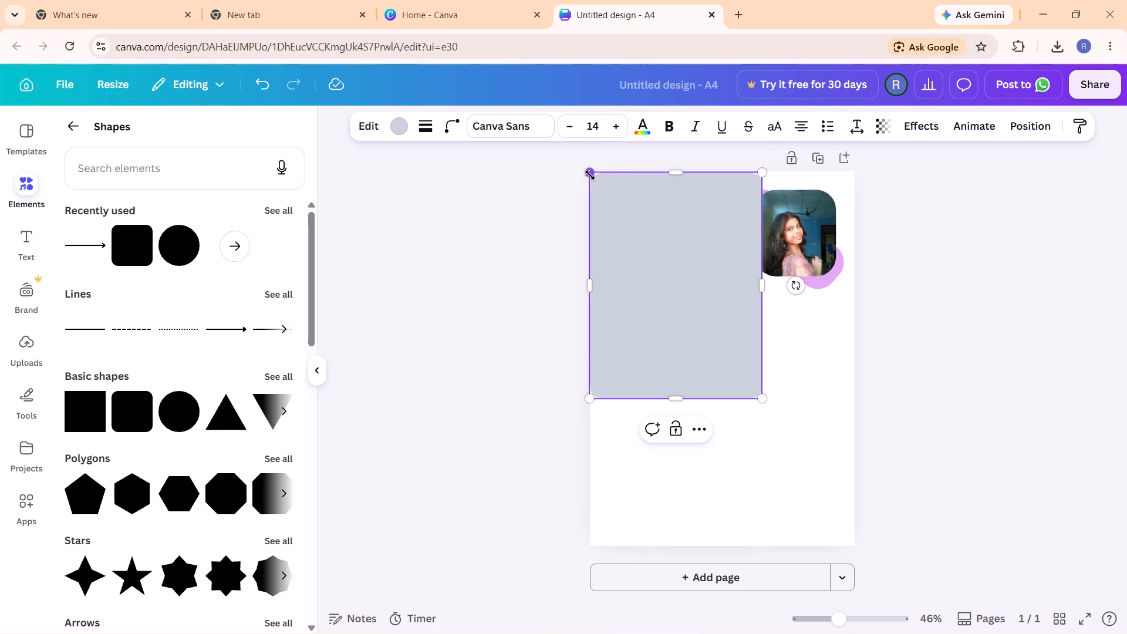
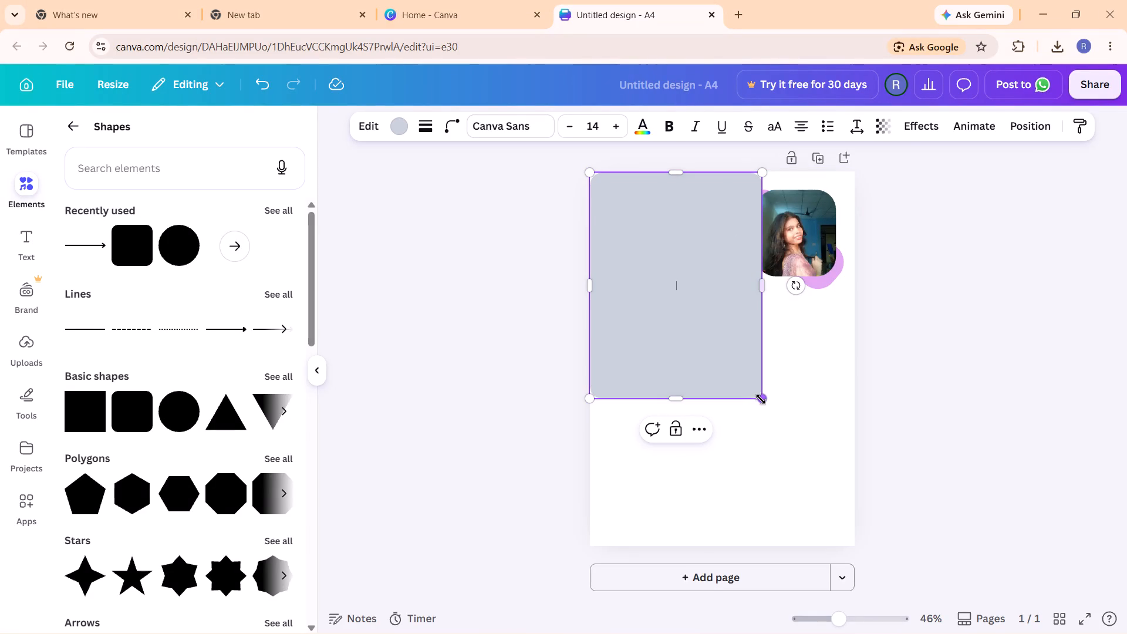
Enlarge the grey rounded shape to about 21 cm wide and 27.6 cm high, spanning the page's full width.
drag(761, 399, 869, 536)
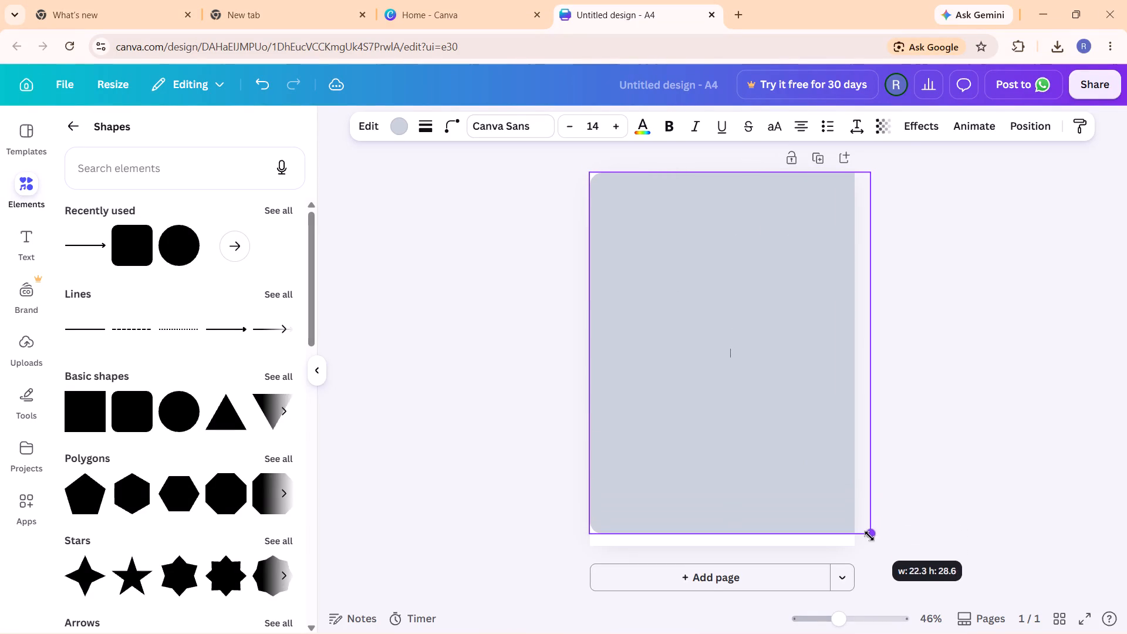
drag(869, 536, 855, 524)
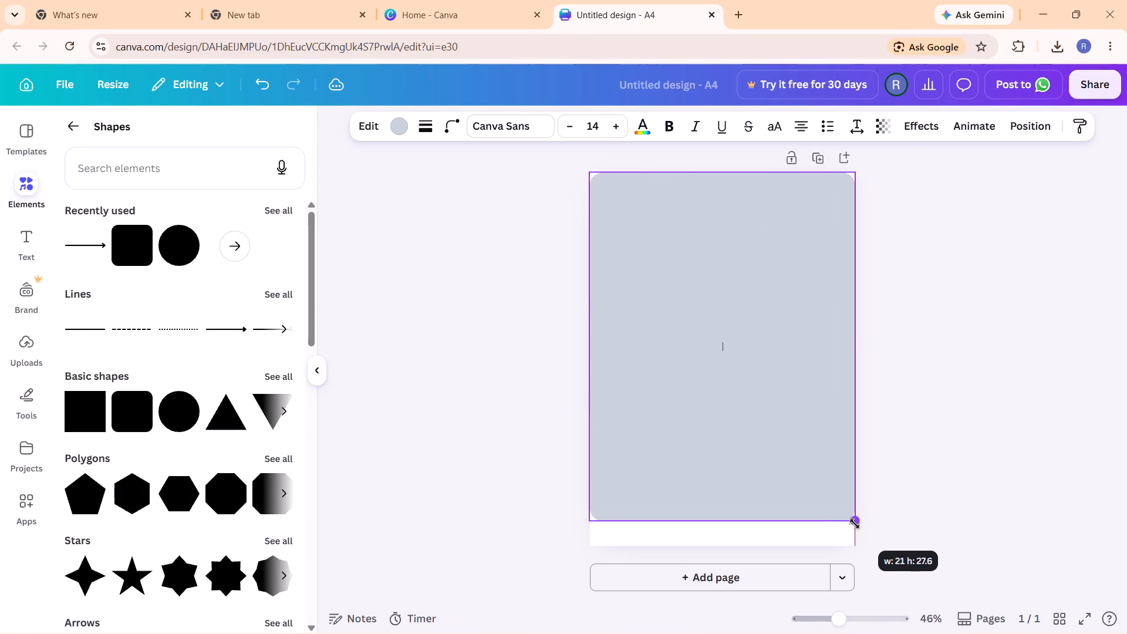
drag(855, 524, 854, 524)
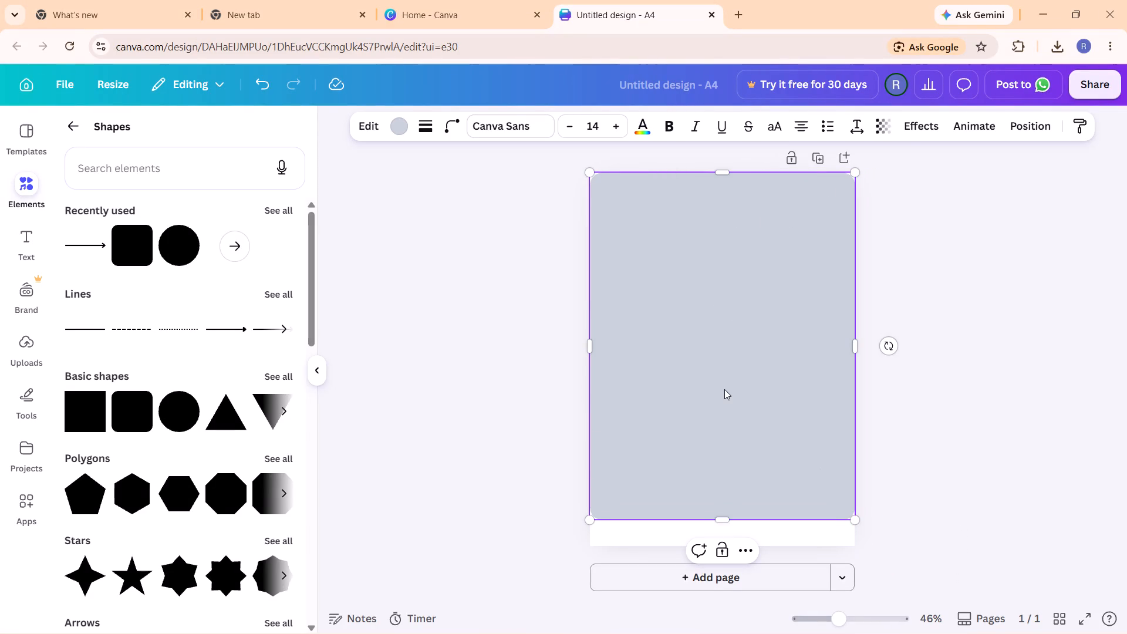
Send the large grey shape backward one layer, behind the portrait photo.
right_click(724, 389)
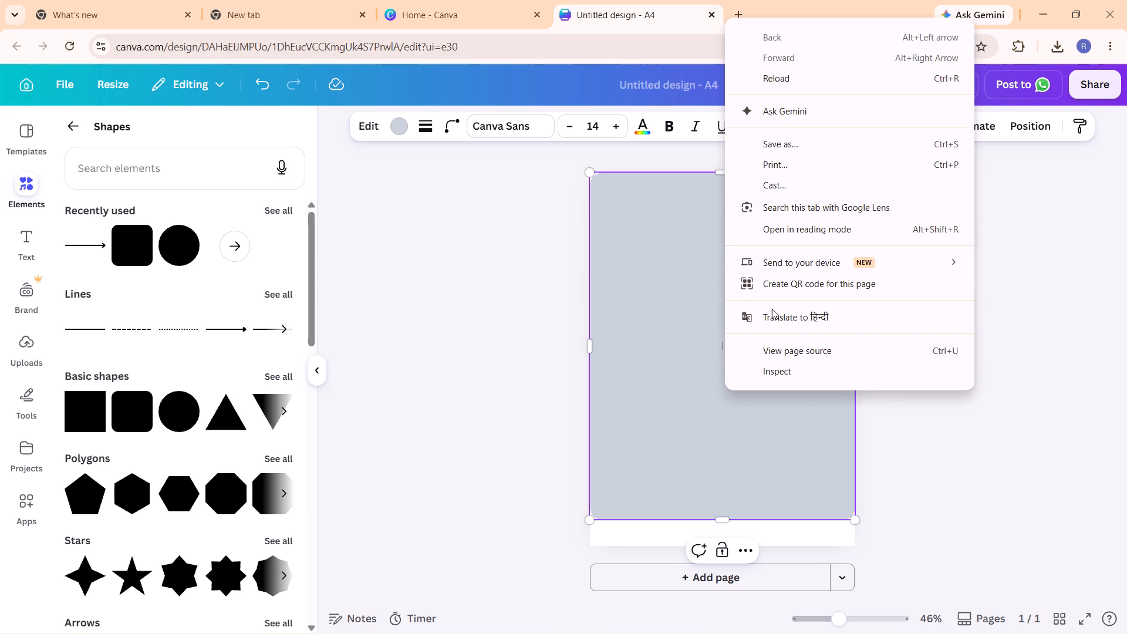
click(707, 326)
right_click(707, 326)
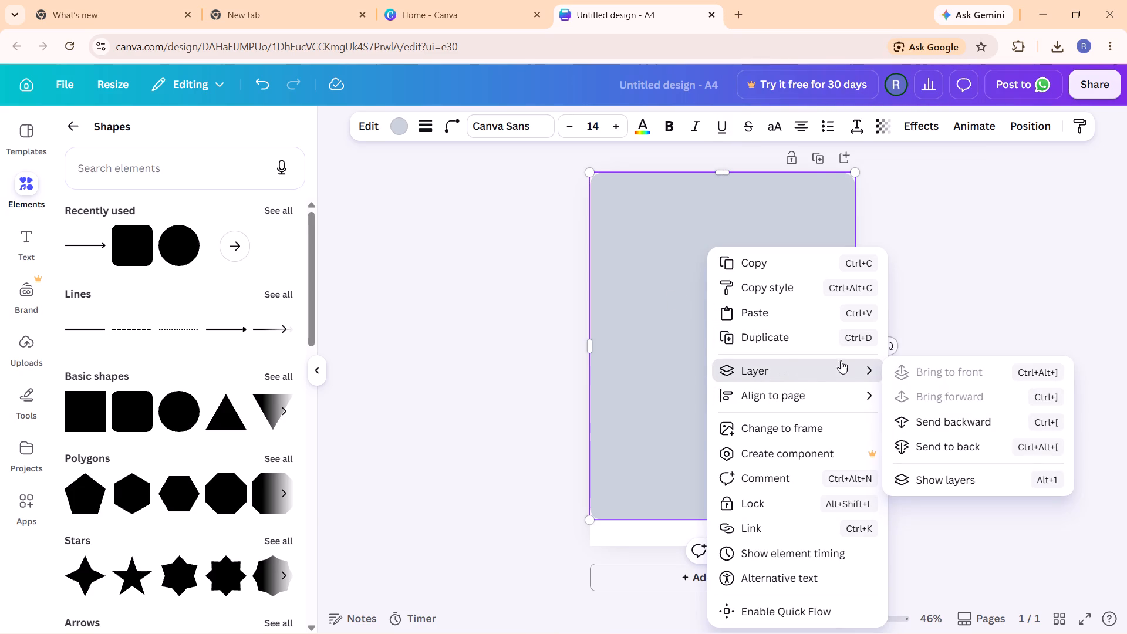
click(937, 423)
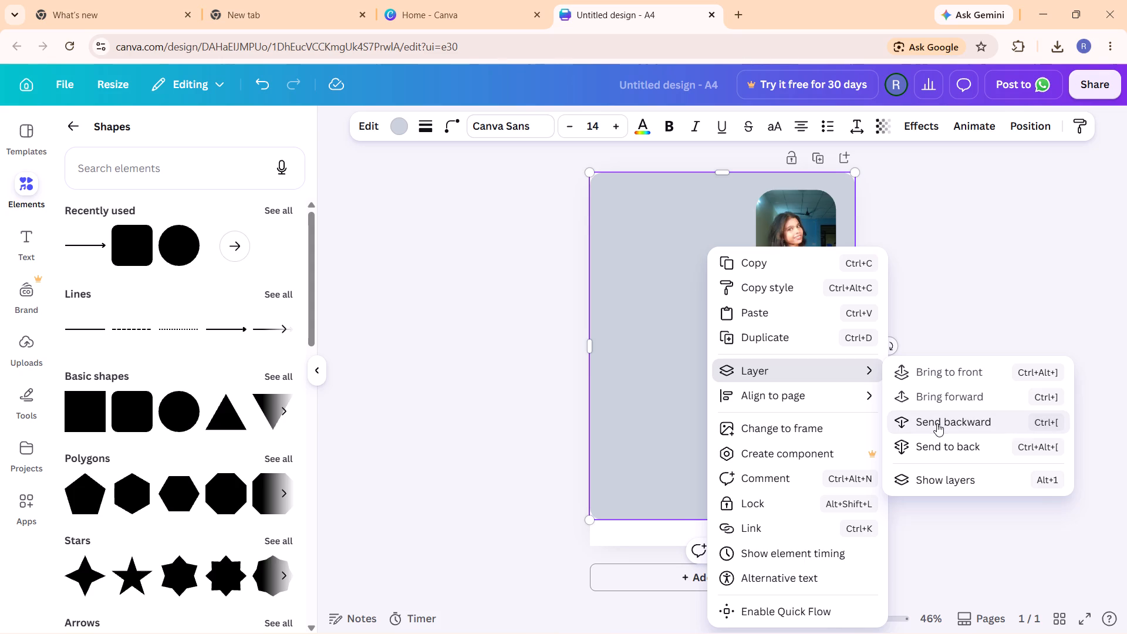
click(691, 379)
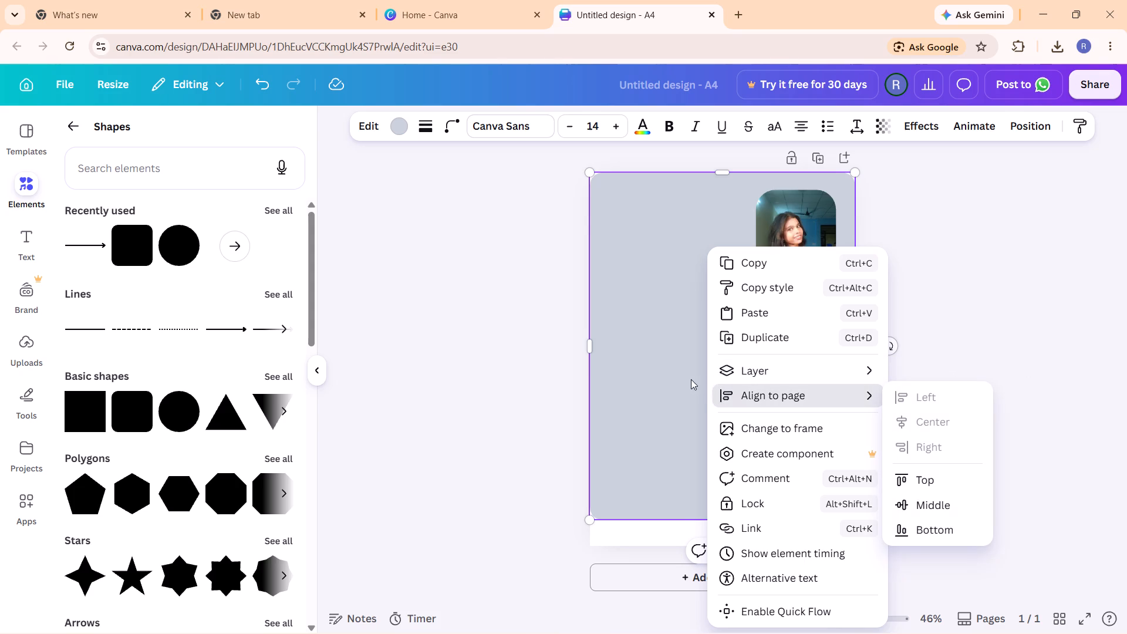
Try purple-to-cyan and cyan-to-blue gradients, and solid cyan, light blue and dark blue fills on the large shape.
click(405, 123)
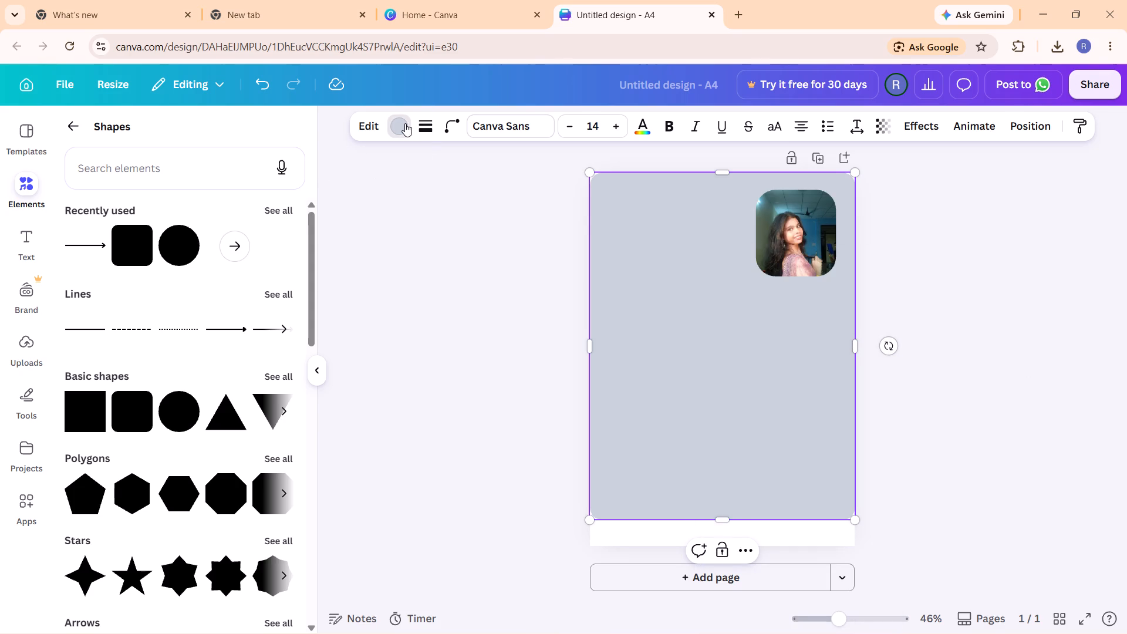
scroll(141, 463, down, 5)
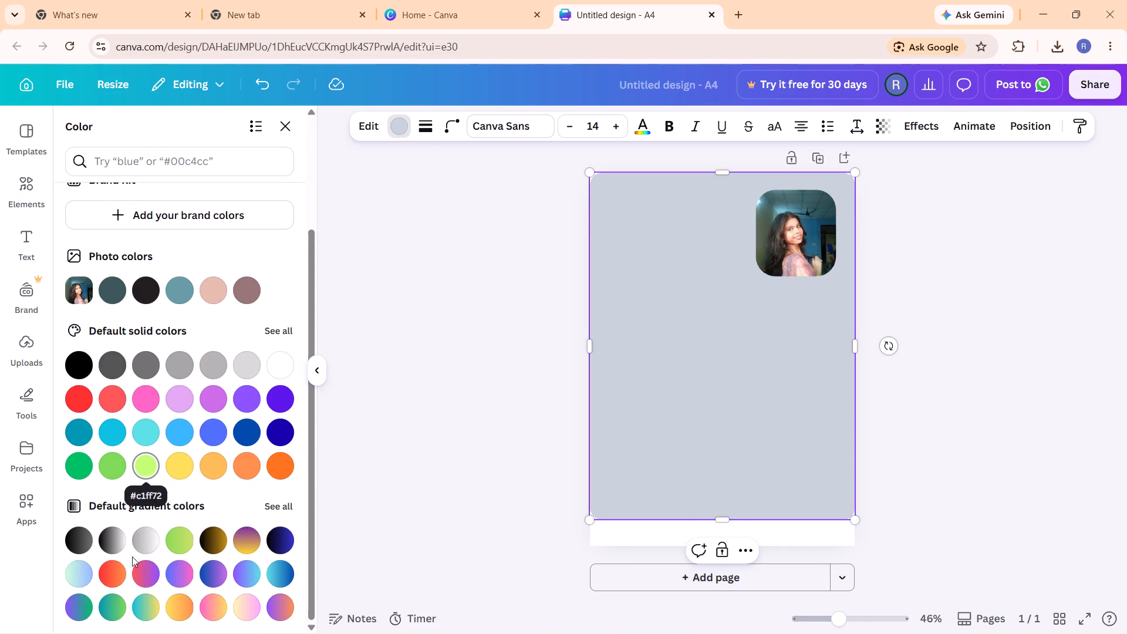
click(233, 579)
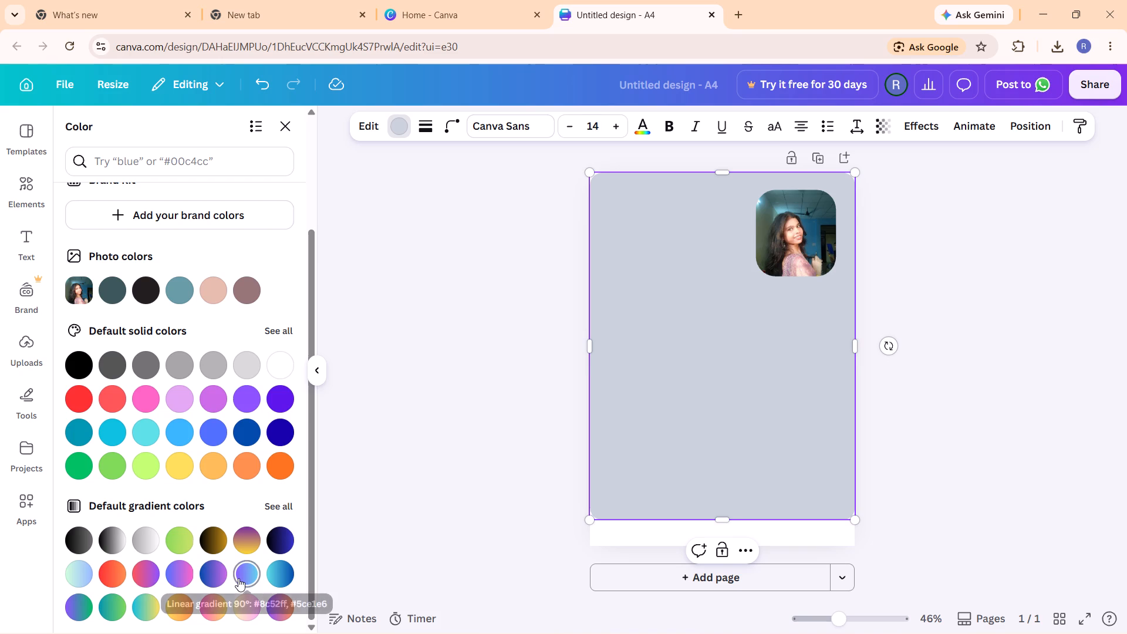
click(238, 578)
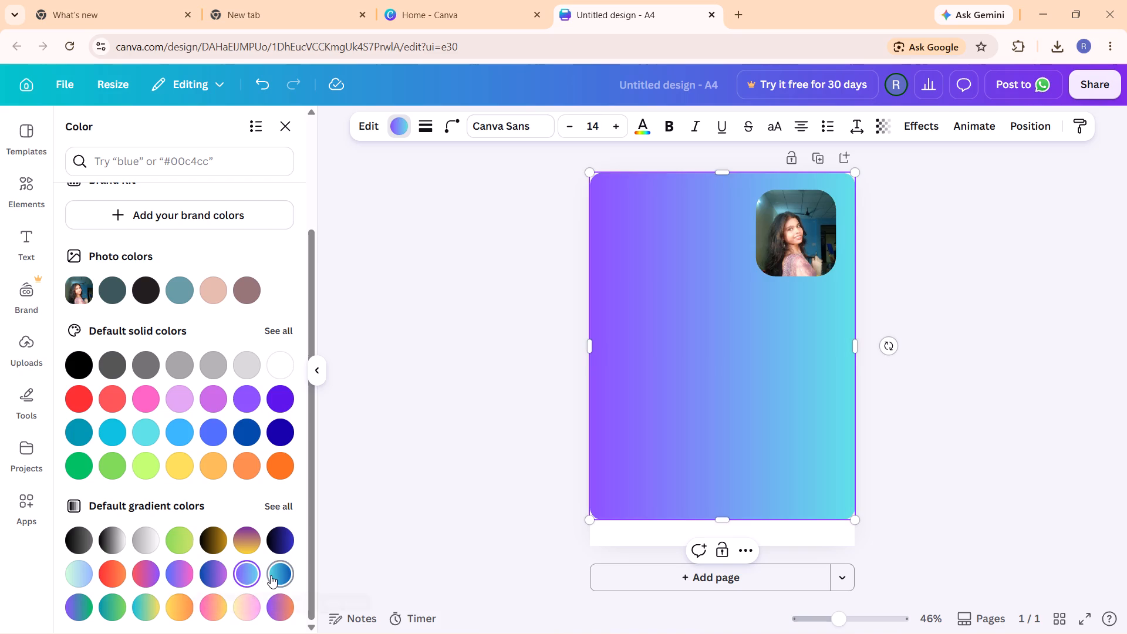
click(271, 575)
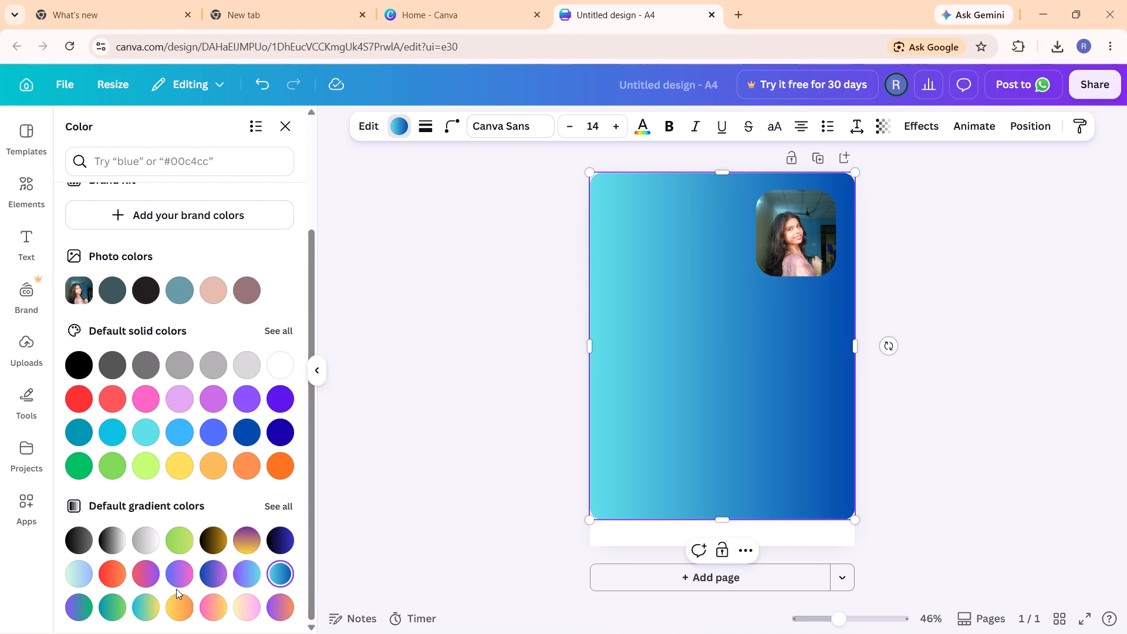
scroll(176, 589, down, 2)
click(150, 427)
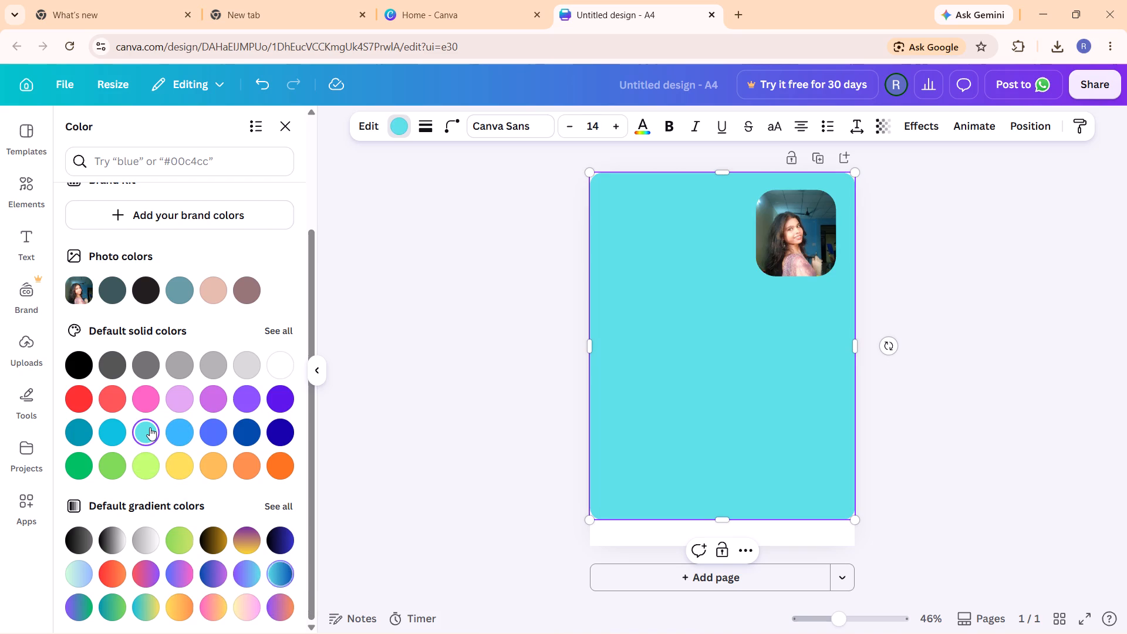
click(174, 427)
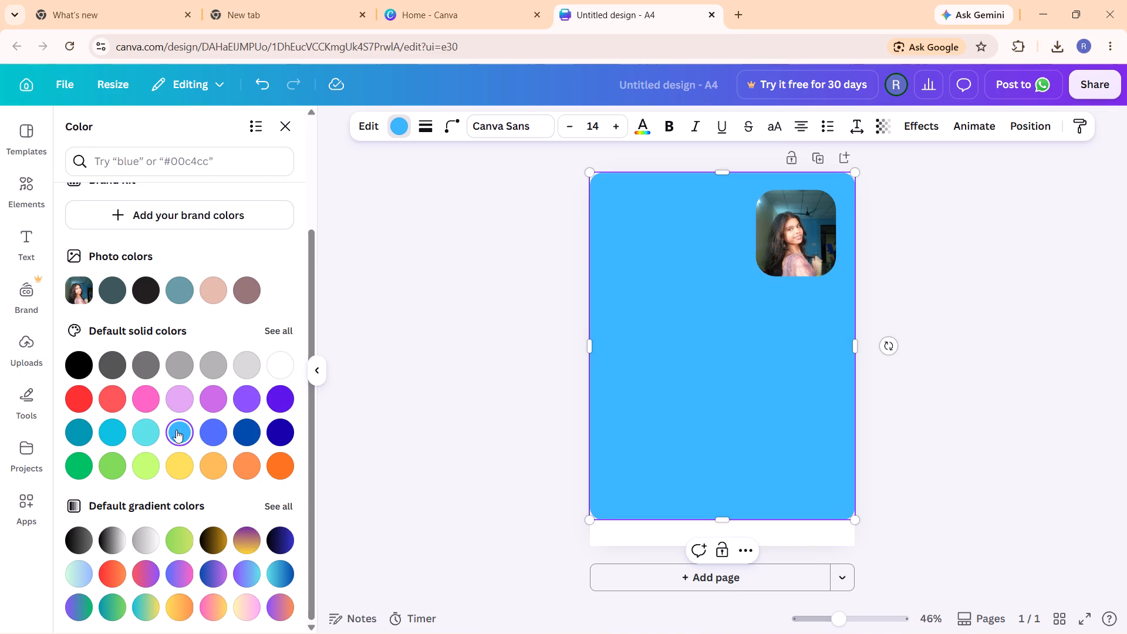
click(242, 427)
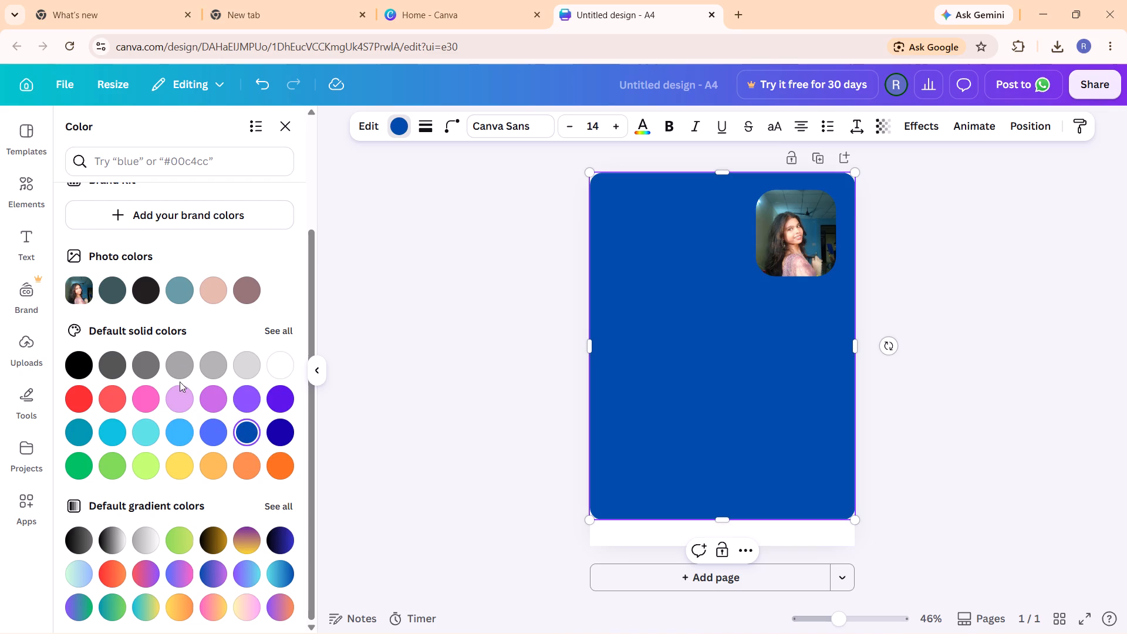
Fill the large shape with the default vertical purple-to-yellow gradient.
scroll(181, 363, up, 2)
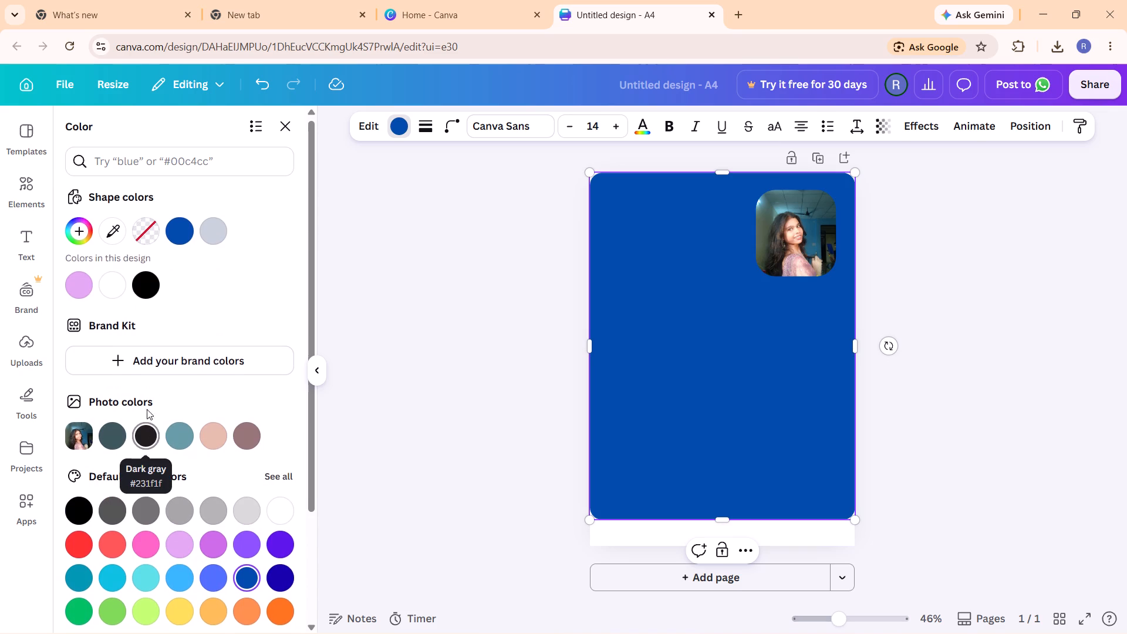
scroll(128, 307, up, 2)
scroll(172, 313, down, 4)
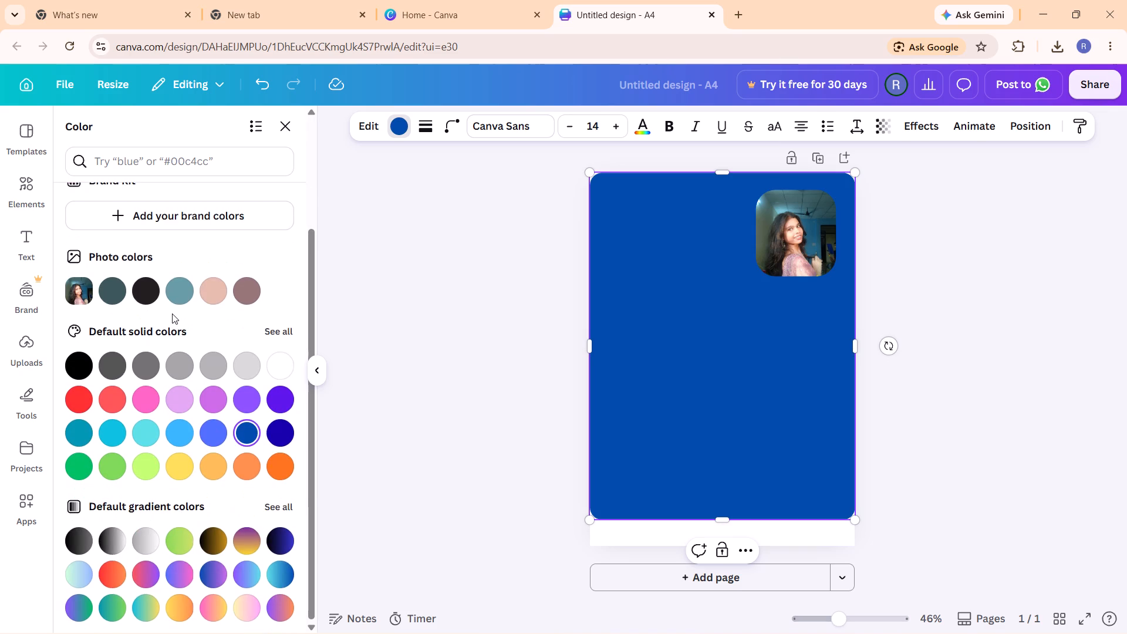
scroll(172, 313, down, 3)
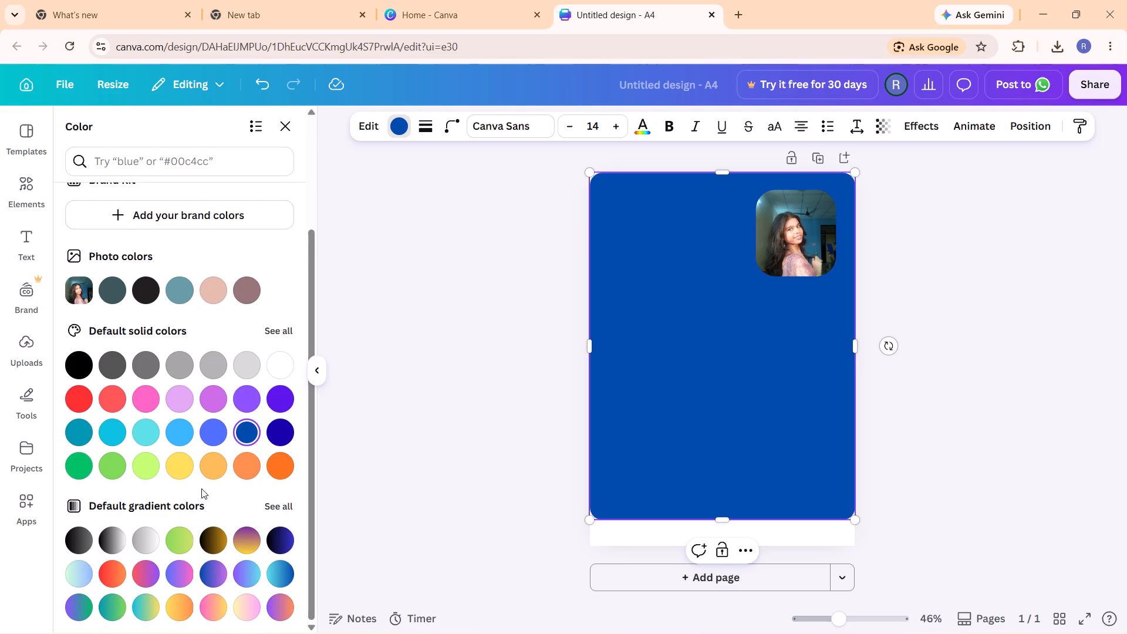
scroll(242, 512, down, 2)
click(245, 535)
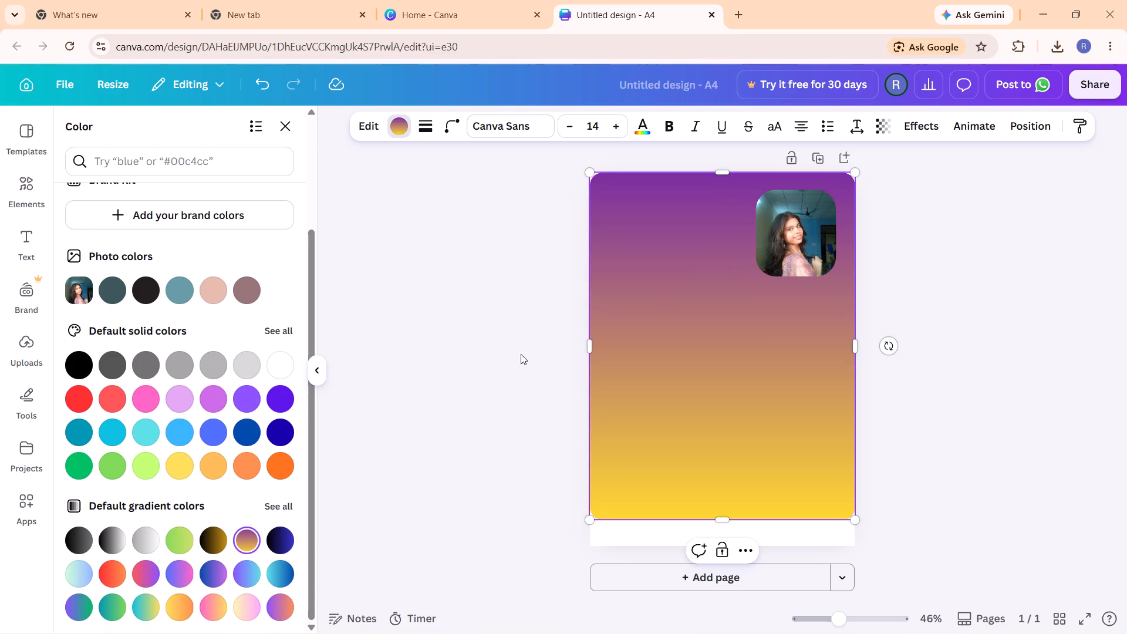
Shift the gradient shape down to expose the tilted lilac shape, and bring the lilac shape to the front.
click(759, 289)
click(783, 252)
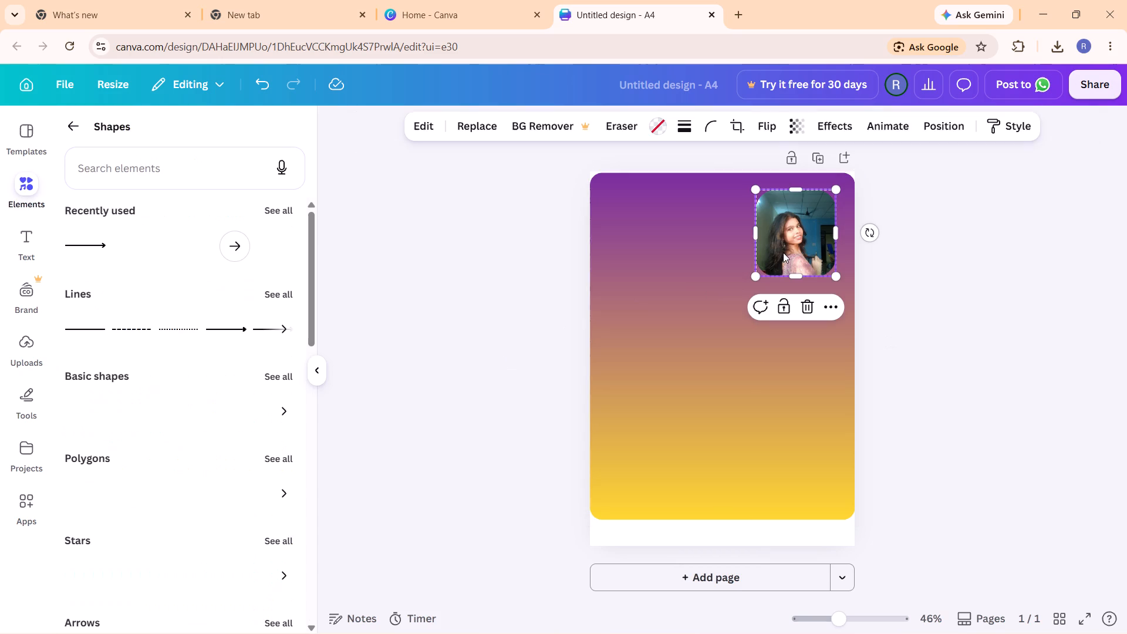
click(745, 212)
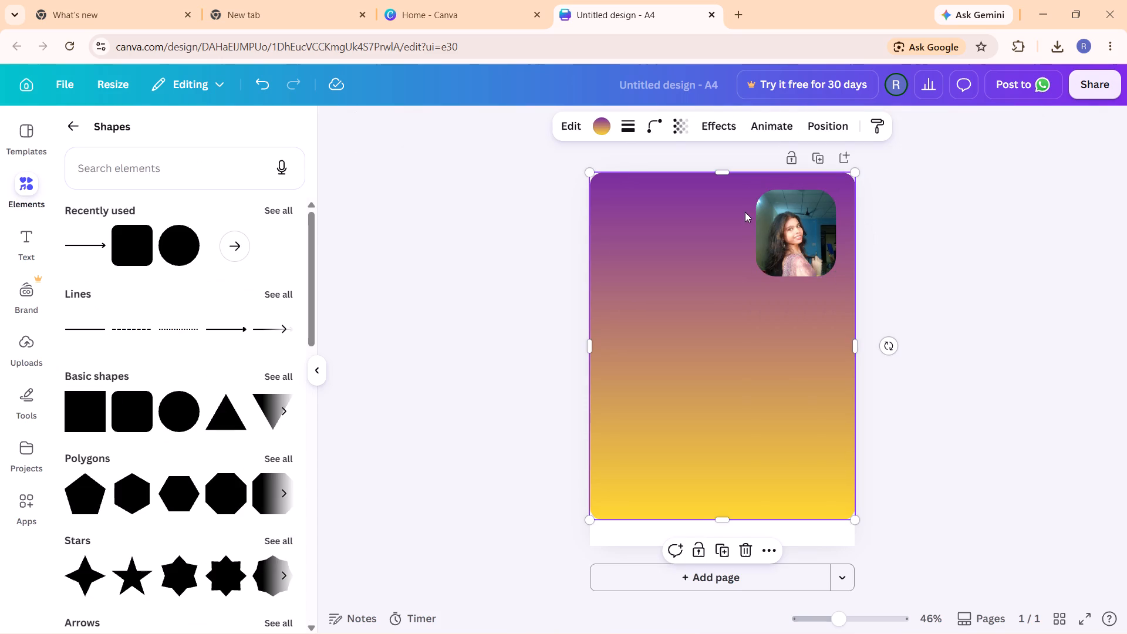
drag(745, 212, 738, 279)
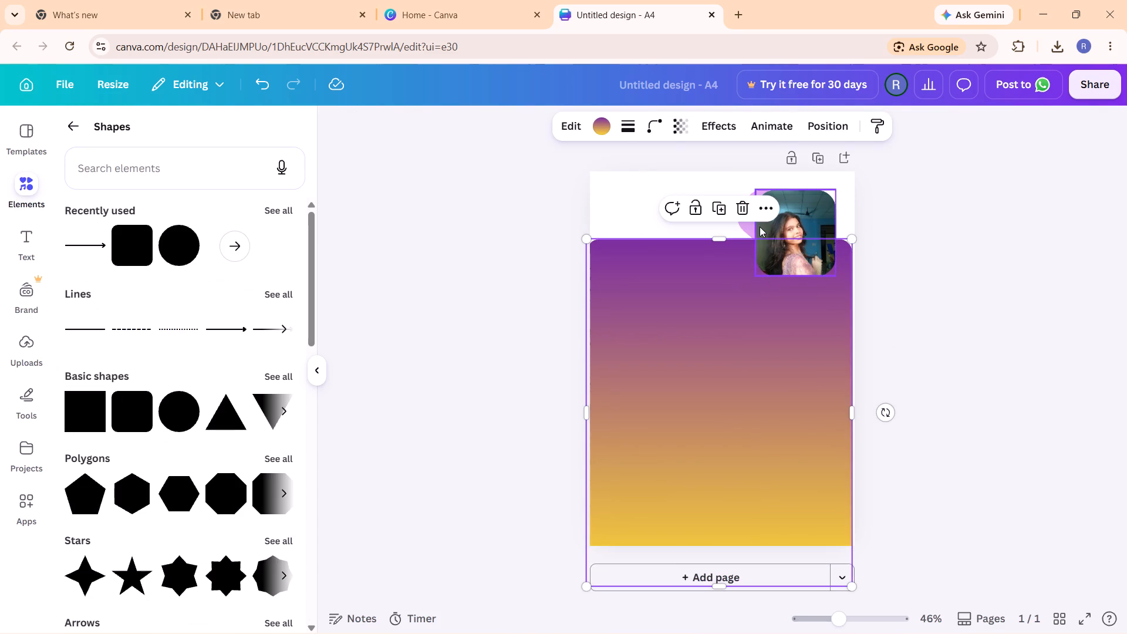
click(750, 230)
right_click(750, 230)
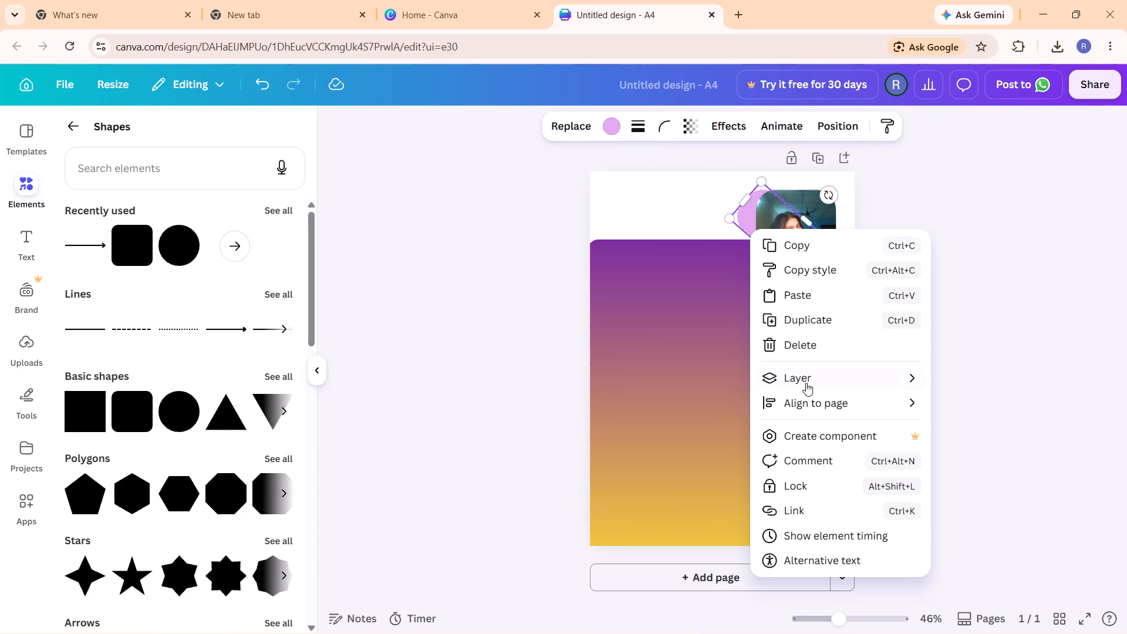
click(977, 377)
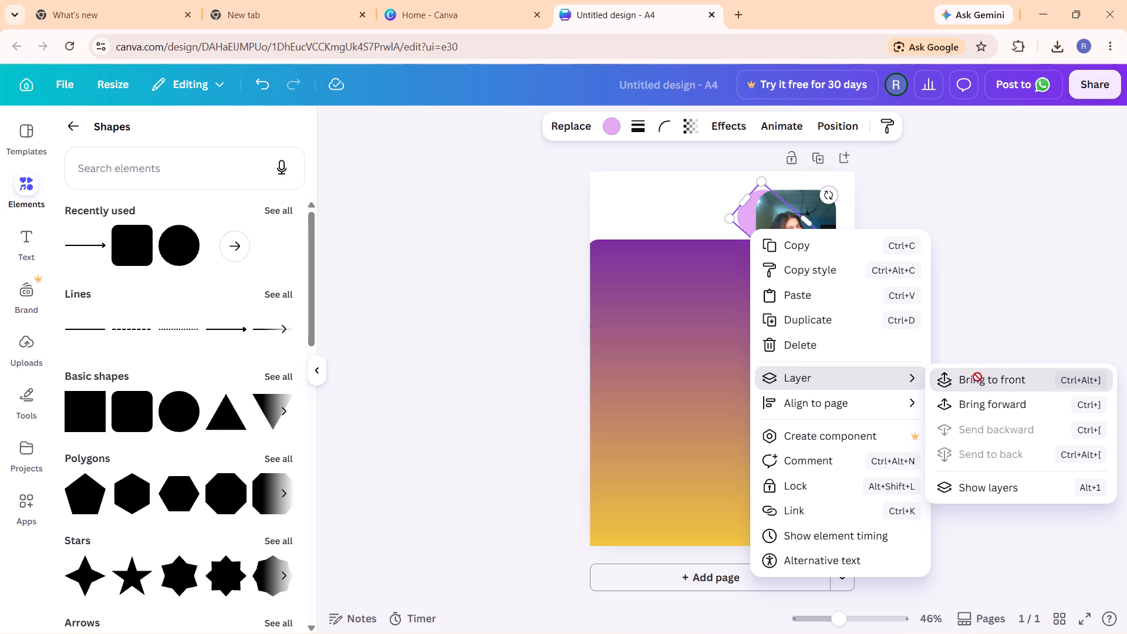
click(814, 213)
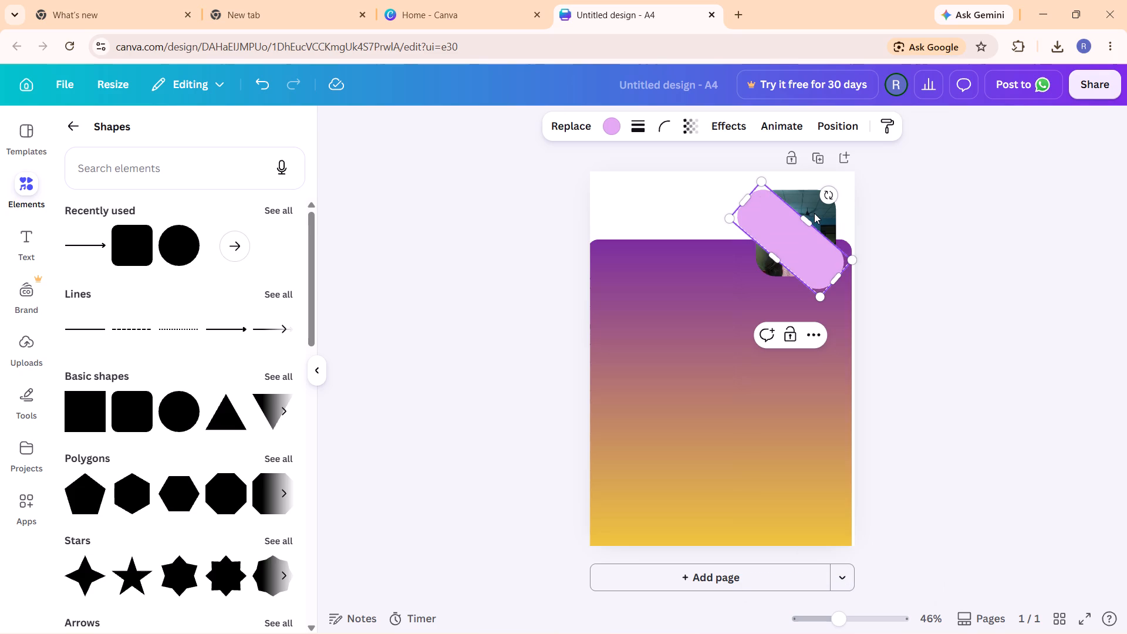
Bring the portrait photo to the front, above the lilac shape.
click(824, 218)
right_click(824, 218)
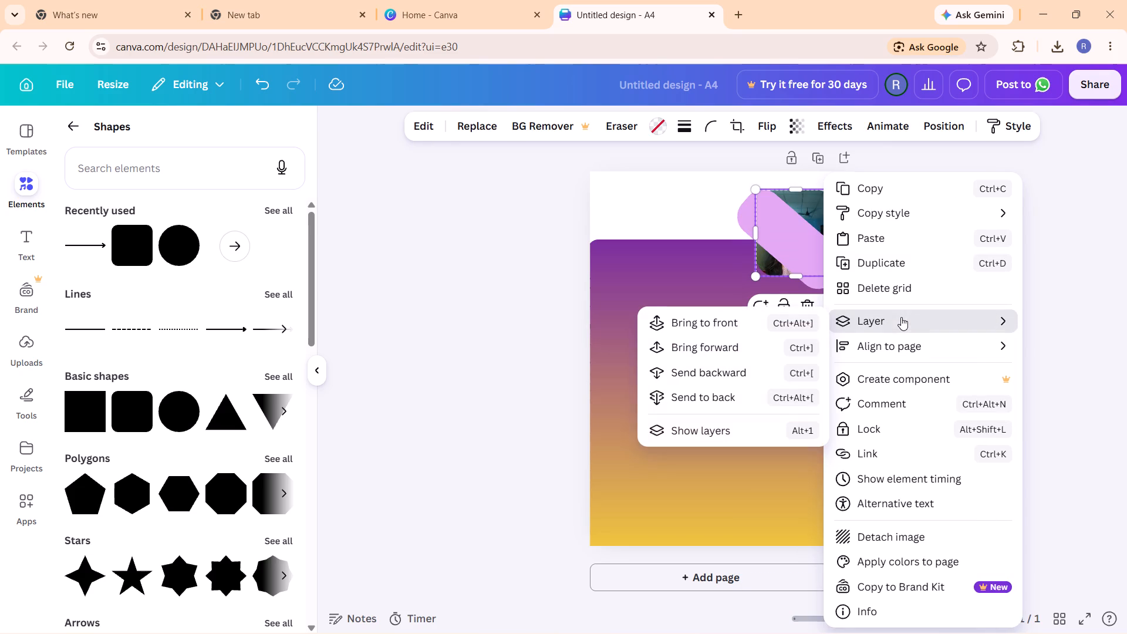
click(785, 325)
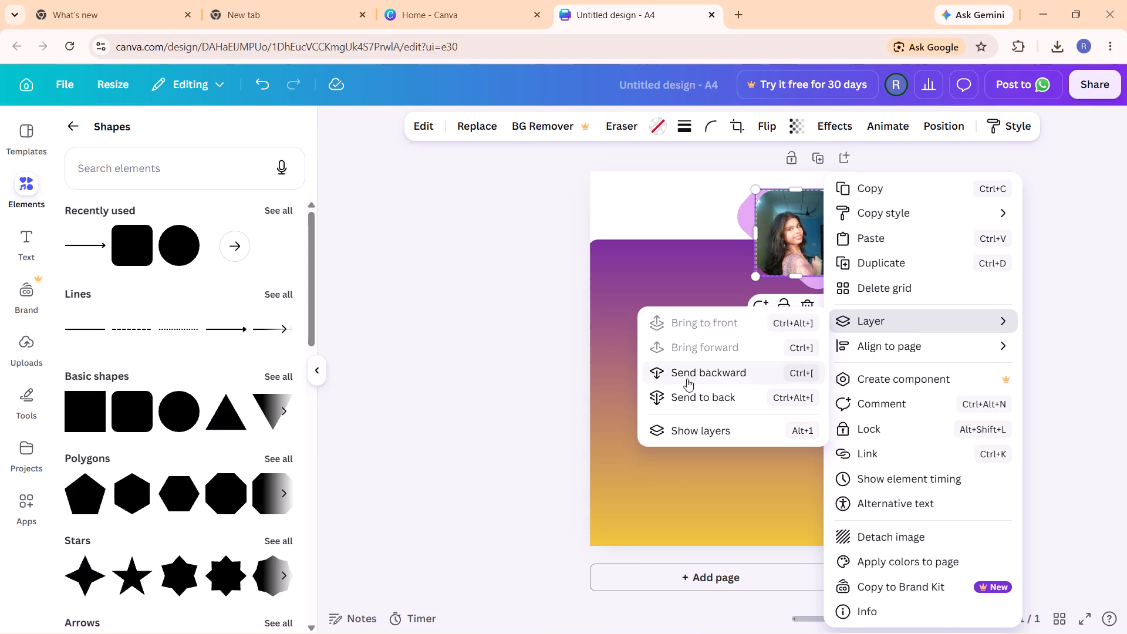
click(683, 503)
Move the gradient shape back up until its upper edge meets the top edge of the page.
click(683, 503)
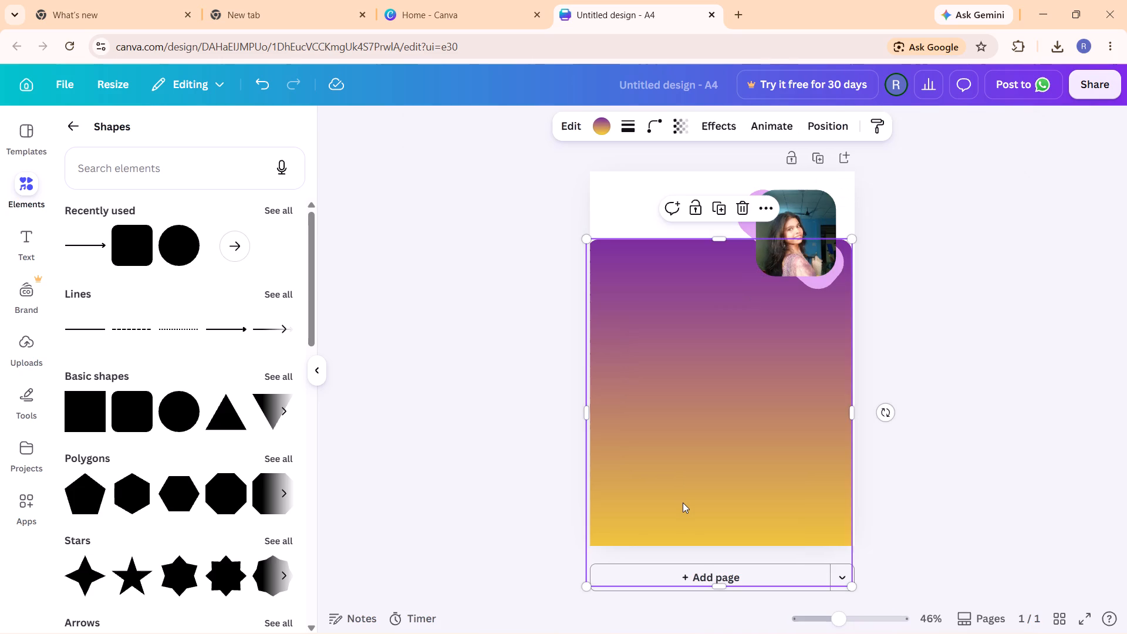
key(Up)
key(Up)
key(Up)
key(Up)
key(Up)
key(Up)
key(Up)
key(Up)
key(Up)
key(Up)
key(Up)
key(Up)
key(Up)
key(Up)
key(Up)
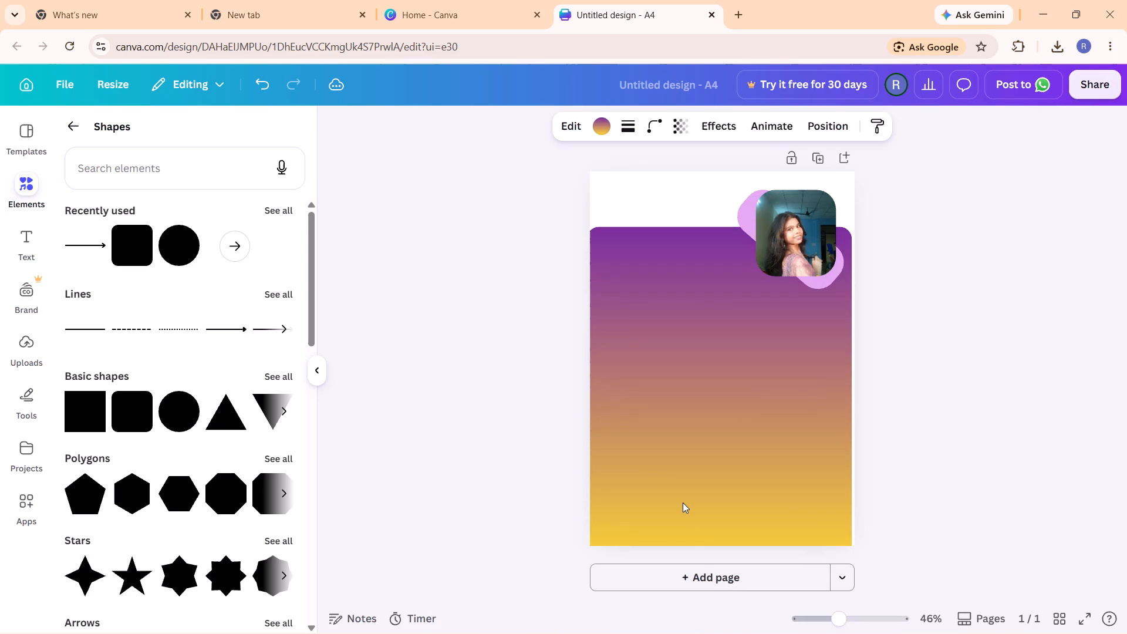
key(Up)
key(ctrl+Up)
key(ctrl+Up)
key(ctrl+Up)
key(ctrl+Up)
key(Up)
key(Up)
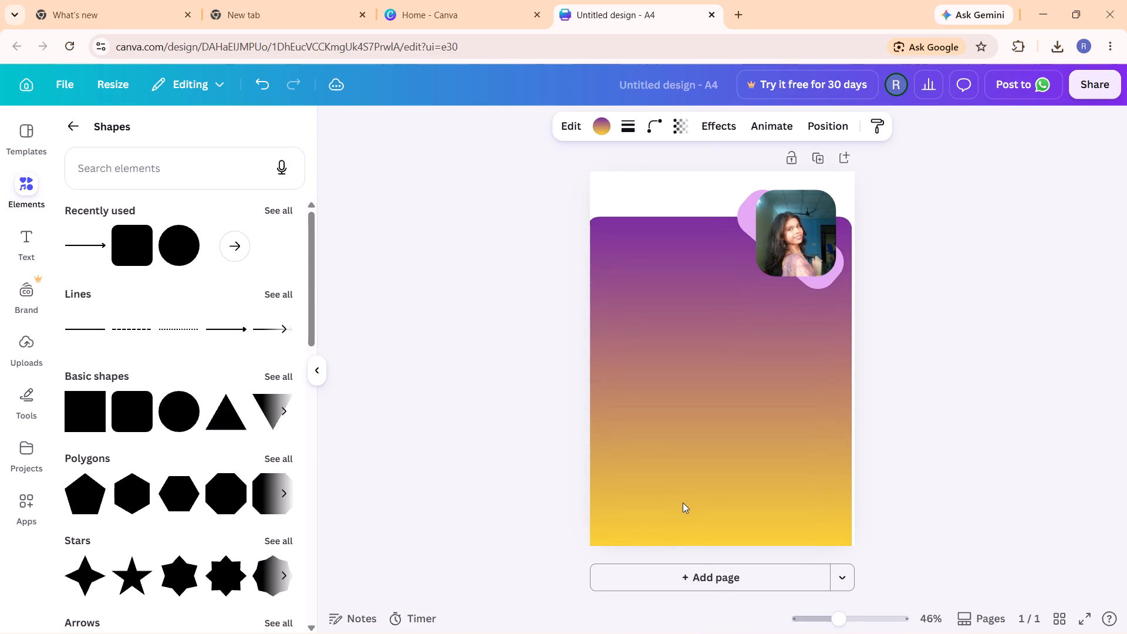
click(683, 503)
drag(683, 503, 683, 484)
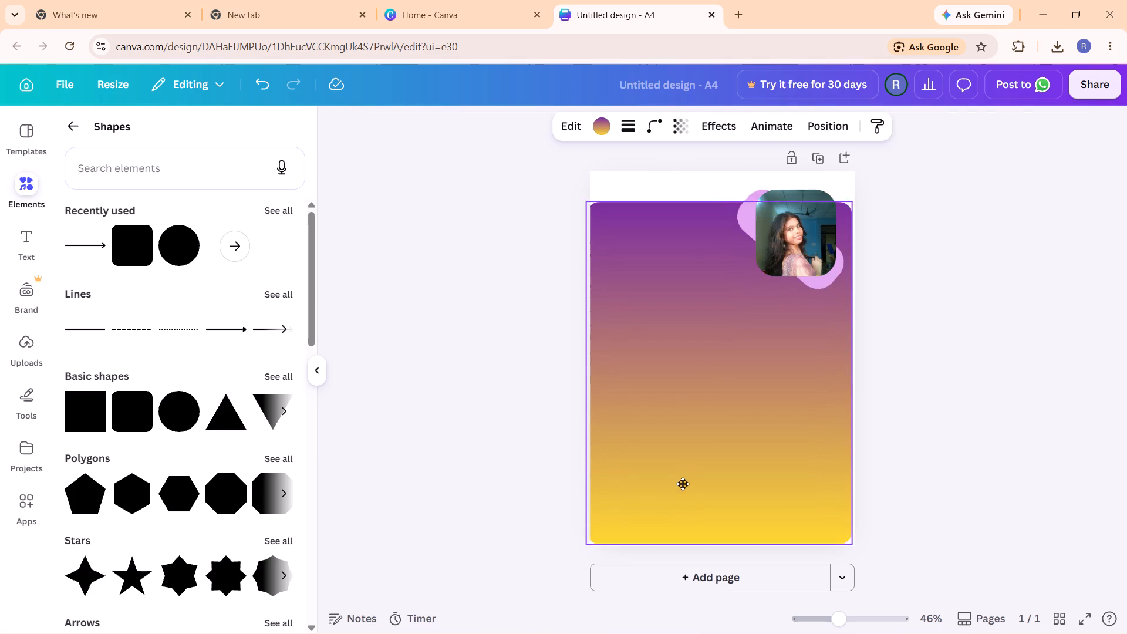
drag(683, 484, 681, 461)
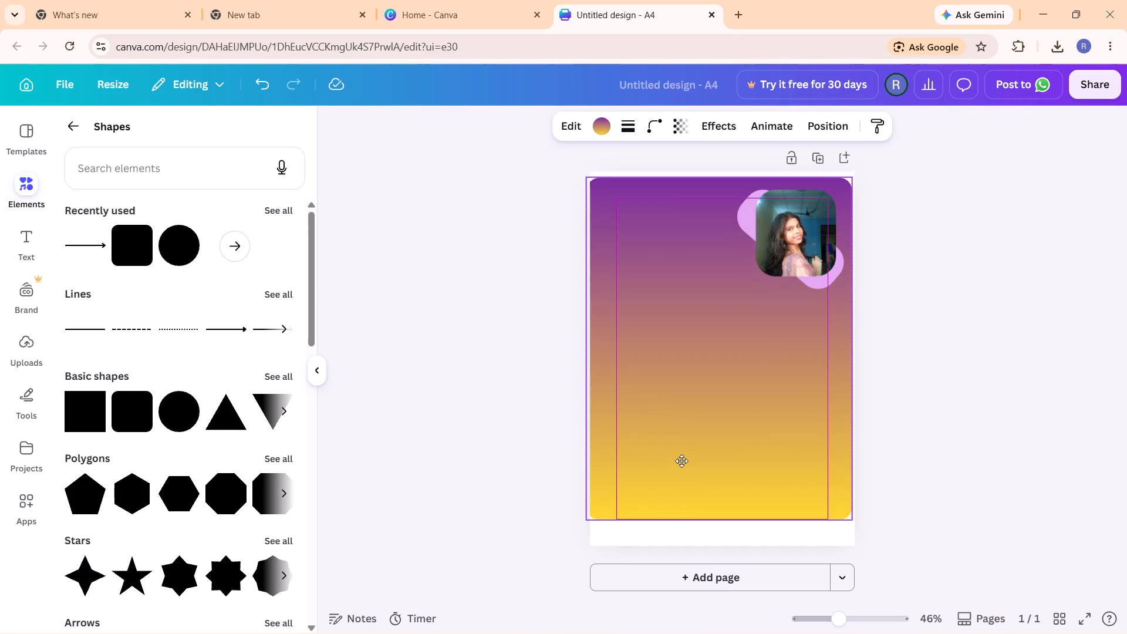
drag(681, 461, 682, 456)
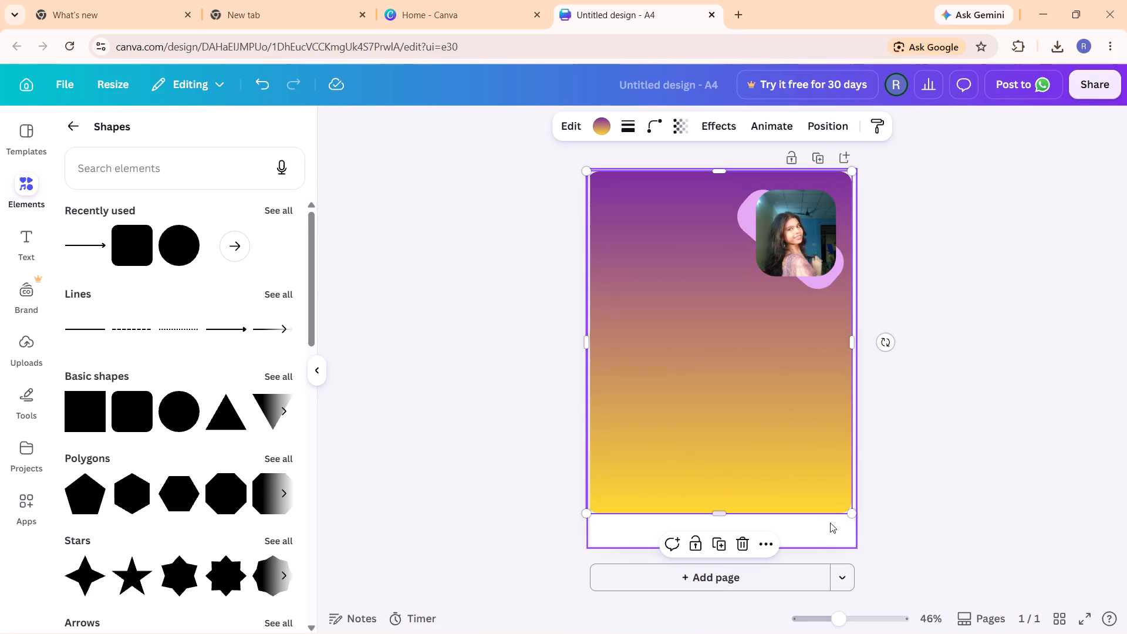
Enlarge the gradient shape from two opposite corners so it extends slightly past the page's top and both side edges.
drag(853, 516, 861, 521)
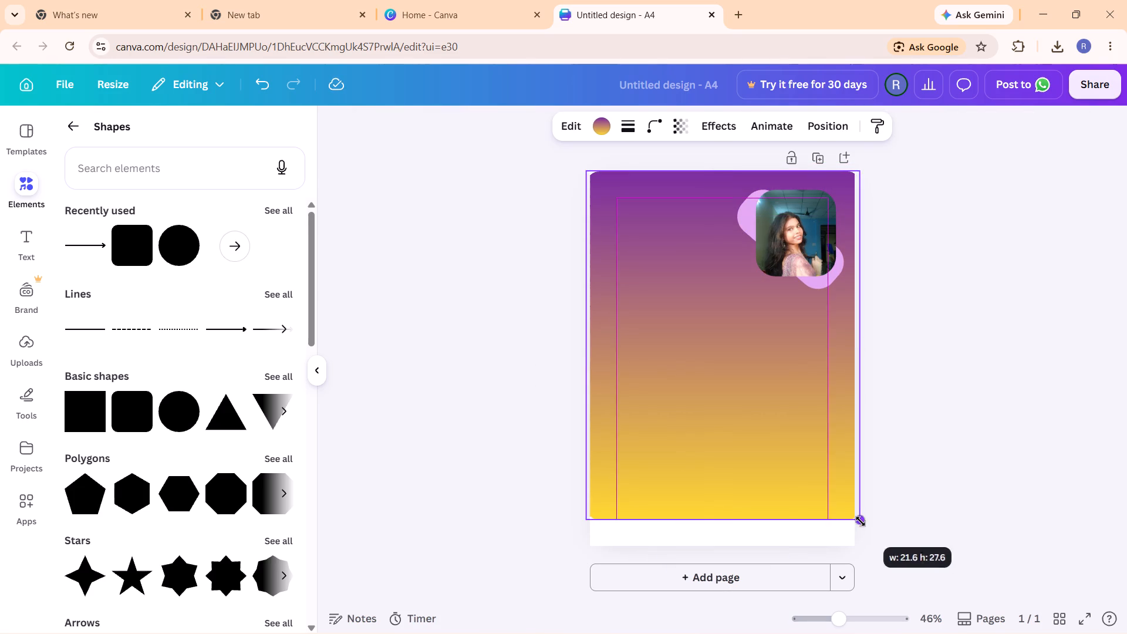
drag(586, 170, 576, 166)
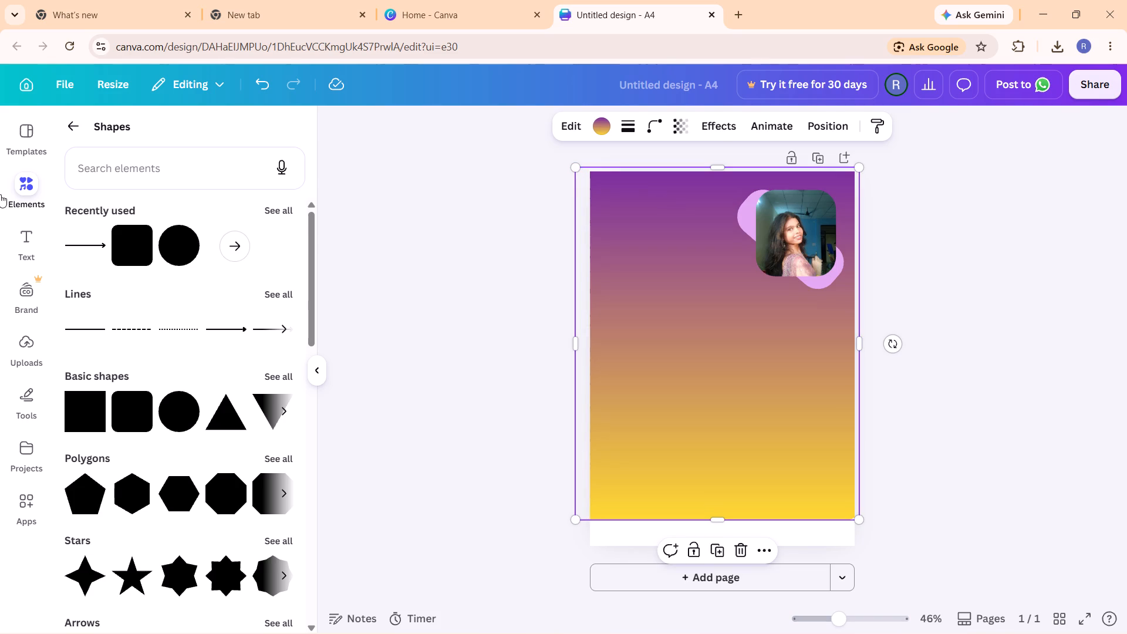
Open the text options for adding text to the page.
click(26, 234)
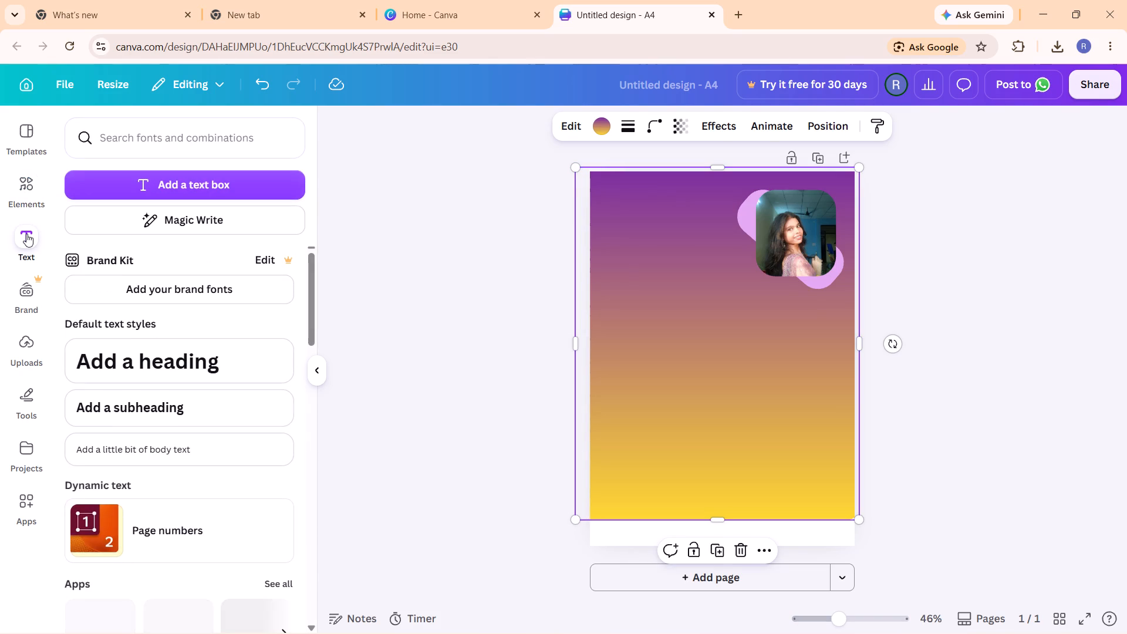
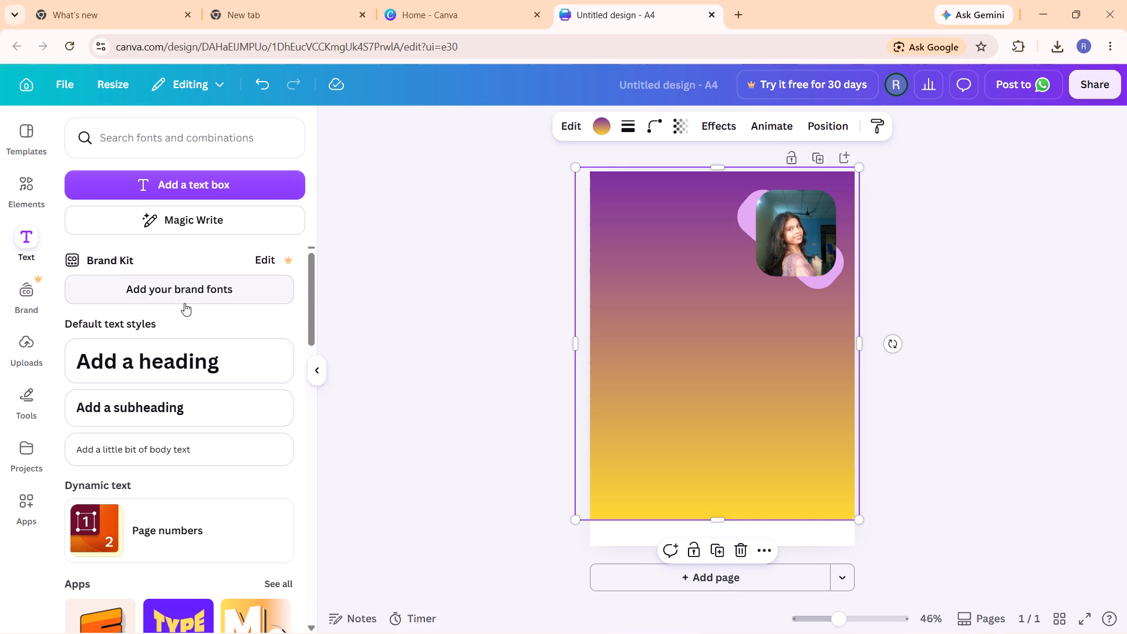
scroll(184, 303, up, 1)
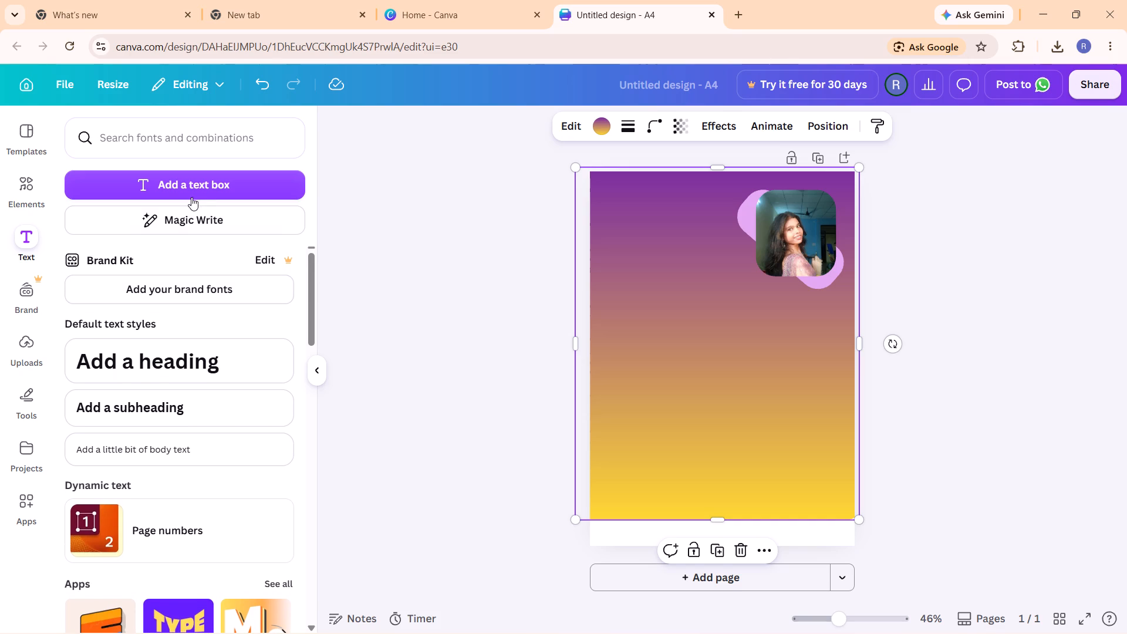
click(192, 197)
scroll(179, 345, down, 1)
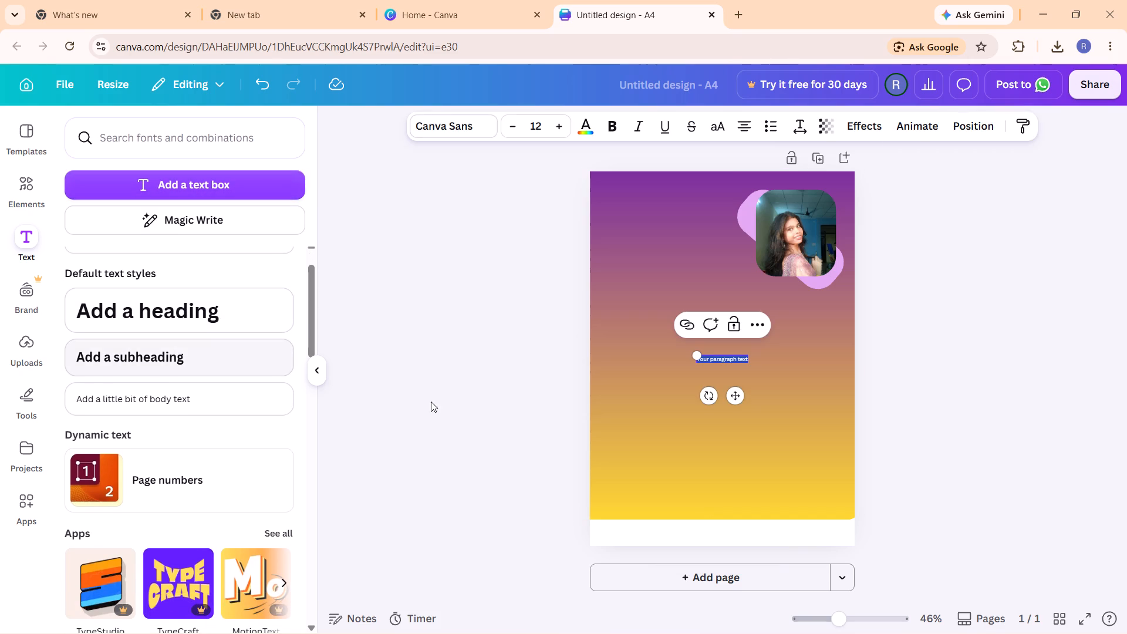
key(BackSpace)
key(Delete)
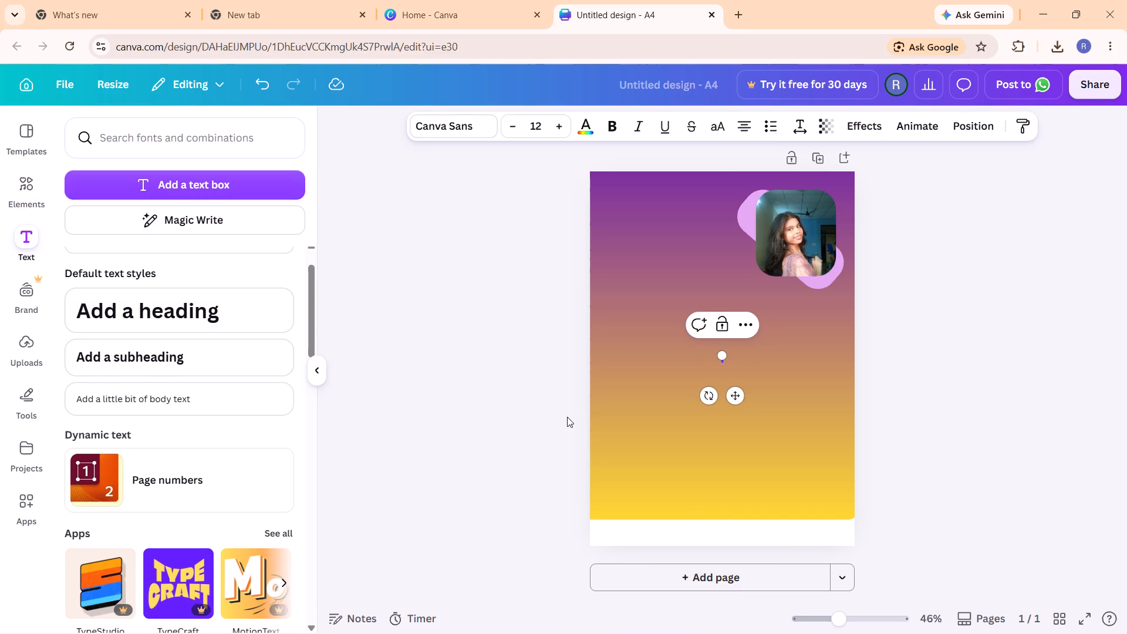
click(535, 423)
Browse the font combinations and add the gold "Family Time" combination to the page.
scroll(130, 484, down, 1)
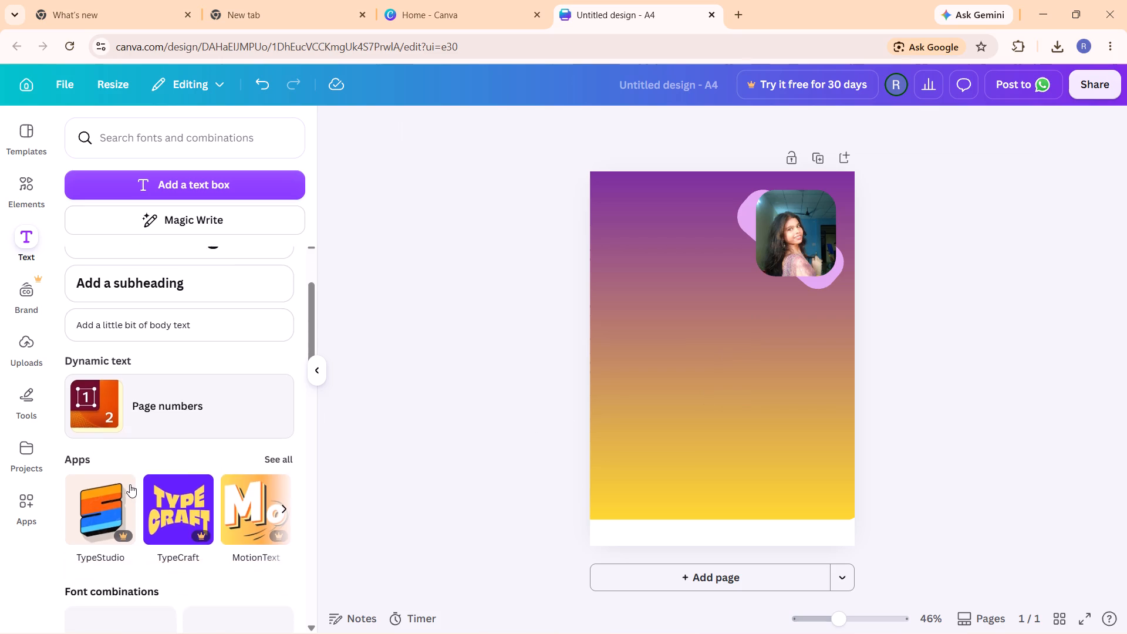
scroll(130, 484, down, 5)
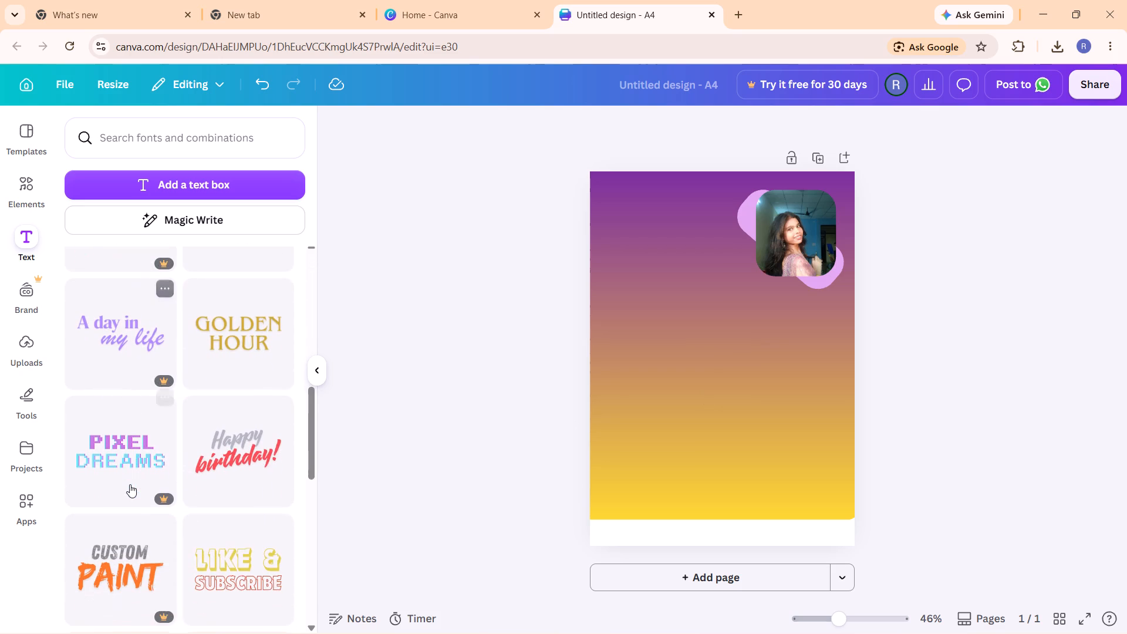
scroll(130, 484, down, 7)
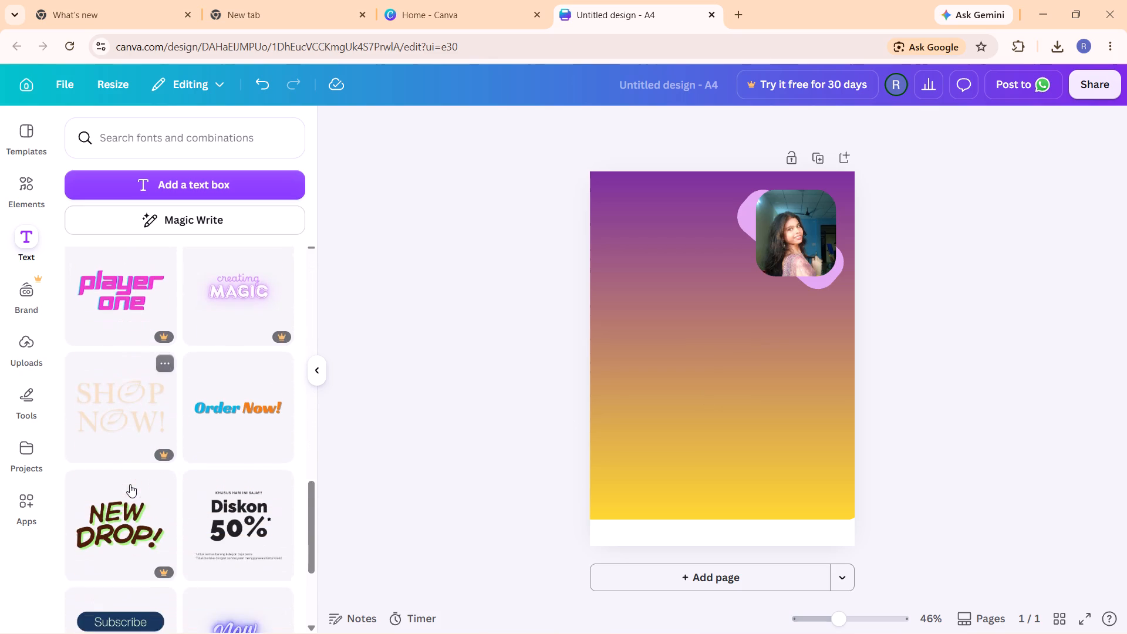
scroll(130, 484, down, 3)
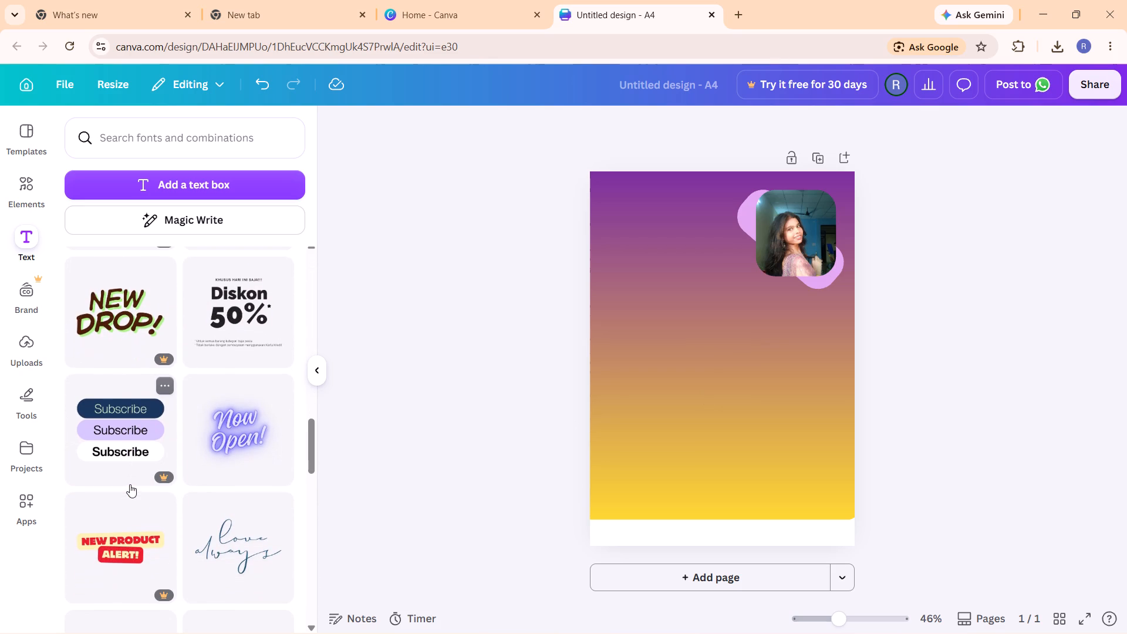
scroll(130, 484, down, 2)
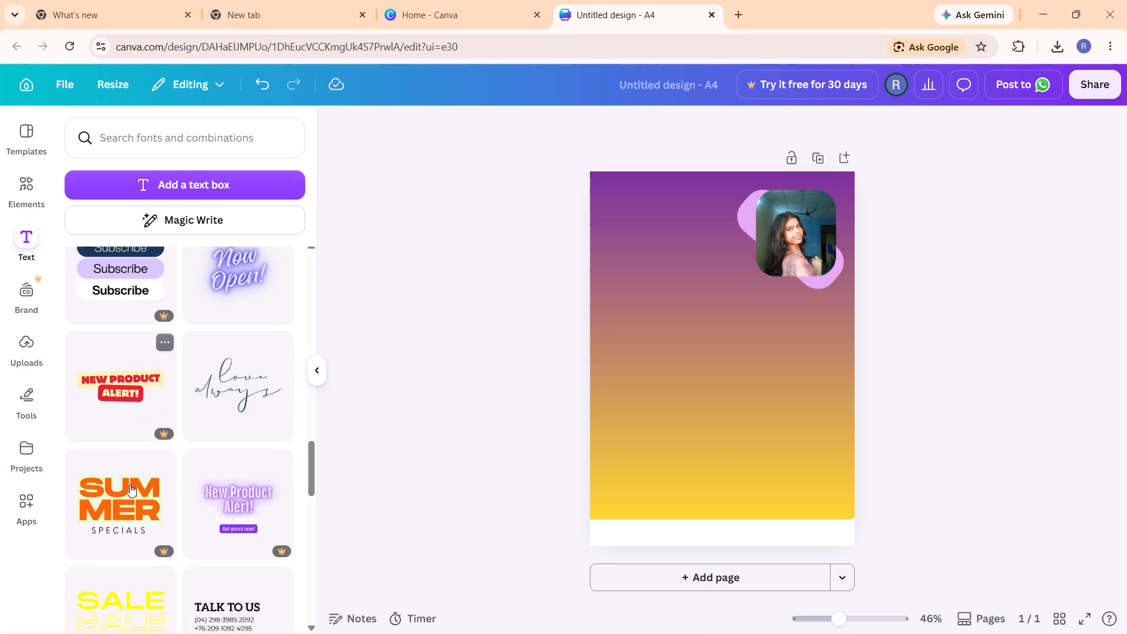
scroll(130, 484, down, 5)
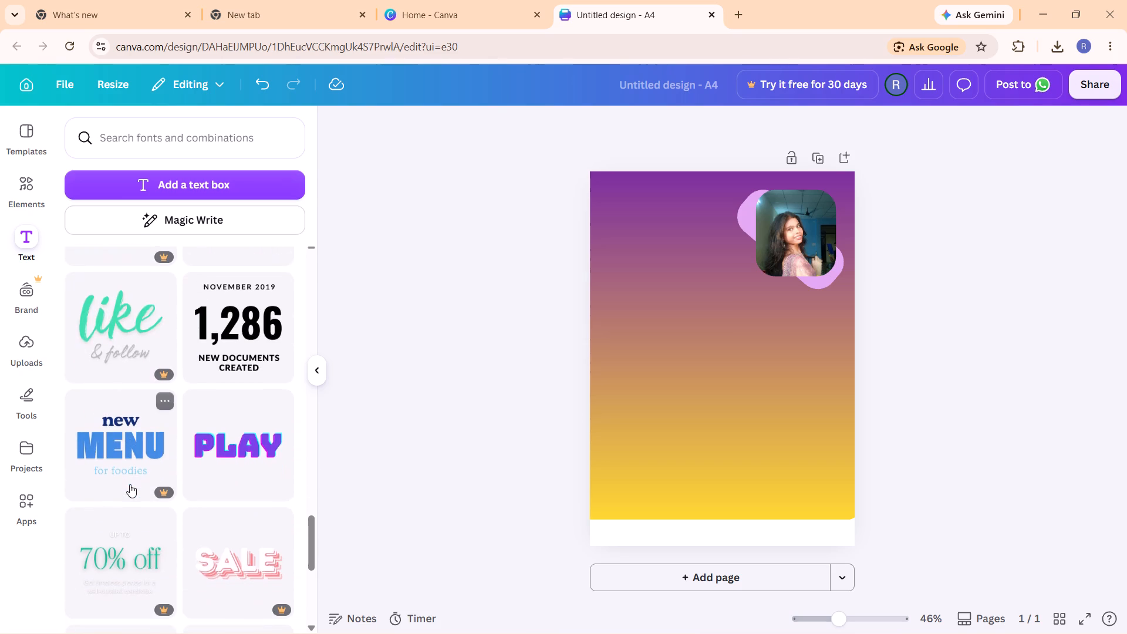
scroll(130, 484, down, 4)
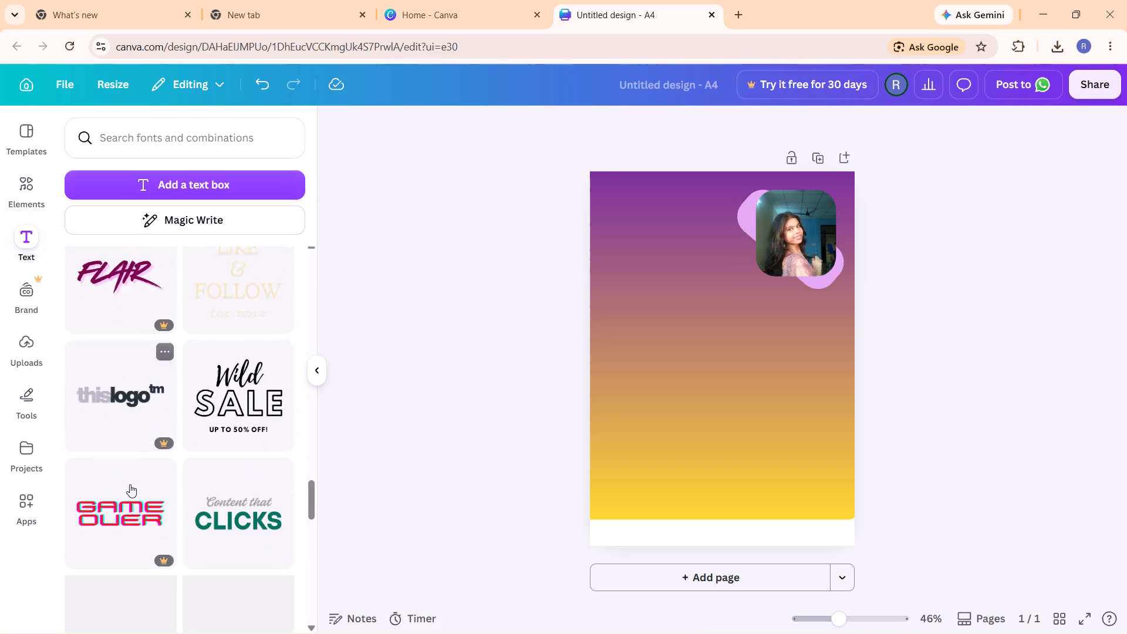
scroll(130, 484, down, 4)
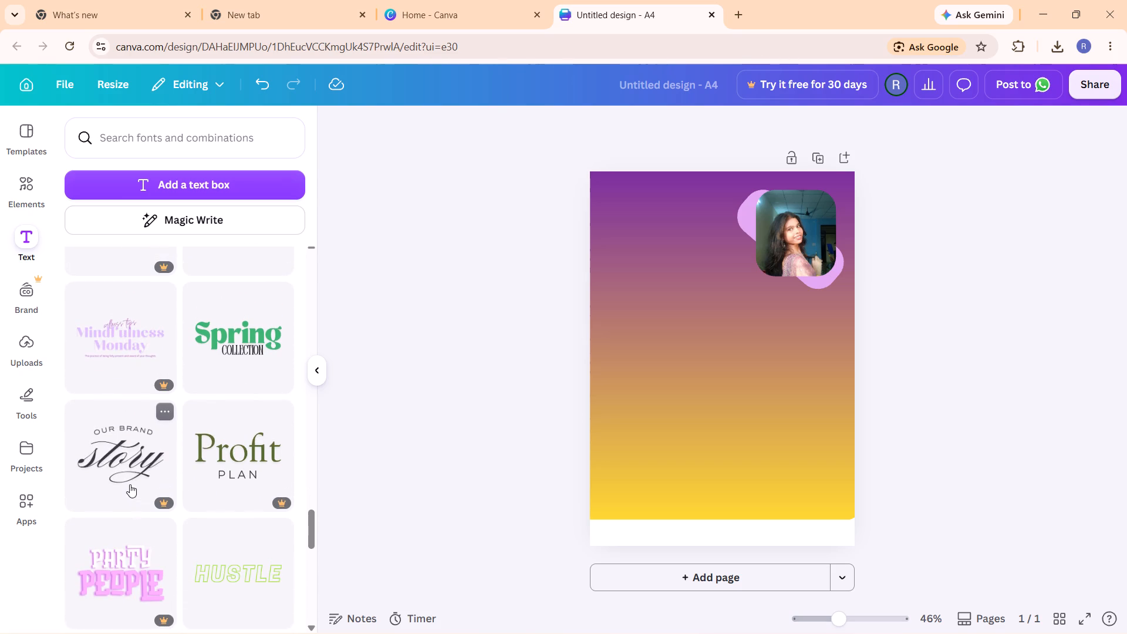
scroll(130, 484, down, 5)
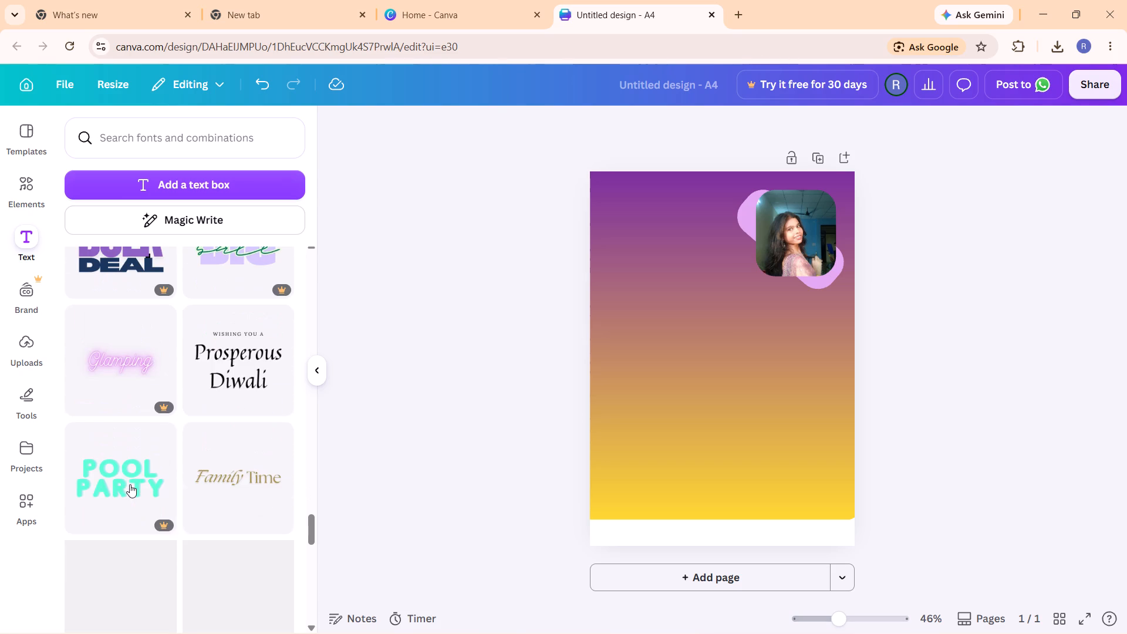
scroll(130, 484, up, 1)
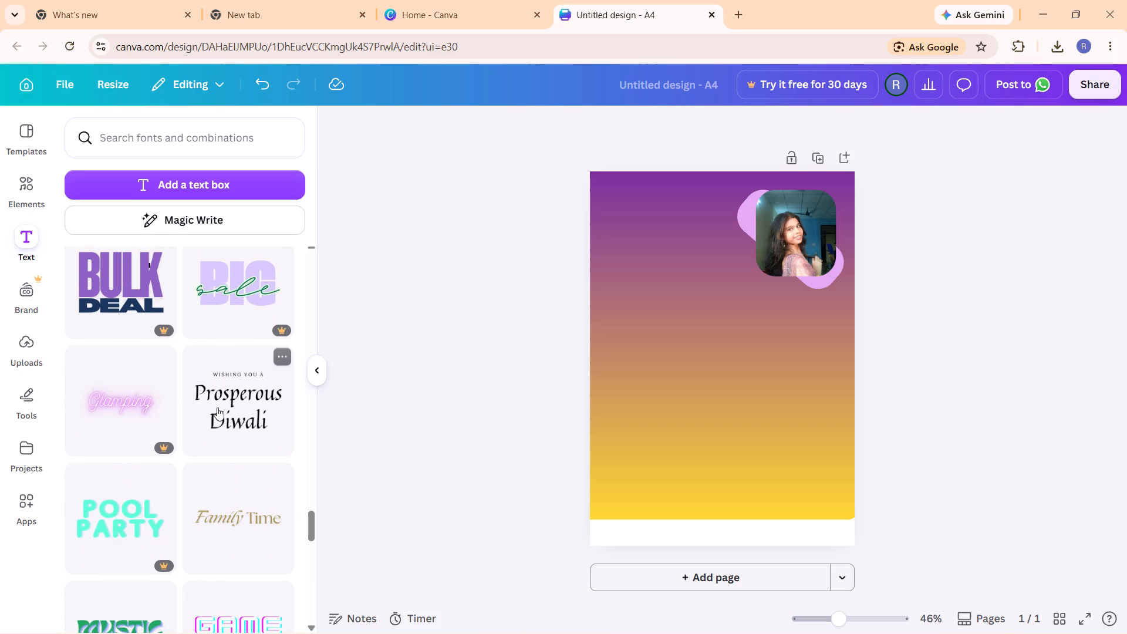
scroll(217, 407, down, 1)
click(247, 401)
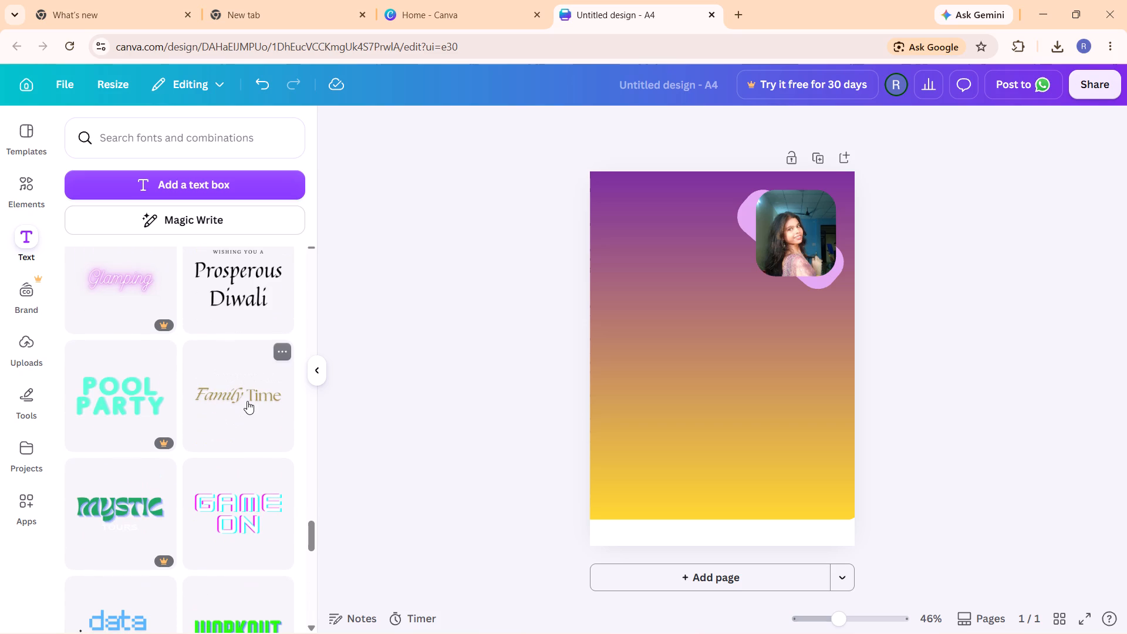
Move the word "Family" up to the upper-left area of the page, beside the portrait photo.
click(781, 363)
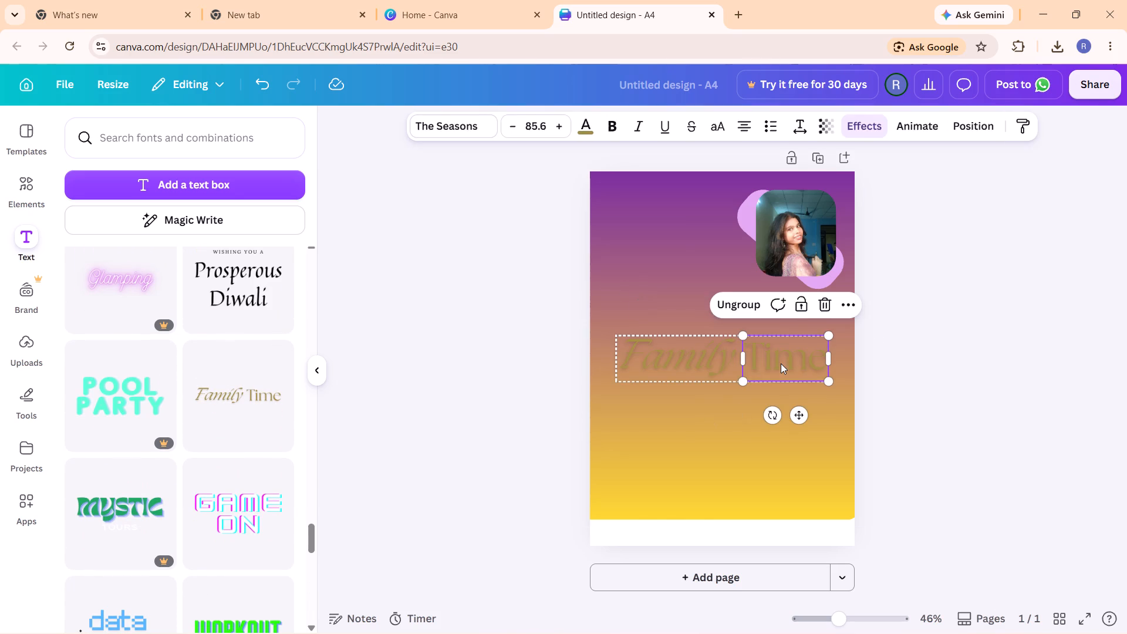
click(721, 362)
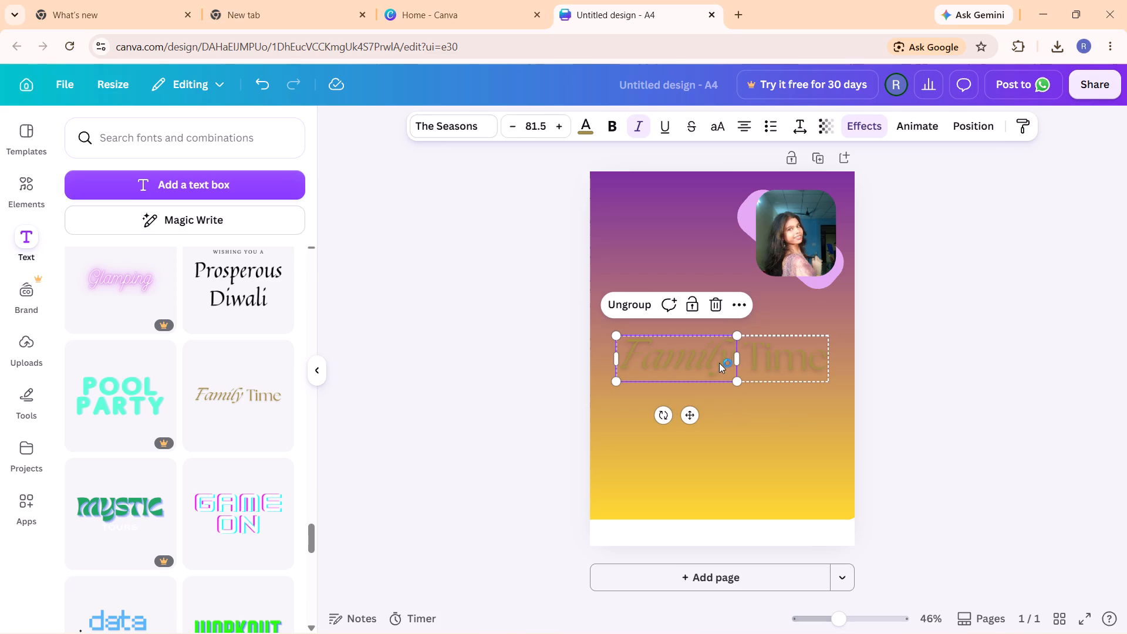
drag(713, 363, 693, 230)
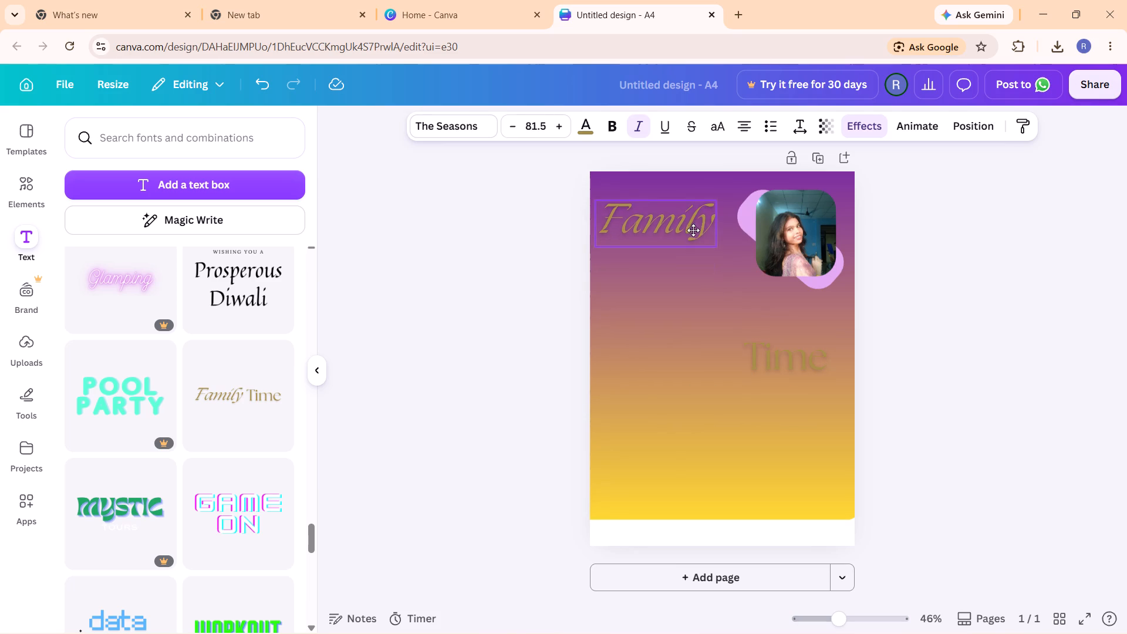
drag(693, 230, 699, 217)
Replace "Family" with the person's first name in capitals and widen its text box so it fits on one line.
double_click(699, 217)
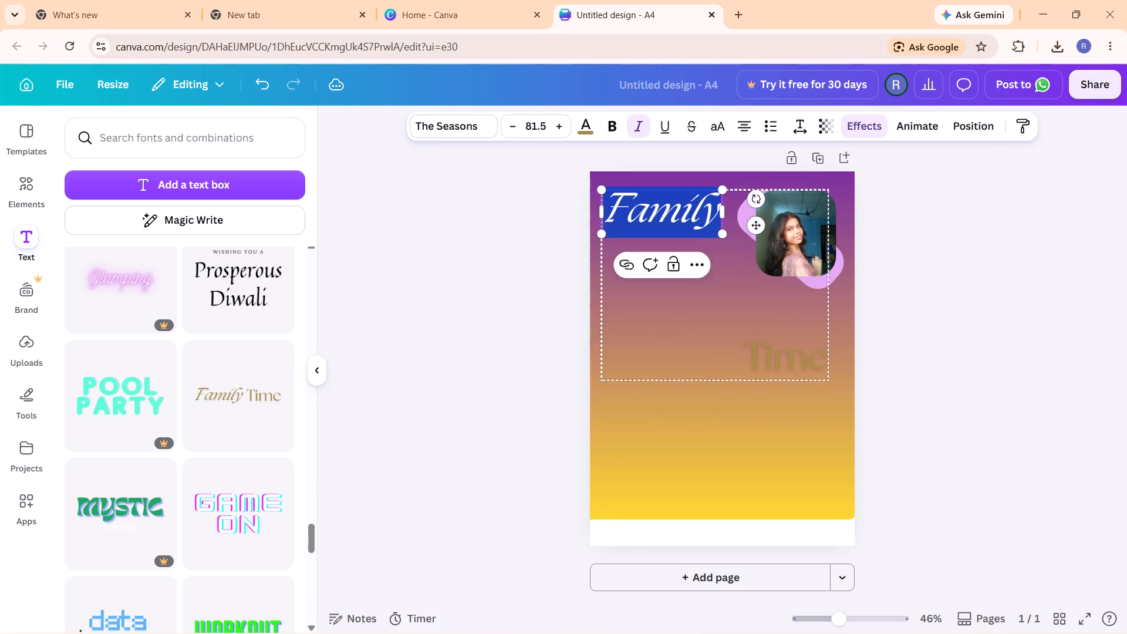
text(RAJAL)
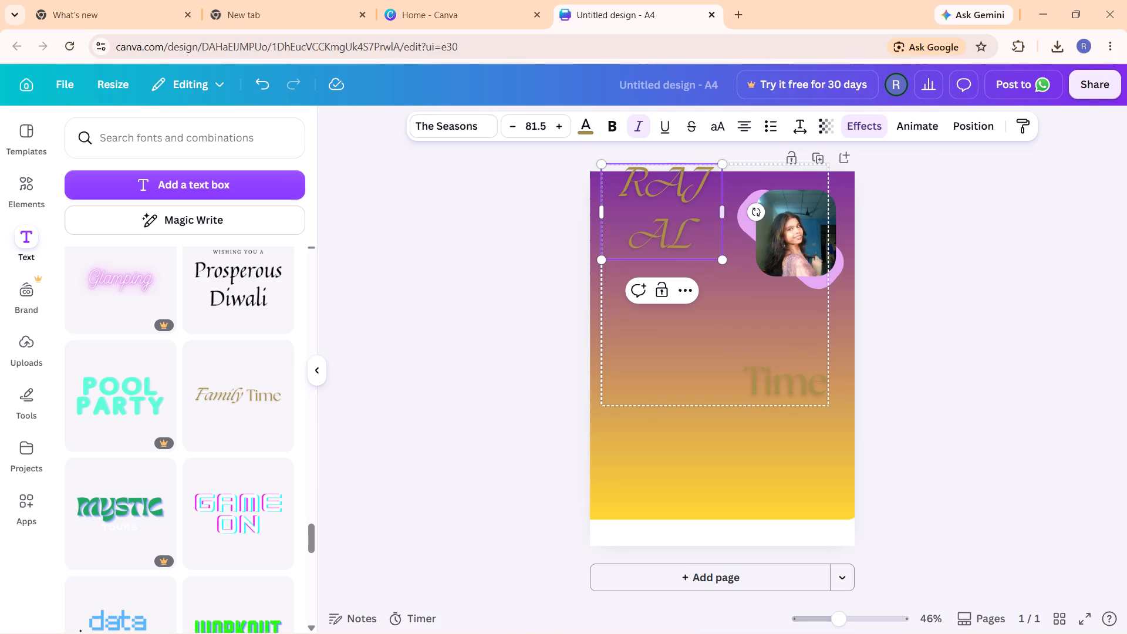
drag(723, 218, 833, 200)
Shrink the first name to font size 71 and position it near the page's upper-left corner, clear of the portrait photo.
scroll(735, 190, up, 1)
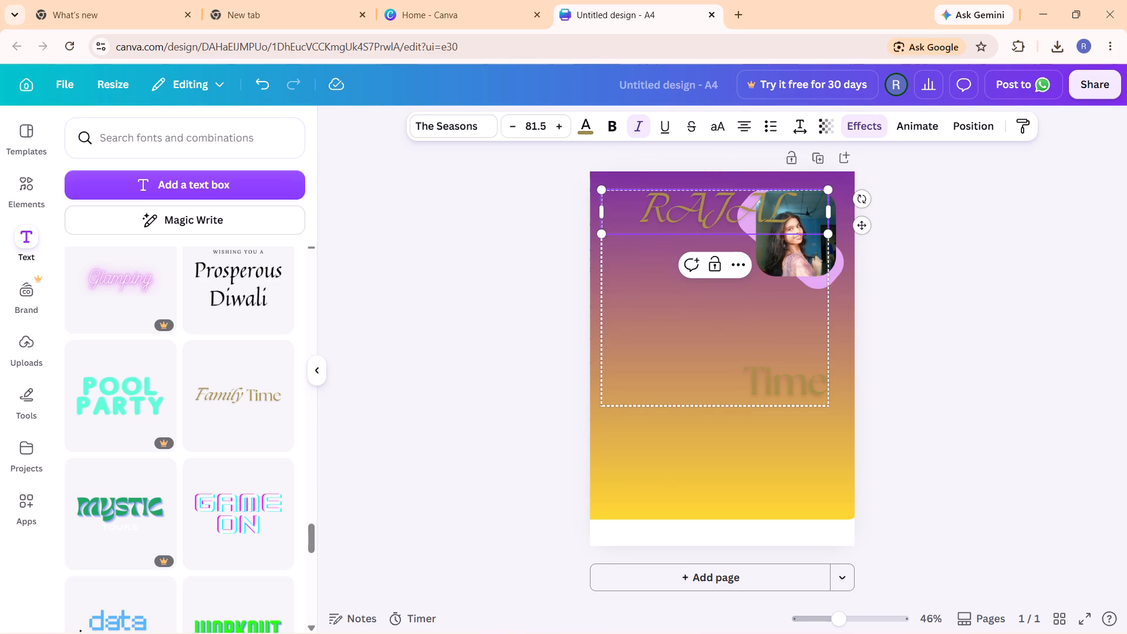
scroll(751, 230, up, 1)
drag(866, 227, 851, 231)
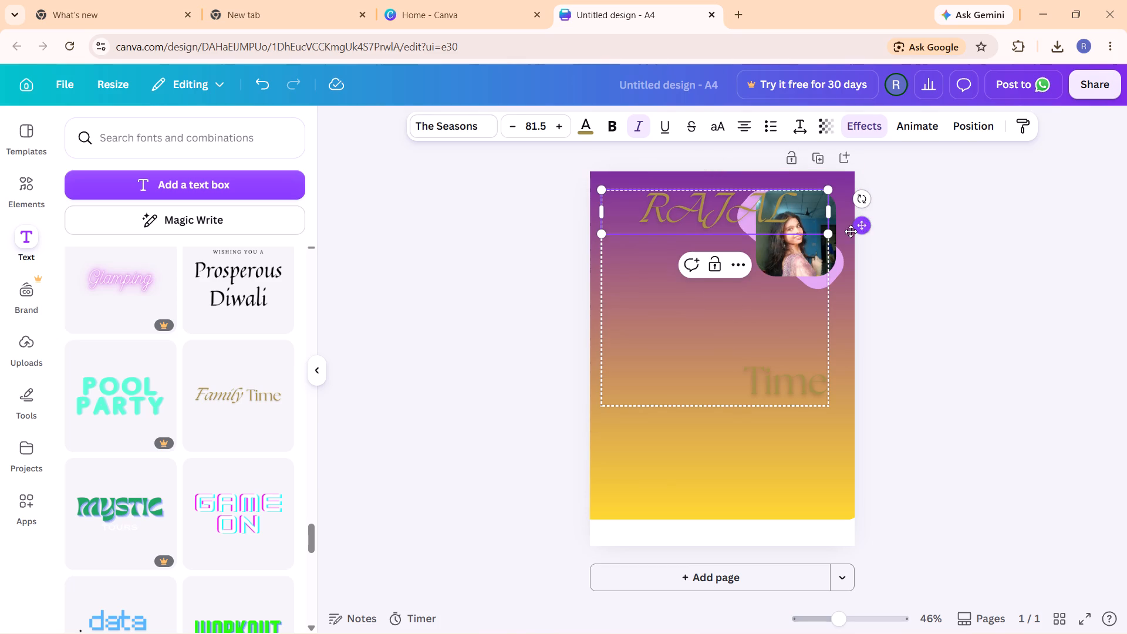
drag(851, 231, 818, 232)
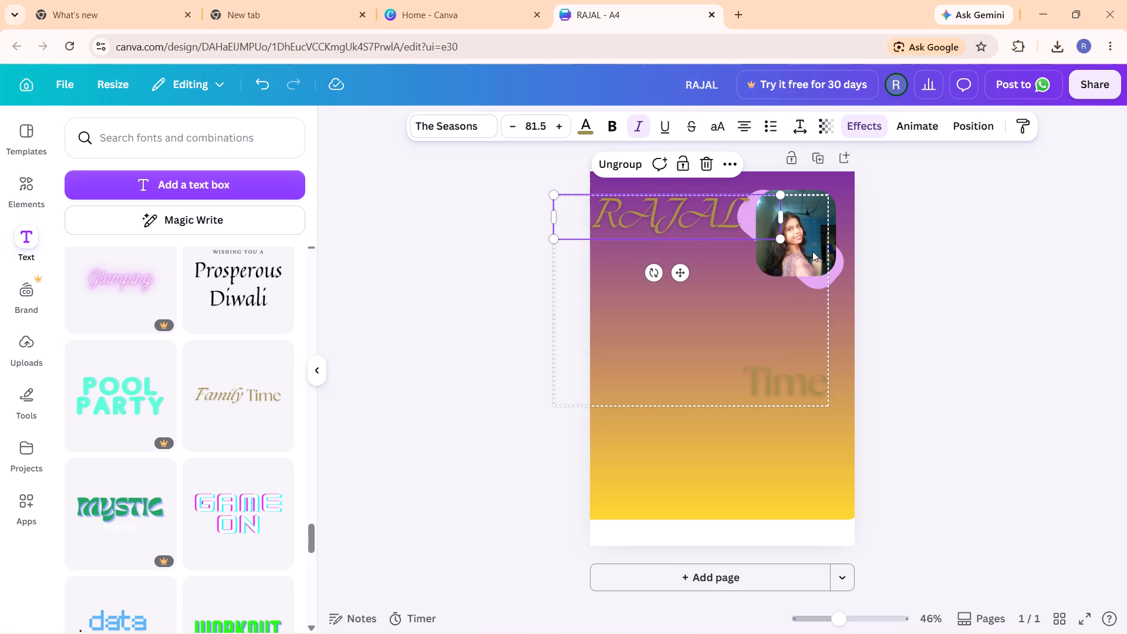
drag(785, 241, 762, 237)
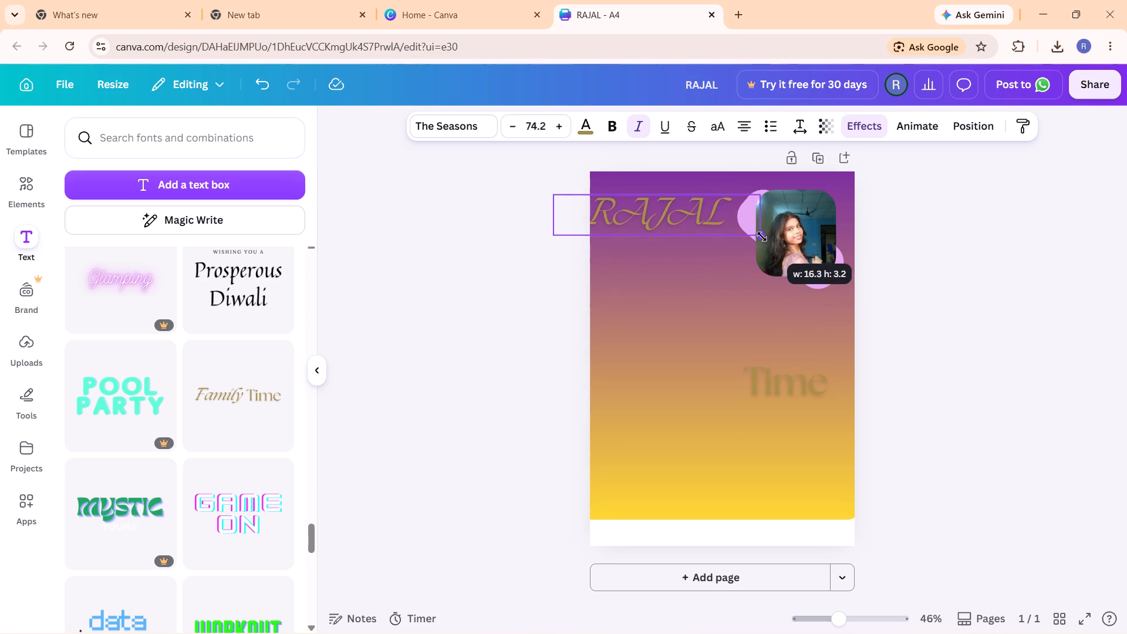
drag(762, 237, 755, 235)
drag(673, 267, 687, 260)
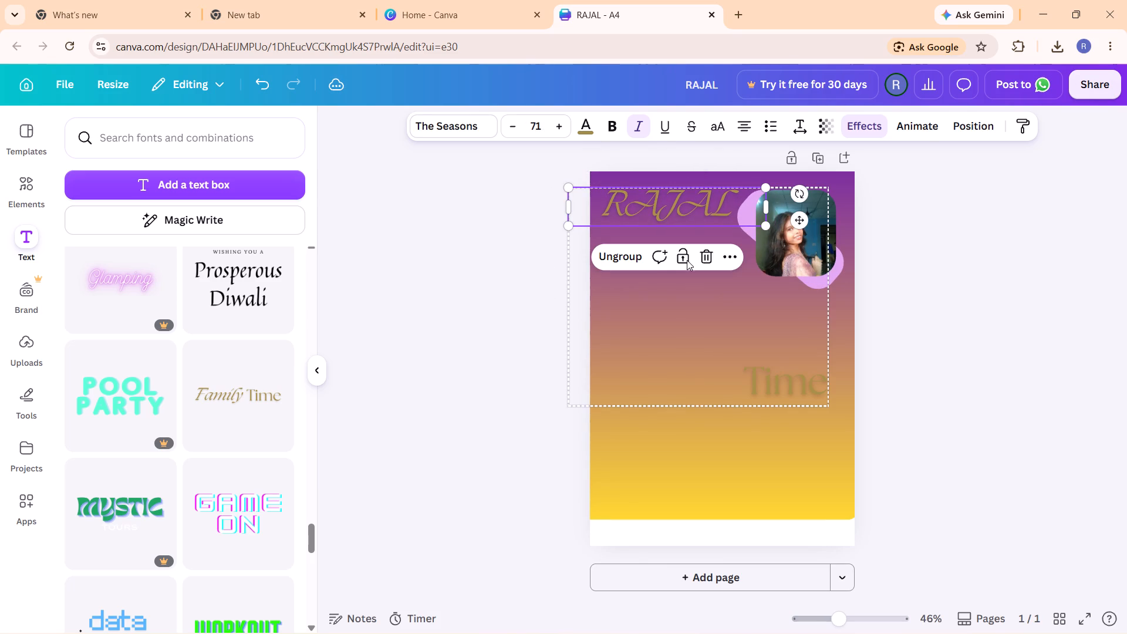
Move the word "Time" up to sit directly beneath the first name.
click(777, 382)
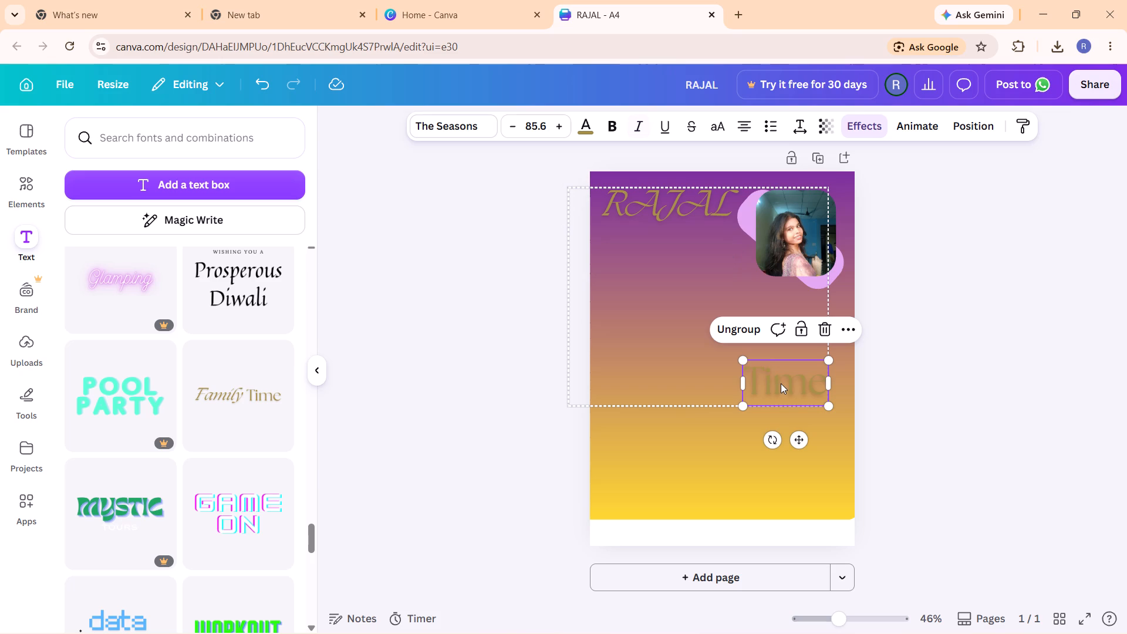
drag(781, 383, 663, 240)
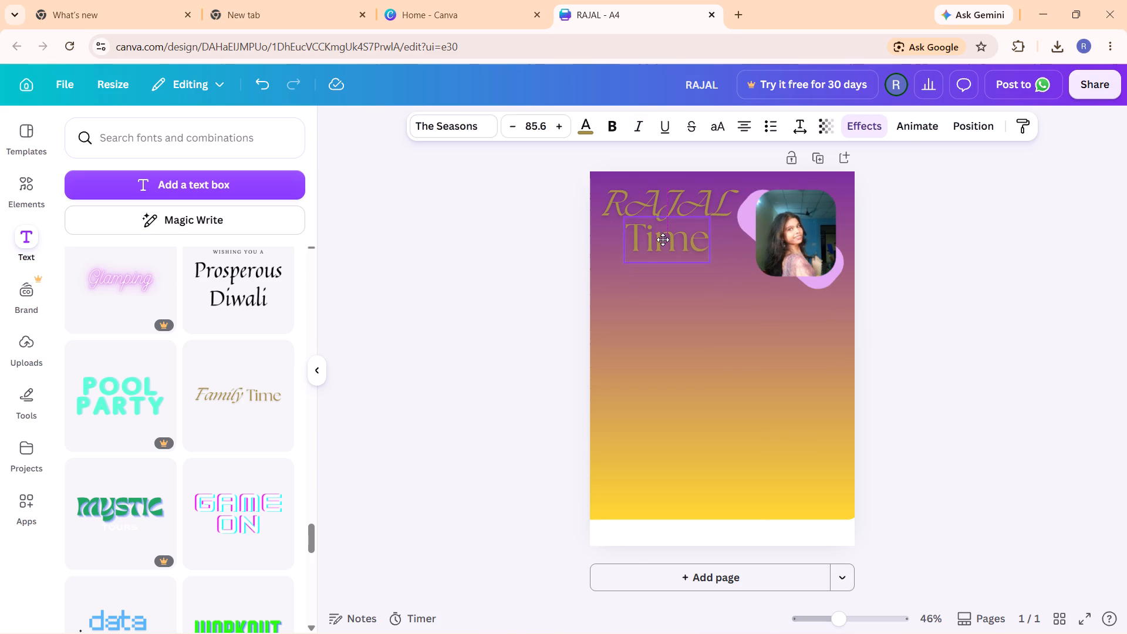
drag(663, 240, 662, 248)
Replace "Time" with the person's surname in capitals and deselect everything.
double_click(662, 248)
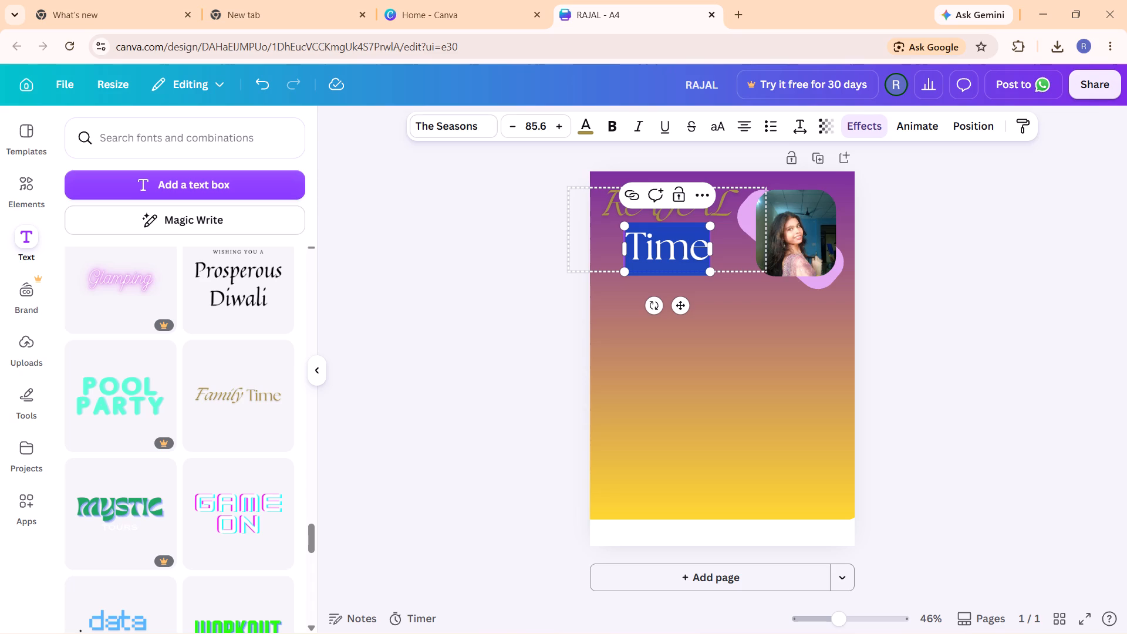
click(662, 248)
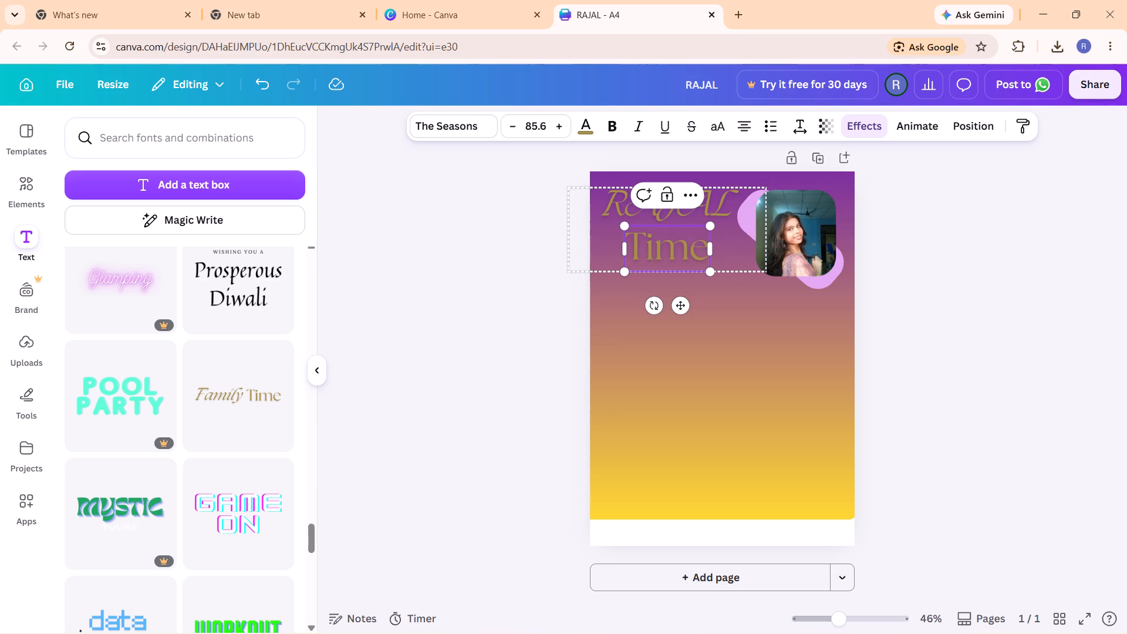
key(ctrl+a)
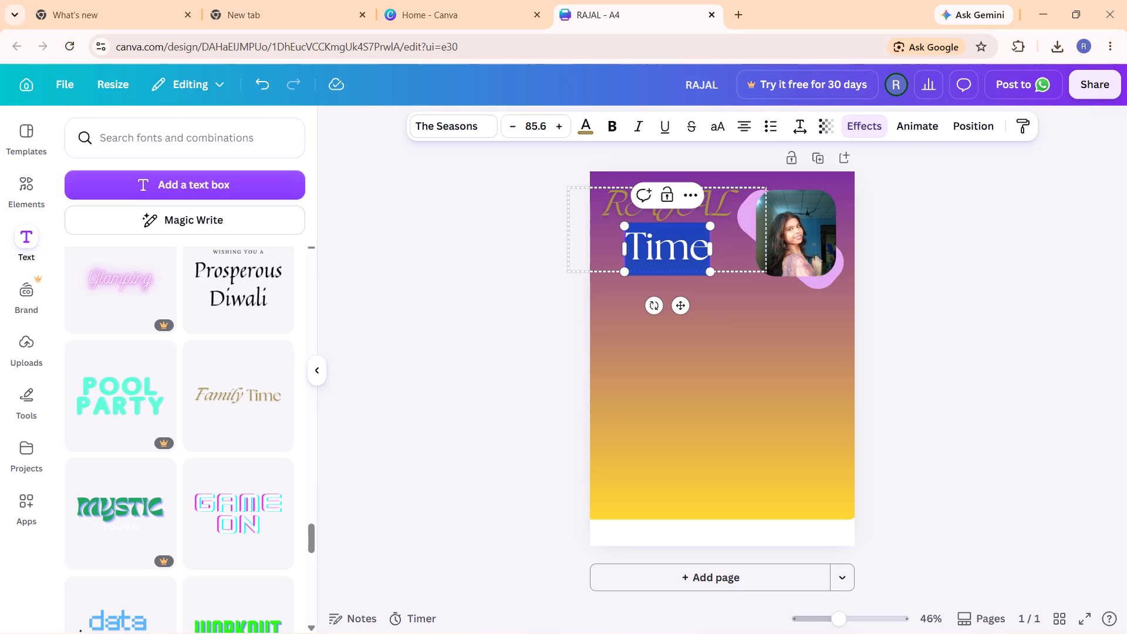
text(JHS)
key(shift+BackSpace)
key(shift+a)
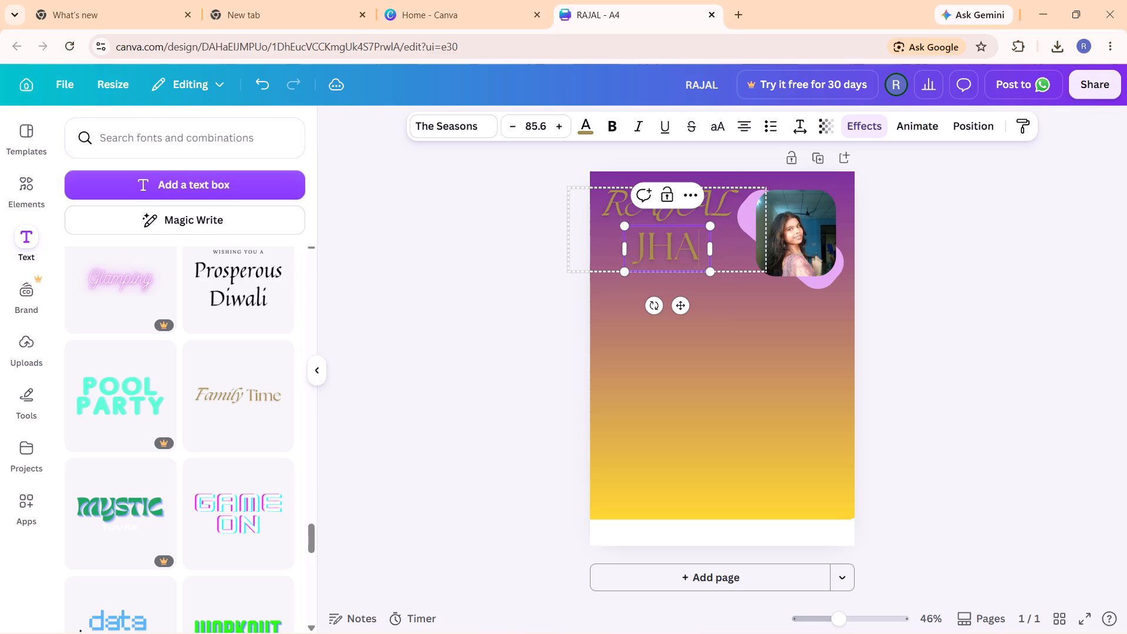
click(693, 366)
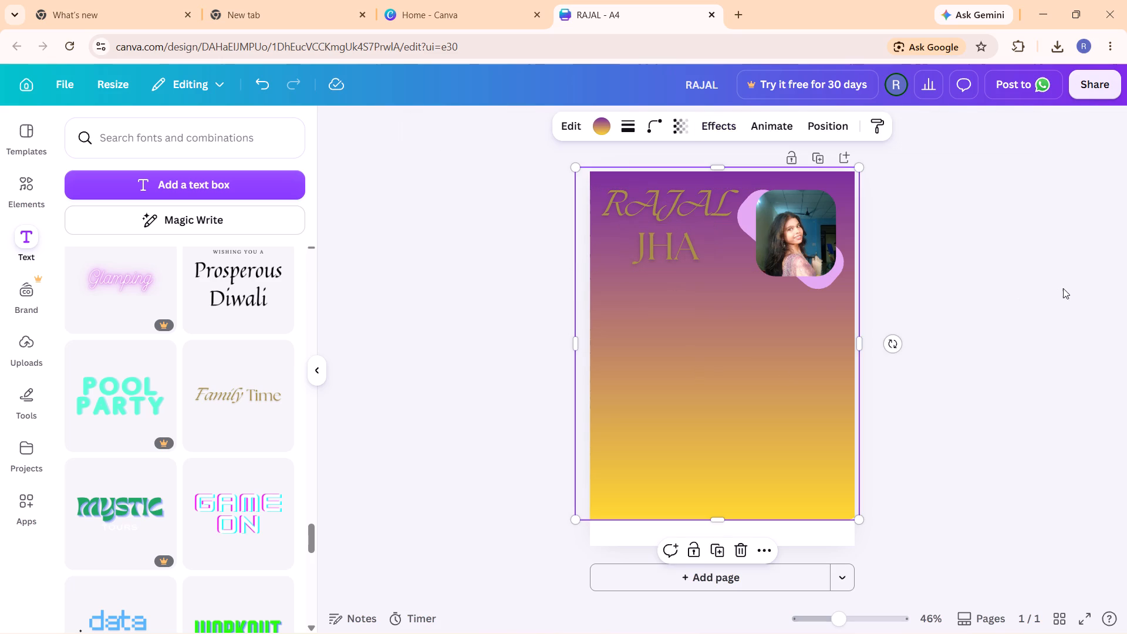
click(1063, 288)
Check the reference resume image in WPS Office and browse Canva's font combinations for a style for the line beneath the name.
key(alt+Tab)
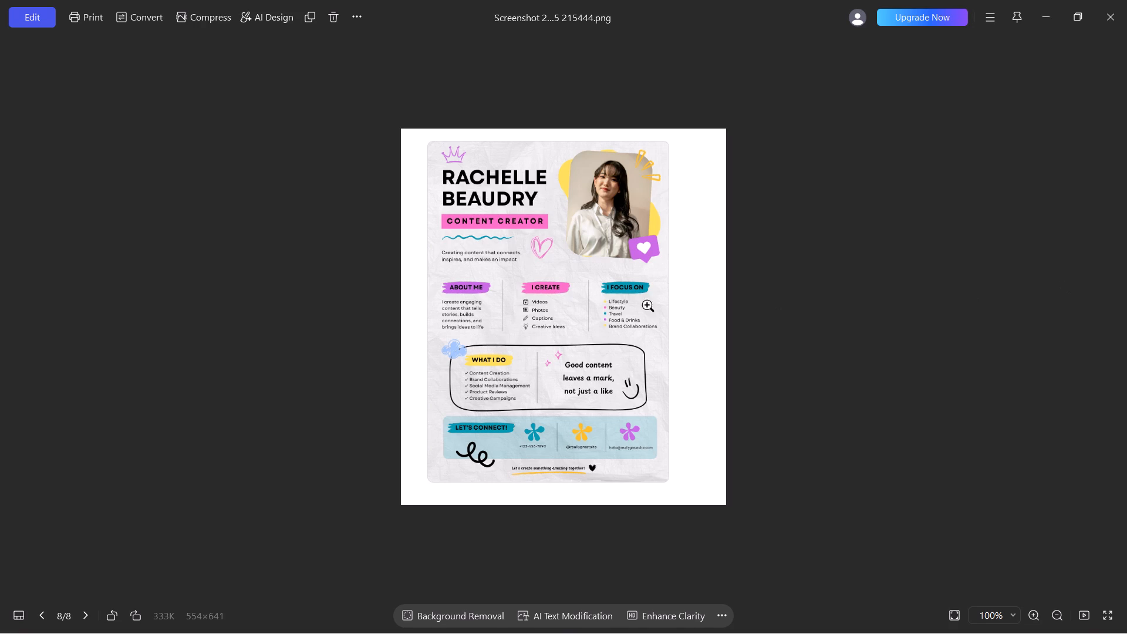
ctrl+scroll(533, 274, up, 3)
key(alt+Tab)
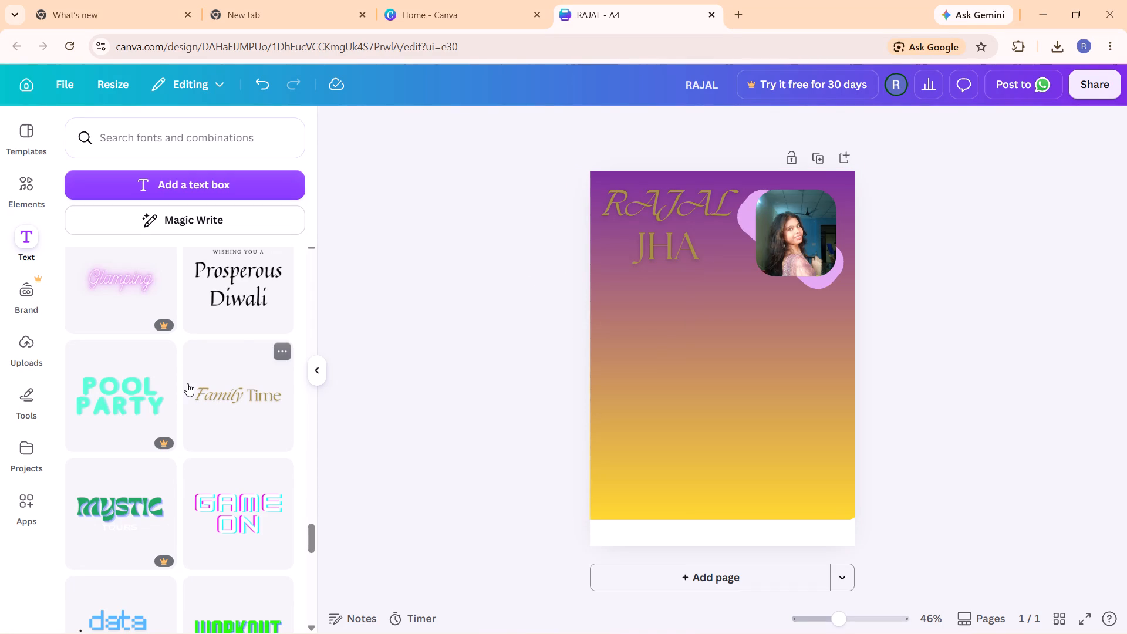
scroll(187, 383, down, 6)
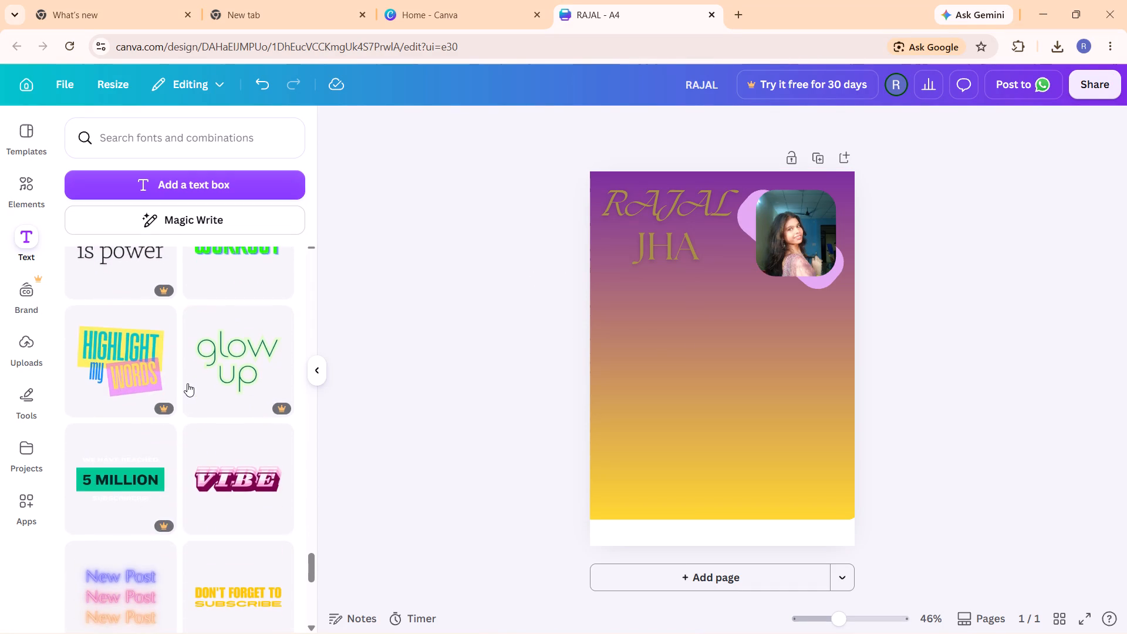
scroll(187, 383, down, 7)
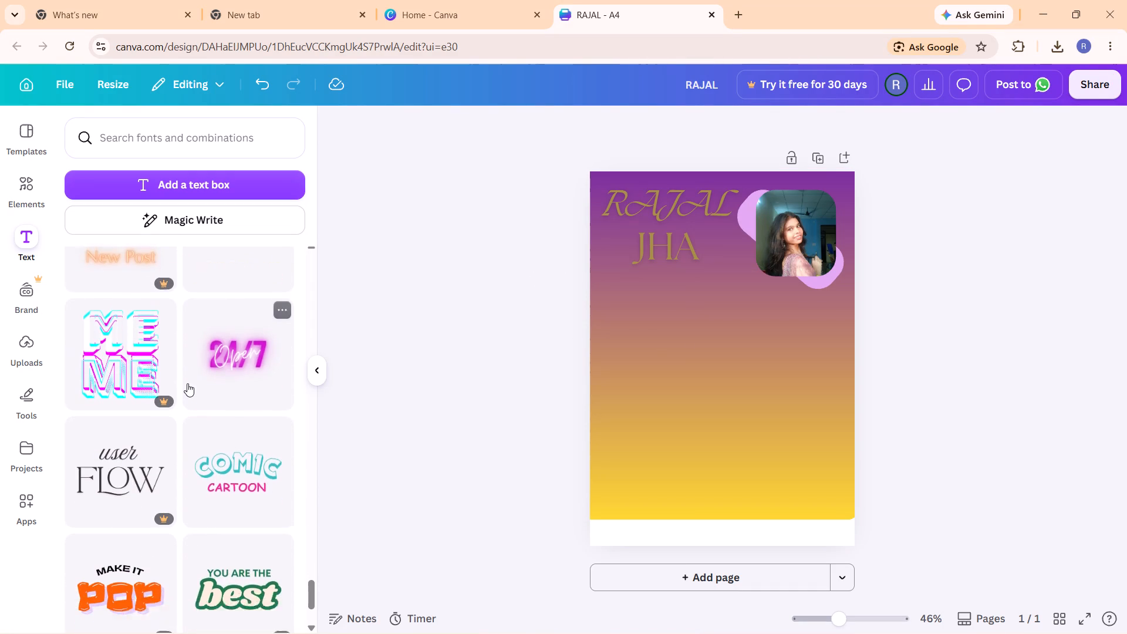
scroll(187, 383, down, 2)
scroll(187, 383, up, 1)
scroll(187, 383, down, 1)
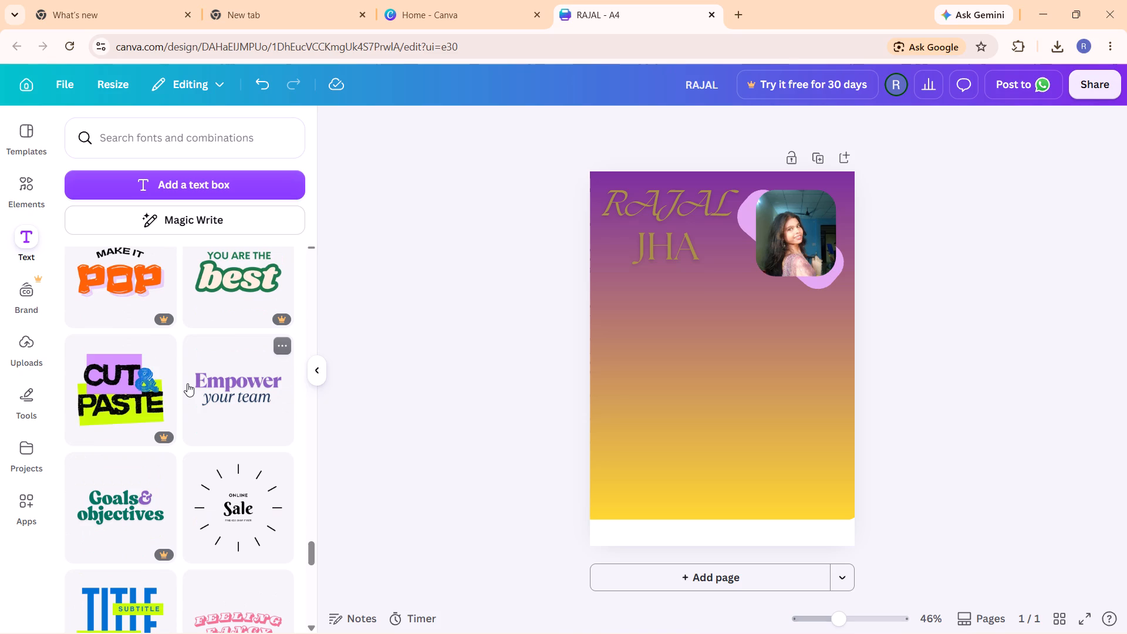
scroll(187, 383, down, 3)
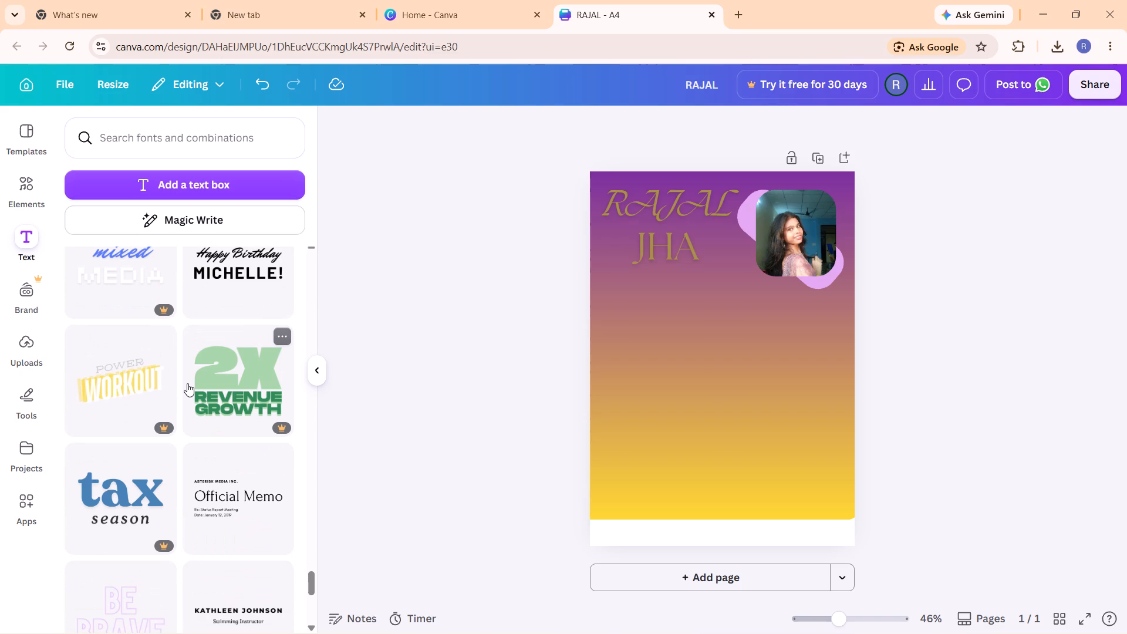
scroll(187, 383, down, 3)
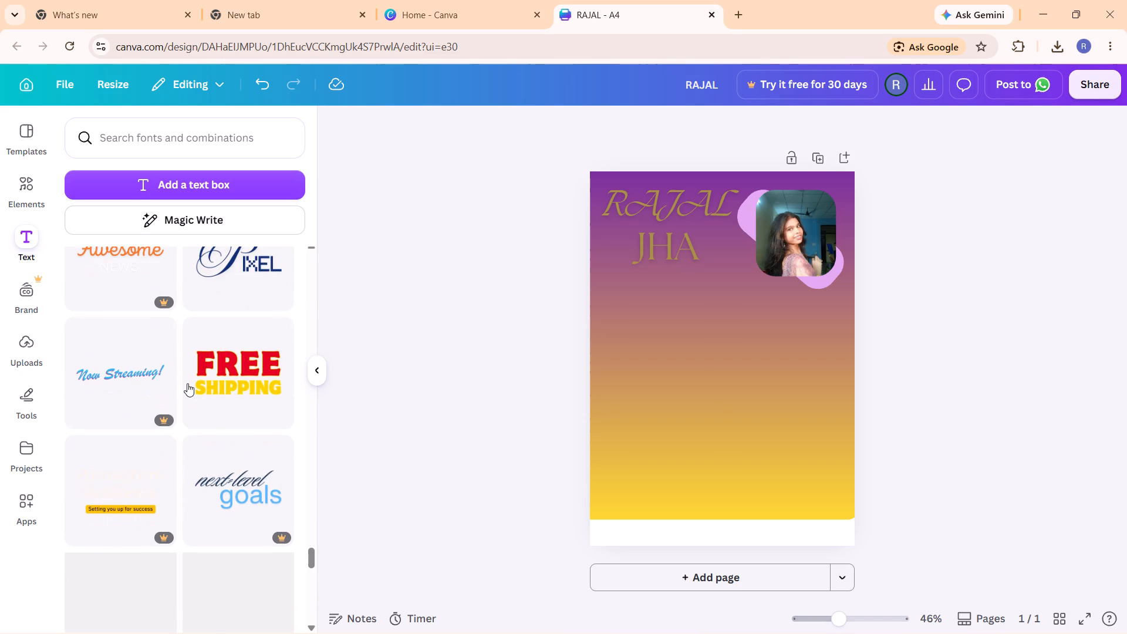
scroll(187, 383, down, 3)
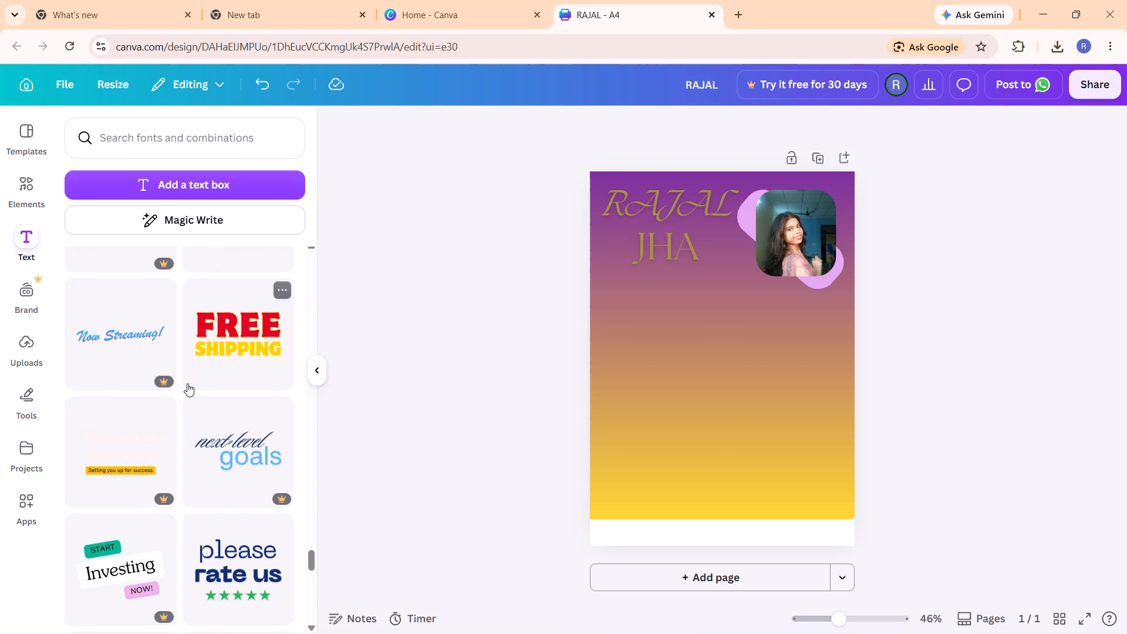
scroll(187, 383, down, 4)
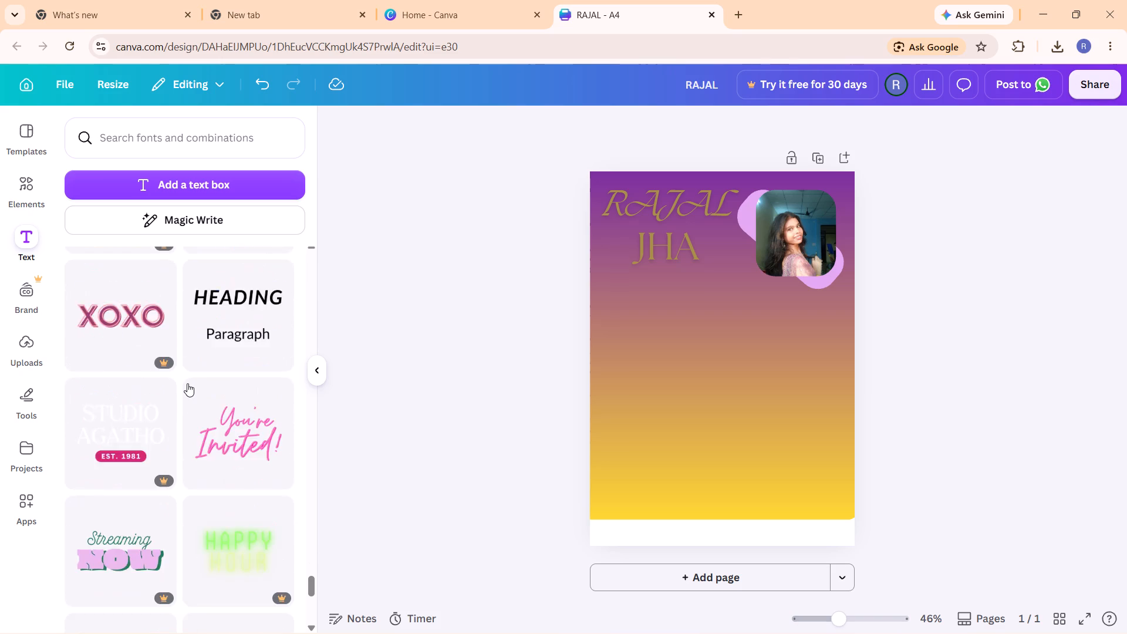
scroll(187, 383, down, 3)
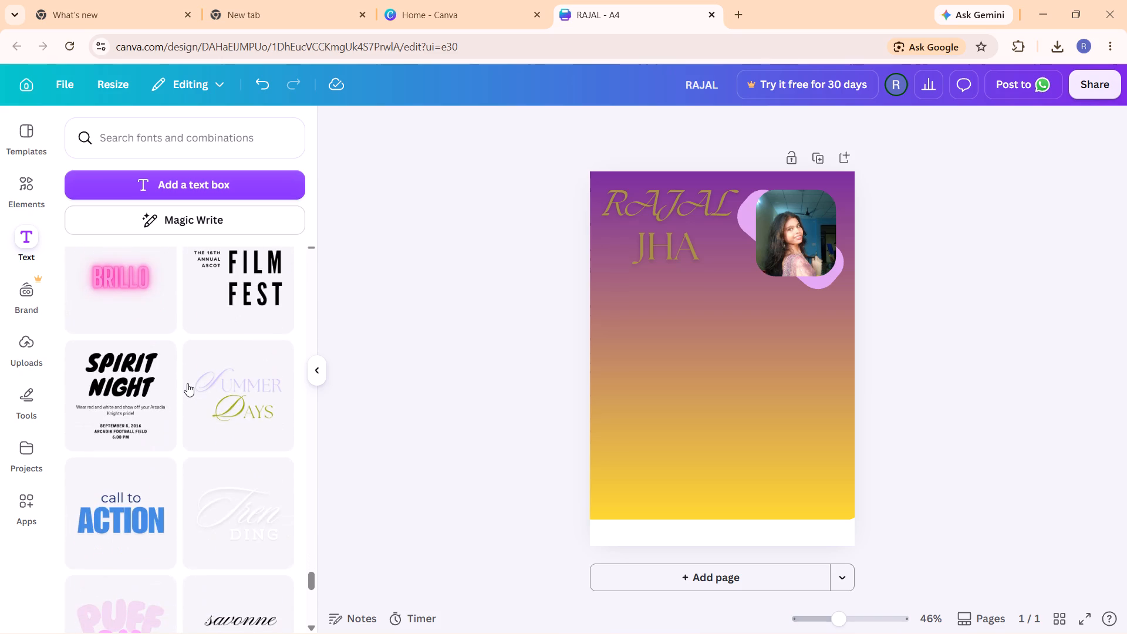
scroll(187, 383, down, 2)
scroll(187, 383, up, 20)
scroll(187, 383, up, 1)
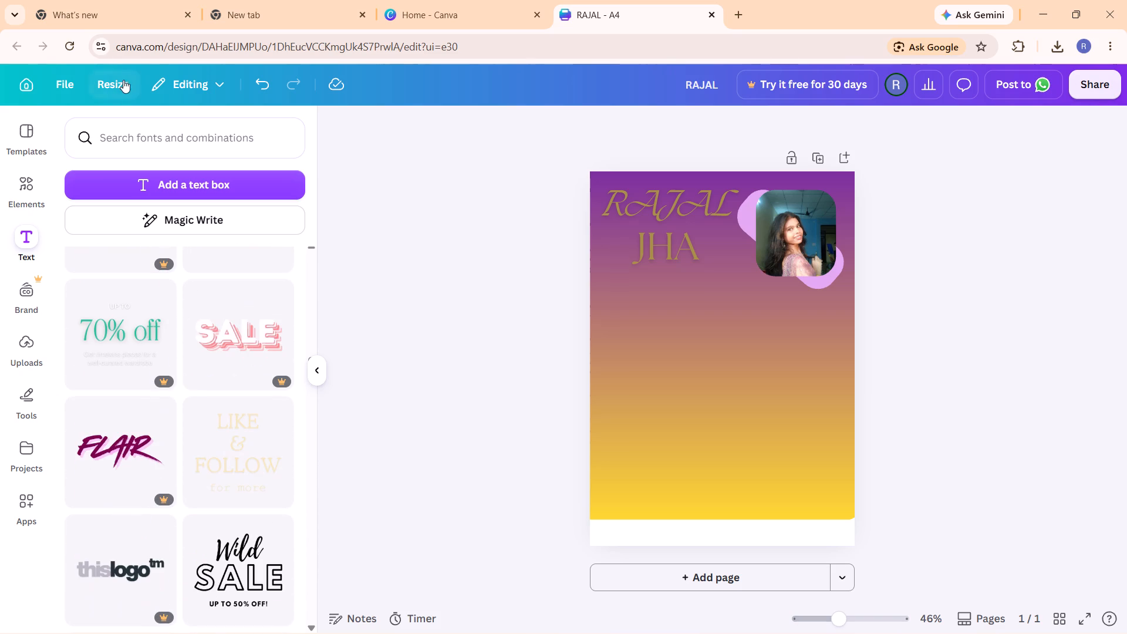
Search the fonts and combinations for "text", look through the matches, and compare them with the reference resume image.
click(142, 146)
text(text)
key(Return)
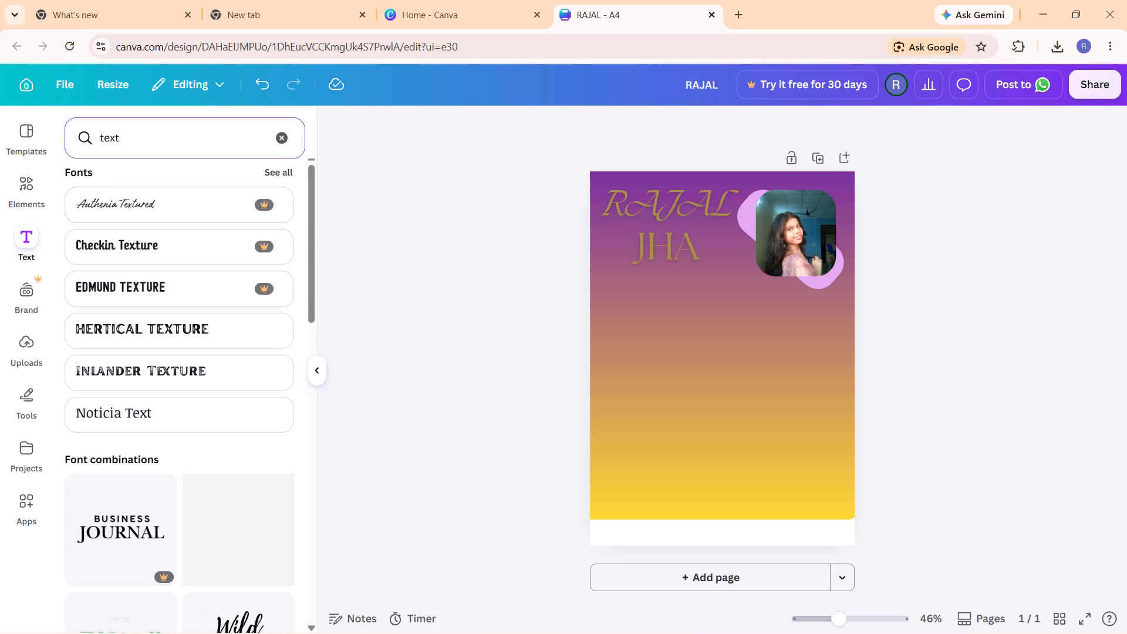
scroll(139, 289, down, 3)
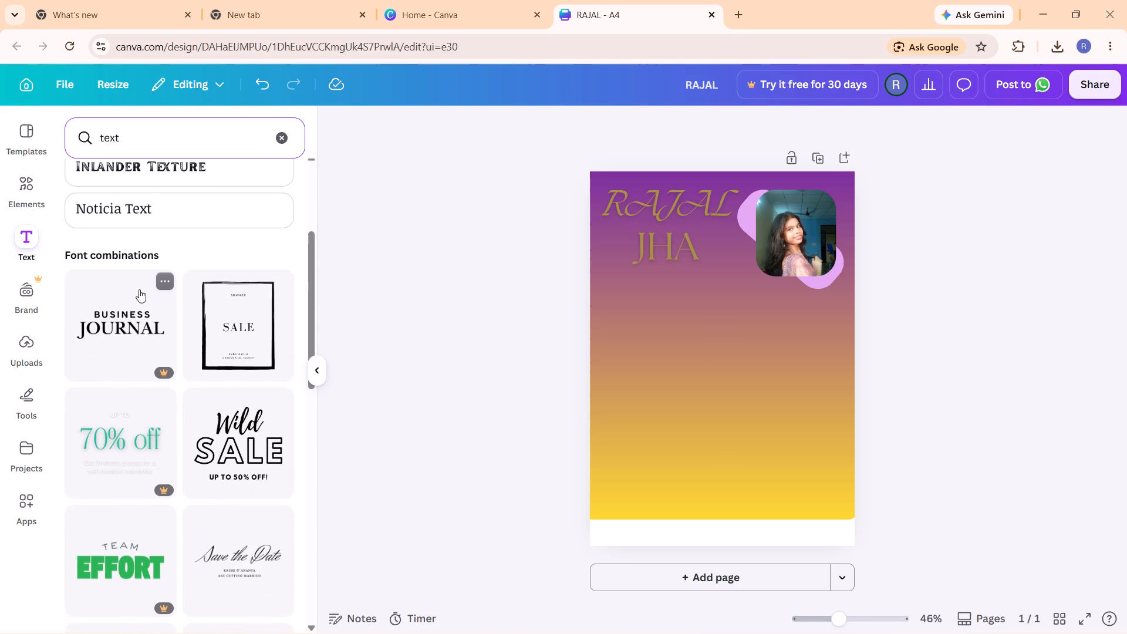
scroll(139, 289, down, 2)
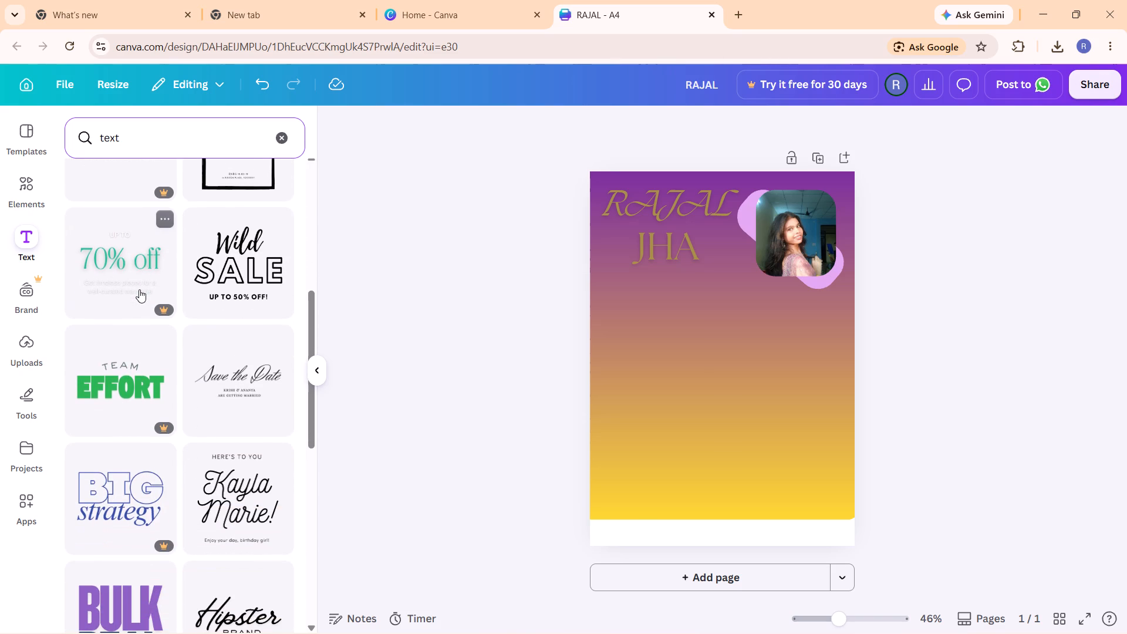
key(alt+Tab)
key(alt+Tab)
scroll(149, 244, up, 3)
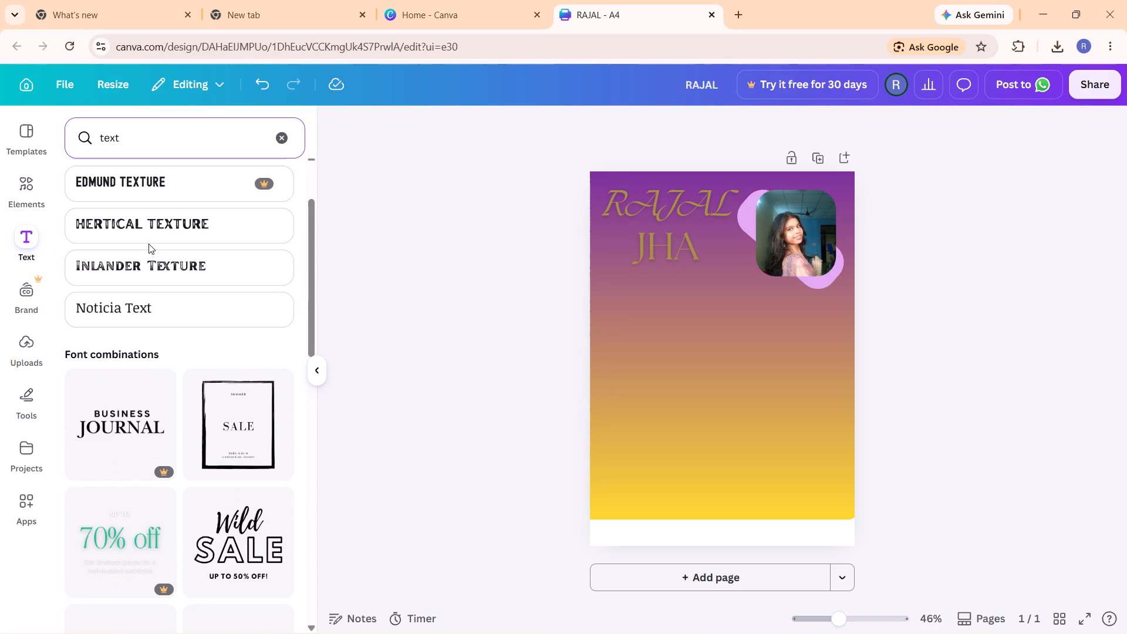
scroll(149, 244, up, 1)
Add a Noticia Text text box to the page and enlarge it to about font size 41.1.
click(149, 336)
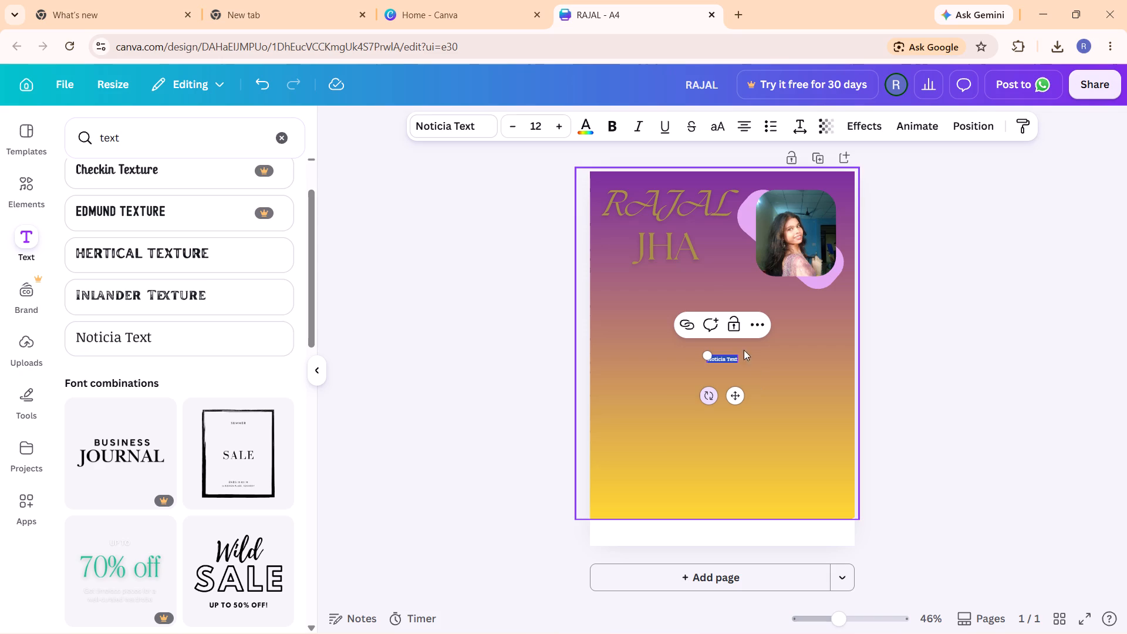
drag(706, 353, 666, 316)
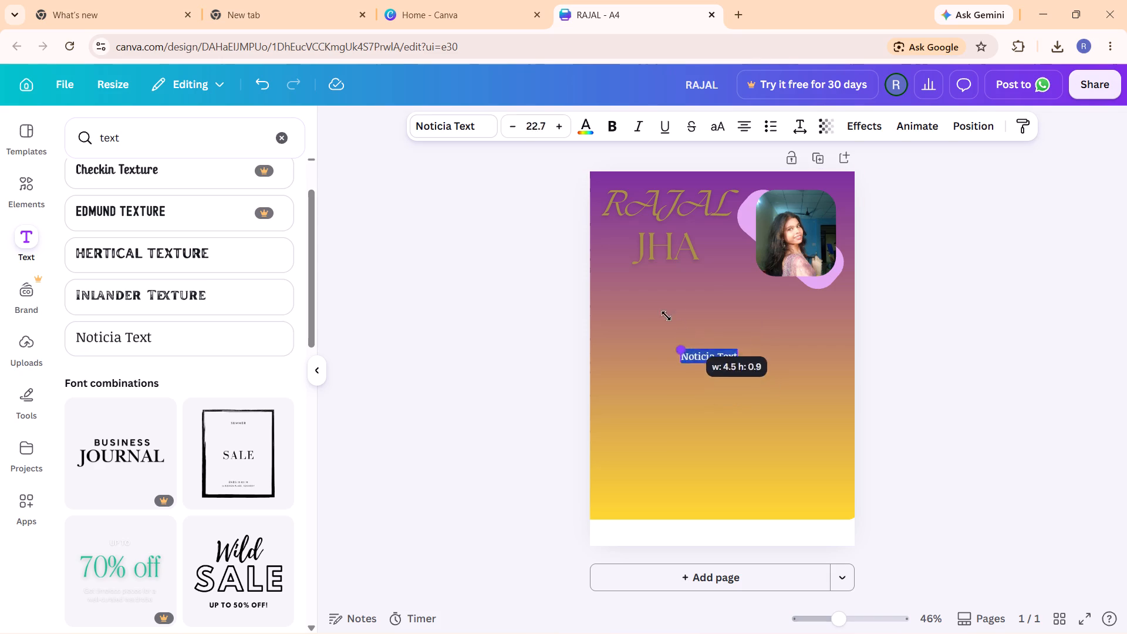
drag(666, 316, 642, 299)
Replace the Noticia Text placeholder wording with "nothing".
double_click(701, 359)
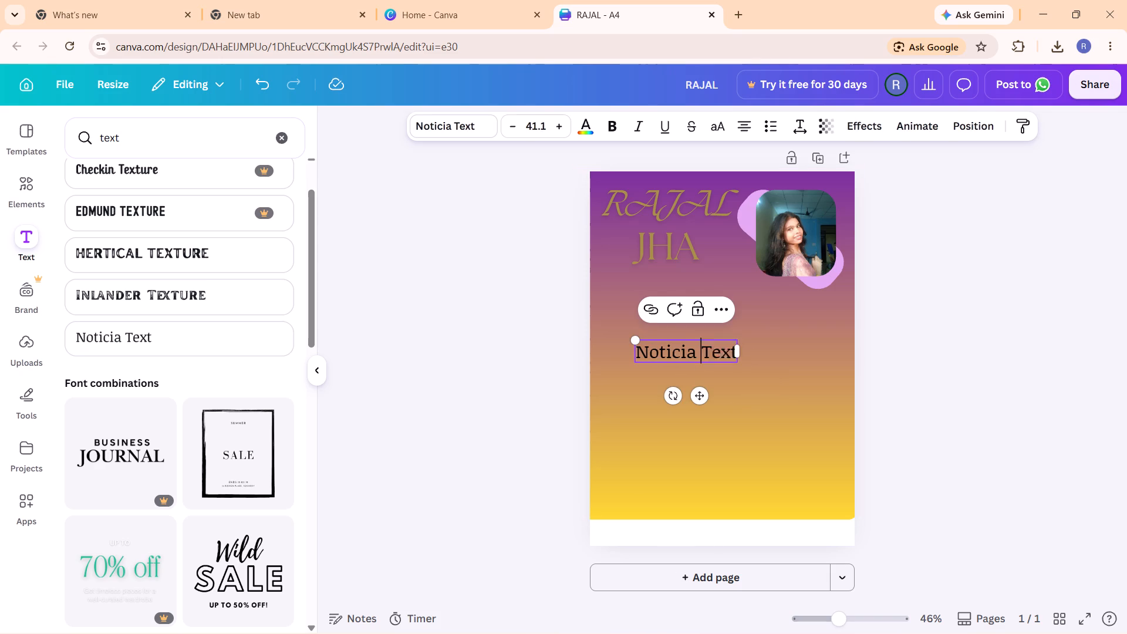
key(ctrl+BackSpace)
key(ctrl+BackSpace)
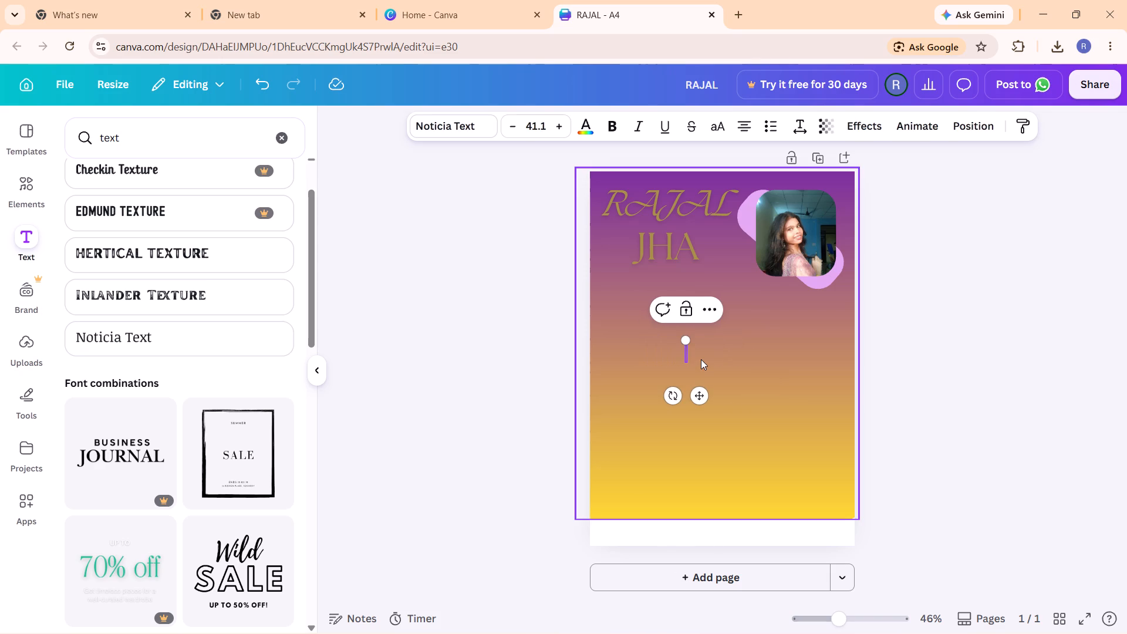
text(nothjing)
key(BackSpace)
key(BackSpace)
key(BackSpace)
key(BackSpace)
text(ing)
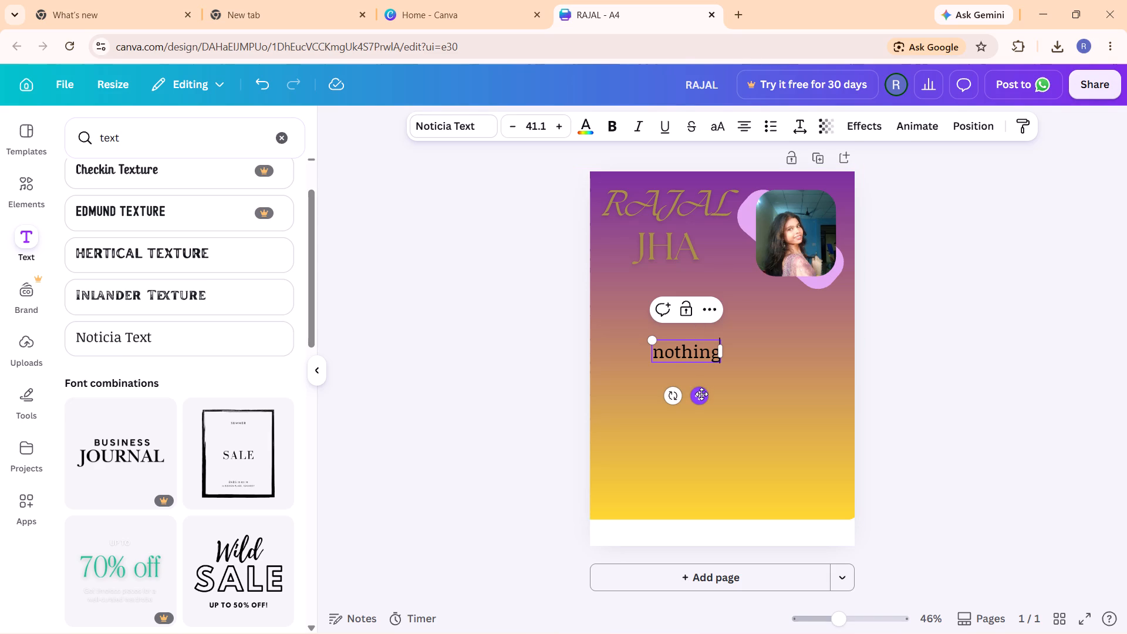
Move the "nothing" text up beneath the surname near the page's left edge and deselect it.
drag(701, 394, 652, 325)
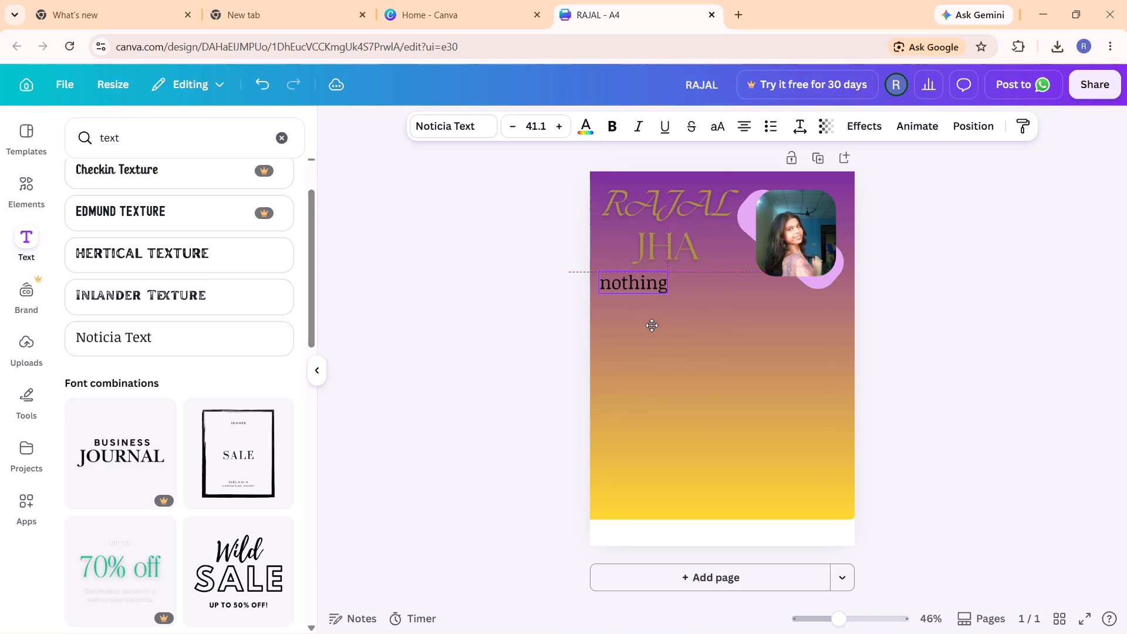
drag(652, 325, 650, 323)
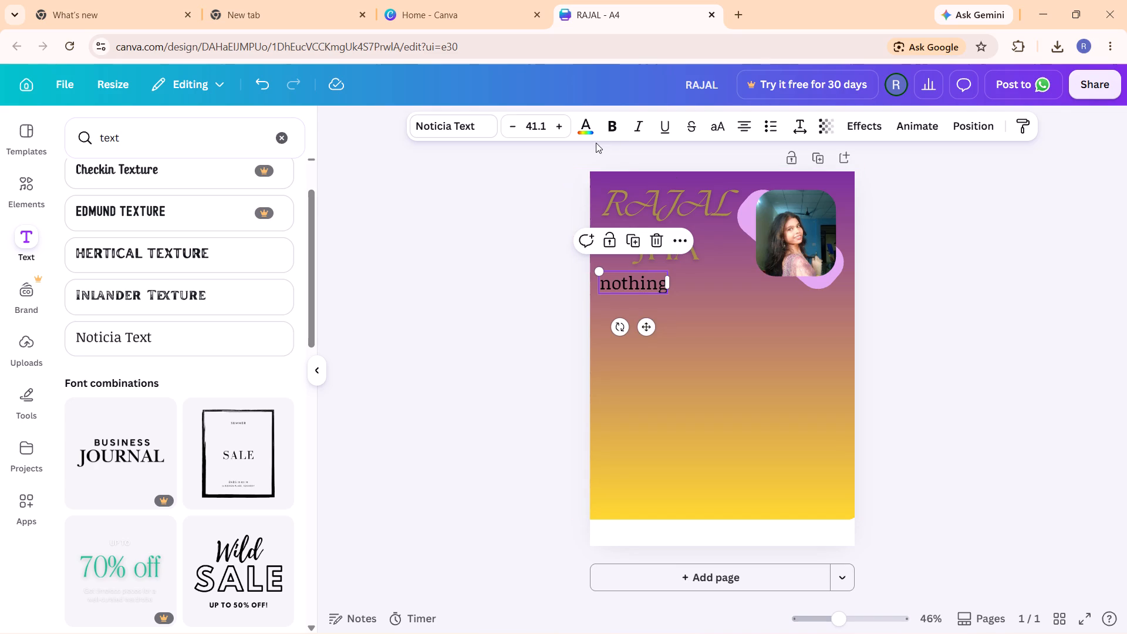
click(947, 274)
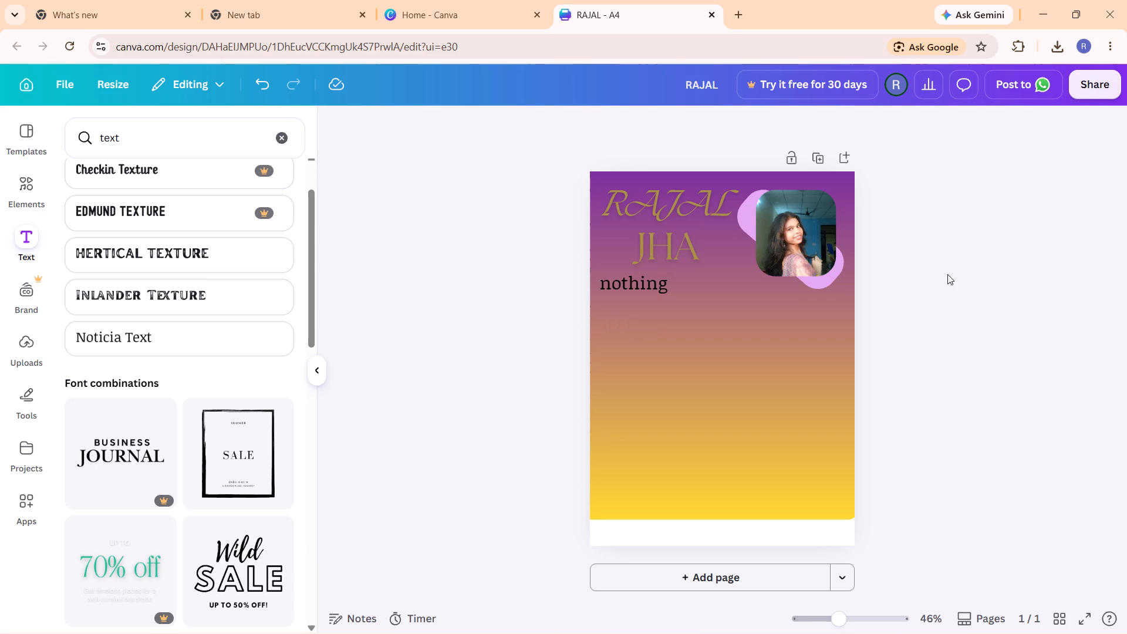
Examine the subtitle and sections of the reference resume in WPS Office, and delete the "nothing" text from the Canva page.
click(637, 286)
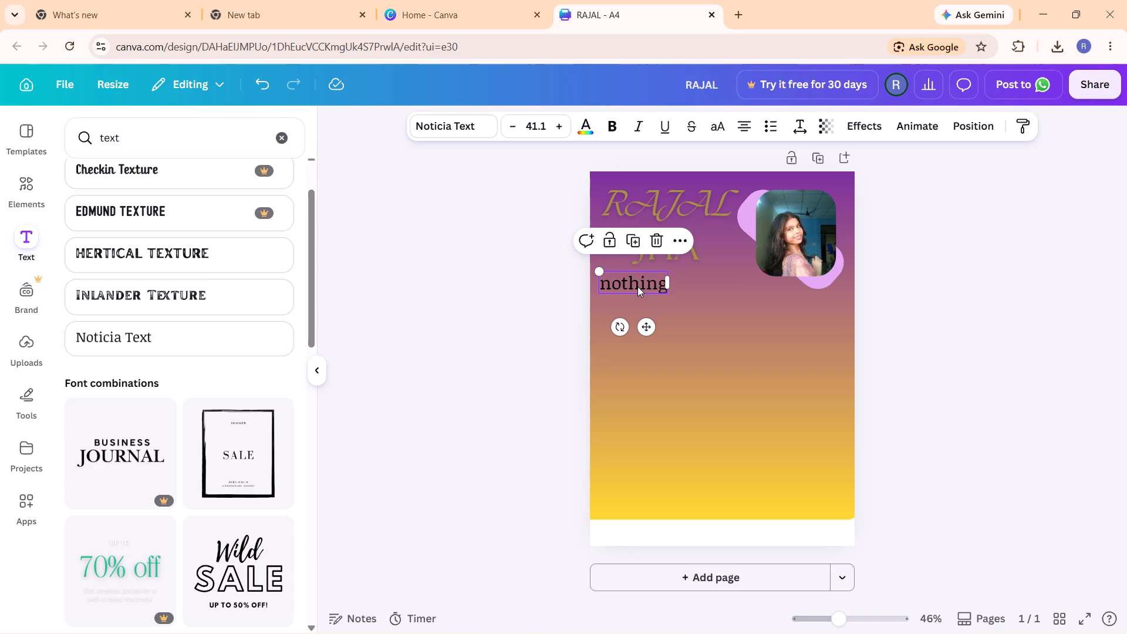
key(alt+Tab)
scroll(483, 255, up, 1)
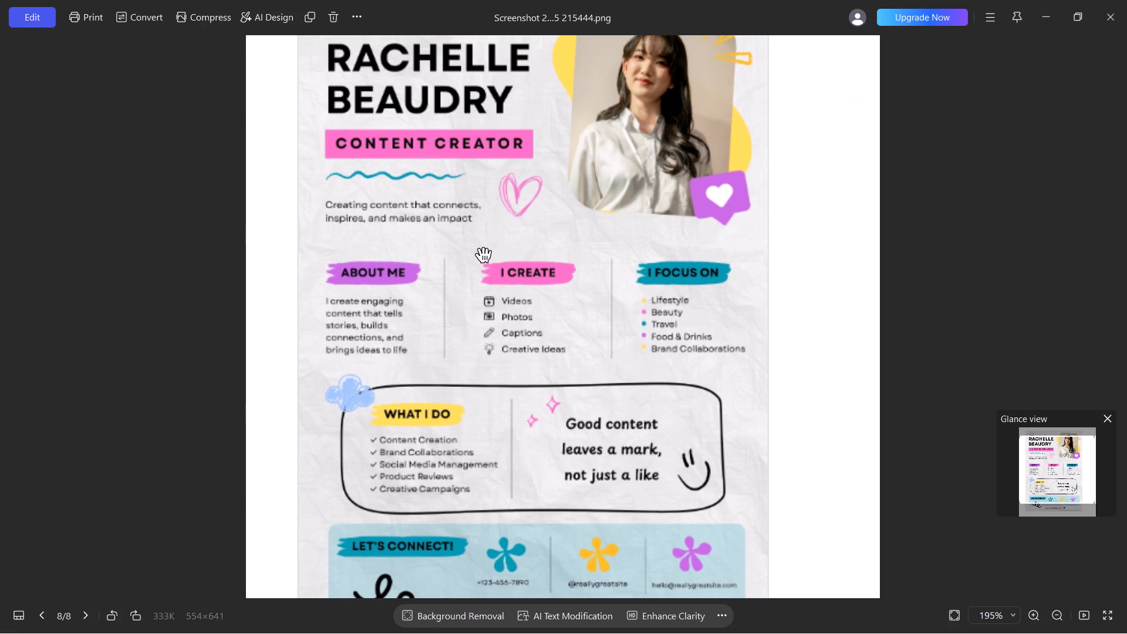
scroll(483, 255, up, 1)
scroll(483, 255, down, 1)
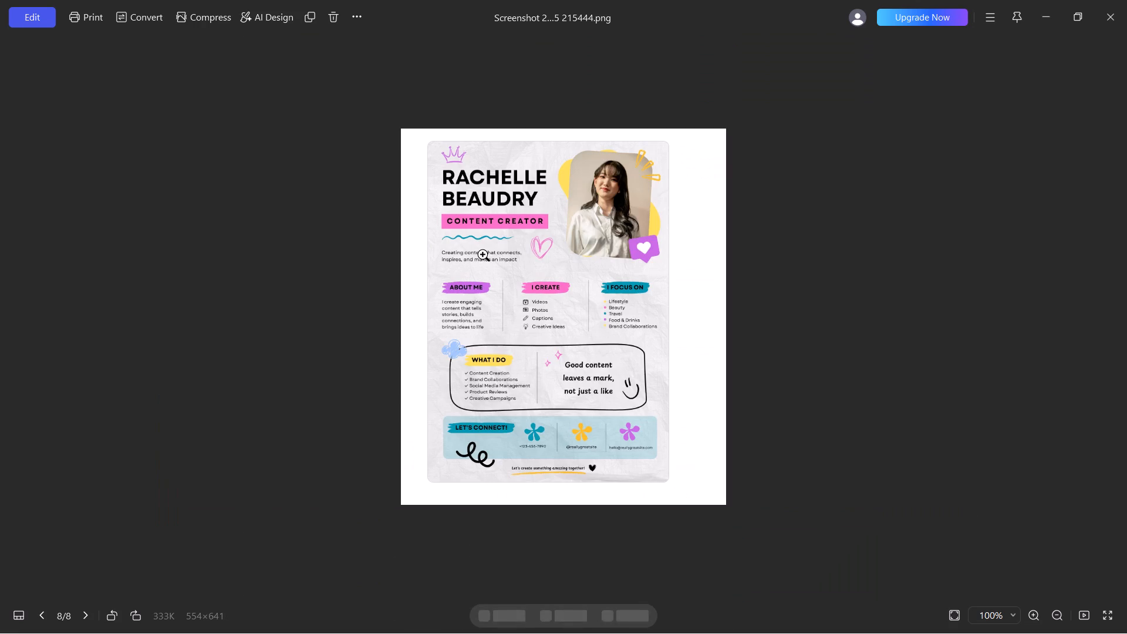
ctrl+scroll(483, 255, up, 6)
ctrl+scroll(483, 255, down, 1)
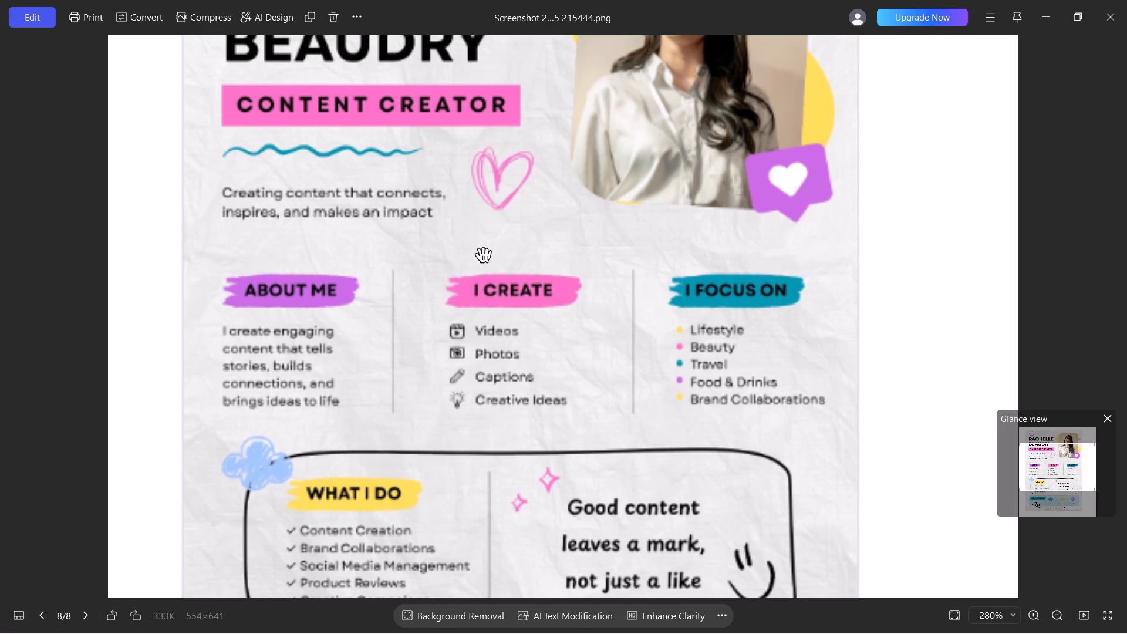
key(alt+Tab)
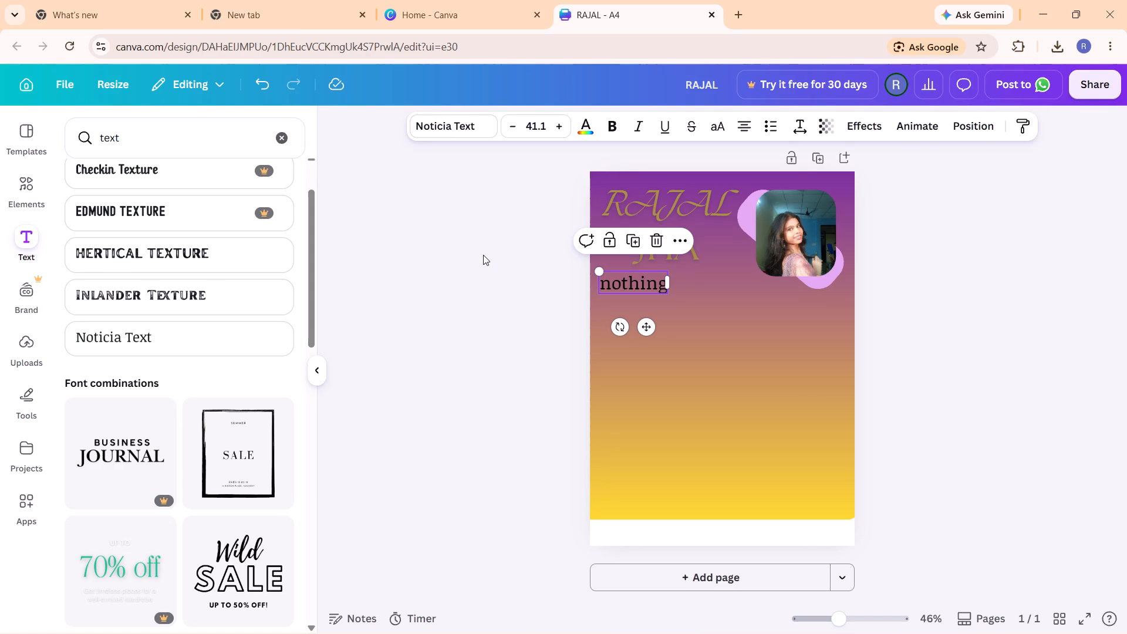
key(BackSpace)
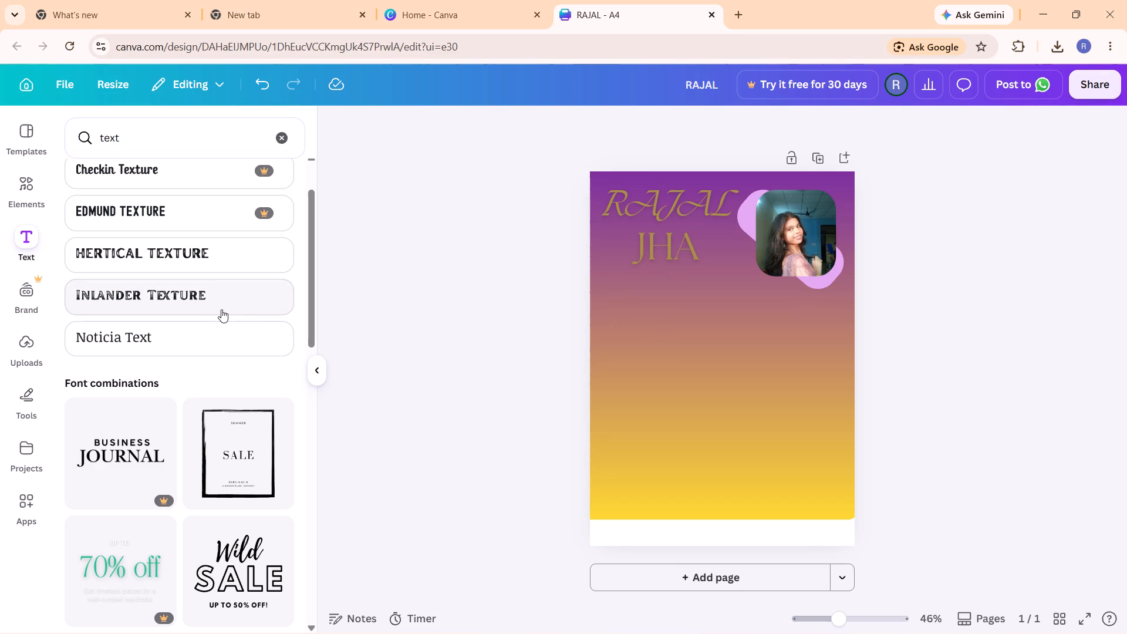
Add an Inlander Texture text box to the page and enlarge it to about font size 32.8.
double_click(215, 309)
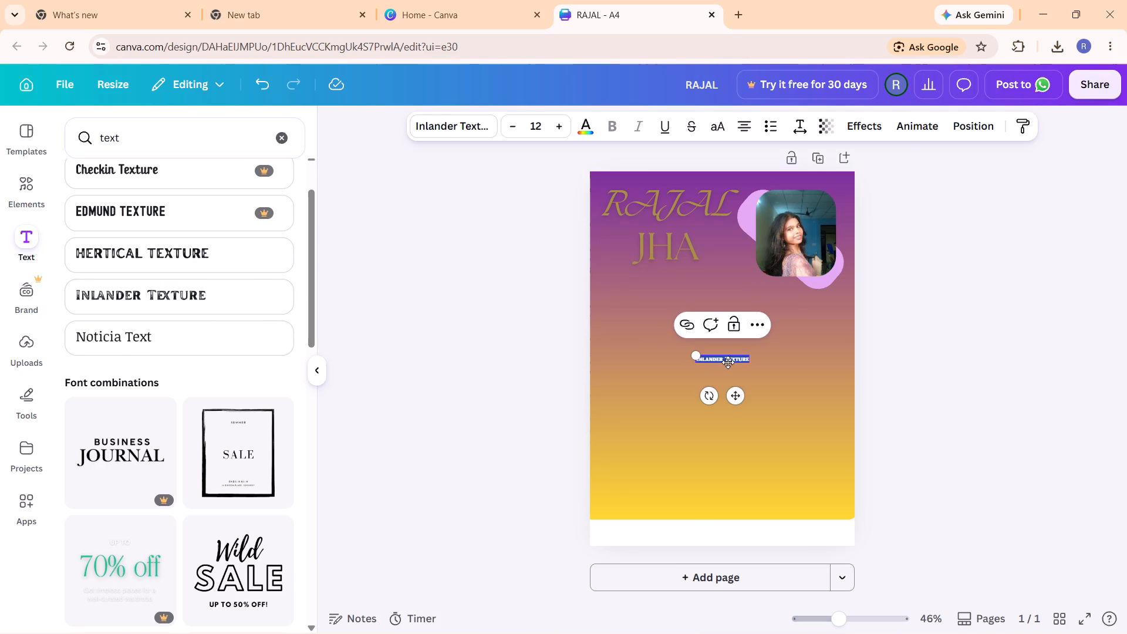
drag(696, 356, 637, 319)
drag(637, 319, 612, 280)
Replace the Inlander Texture placeholder wording with "B.TECH Student".
double_click(650, 349)
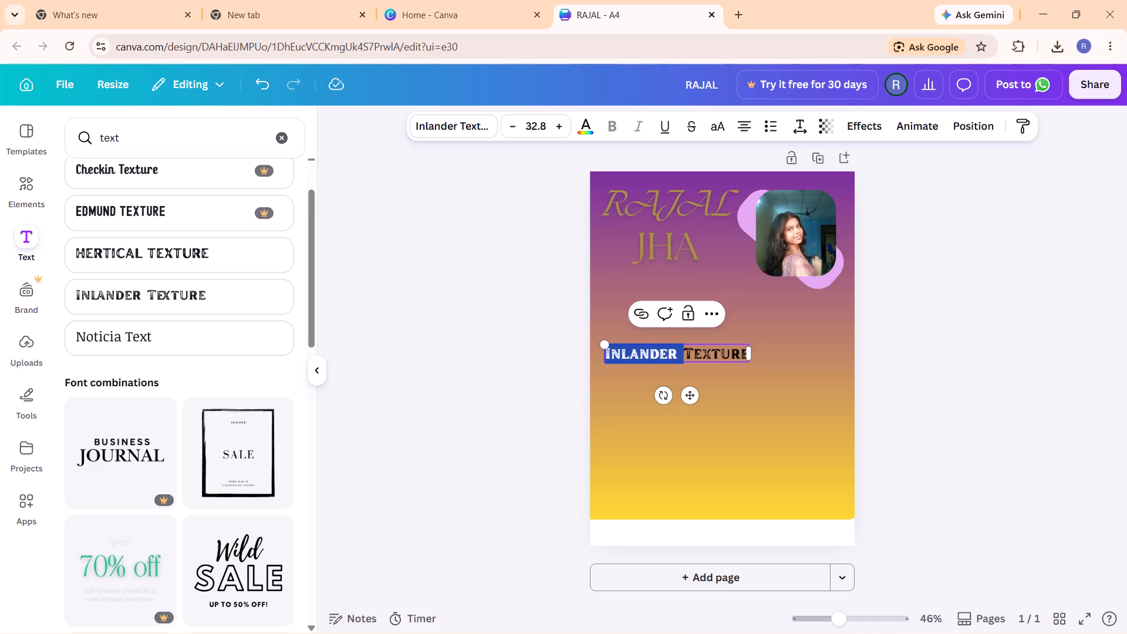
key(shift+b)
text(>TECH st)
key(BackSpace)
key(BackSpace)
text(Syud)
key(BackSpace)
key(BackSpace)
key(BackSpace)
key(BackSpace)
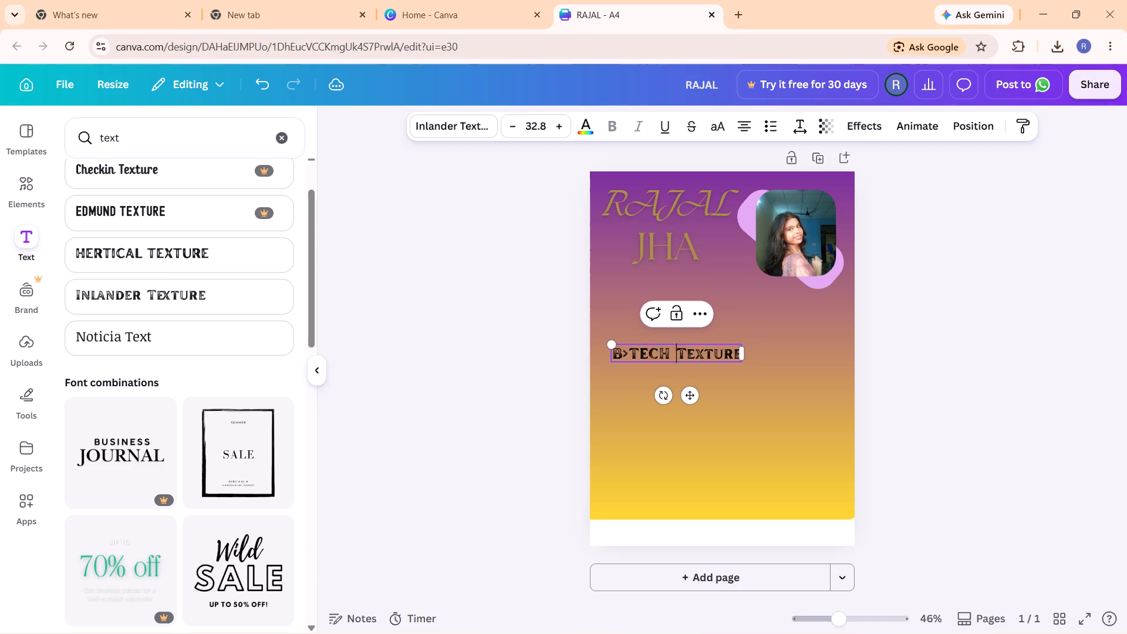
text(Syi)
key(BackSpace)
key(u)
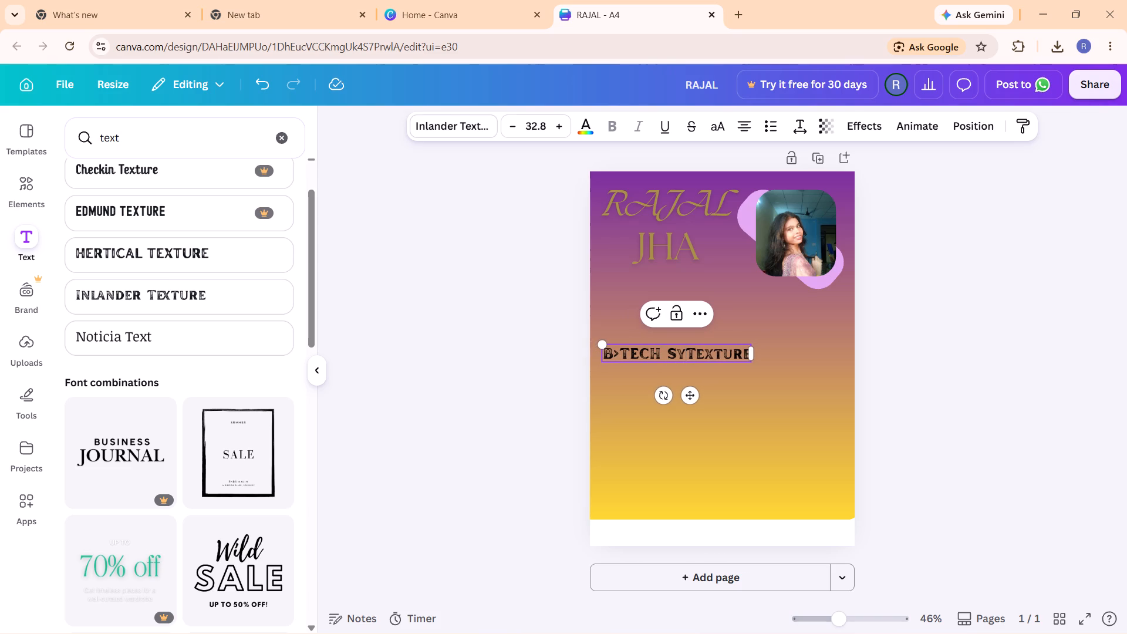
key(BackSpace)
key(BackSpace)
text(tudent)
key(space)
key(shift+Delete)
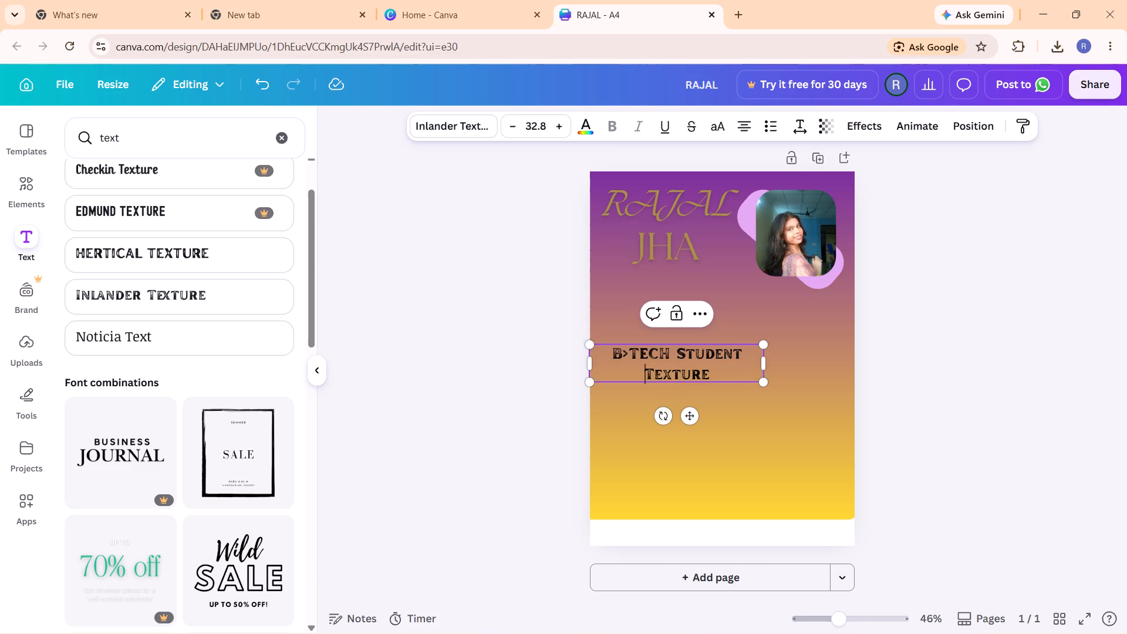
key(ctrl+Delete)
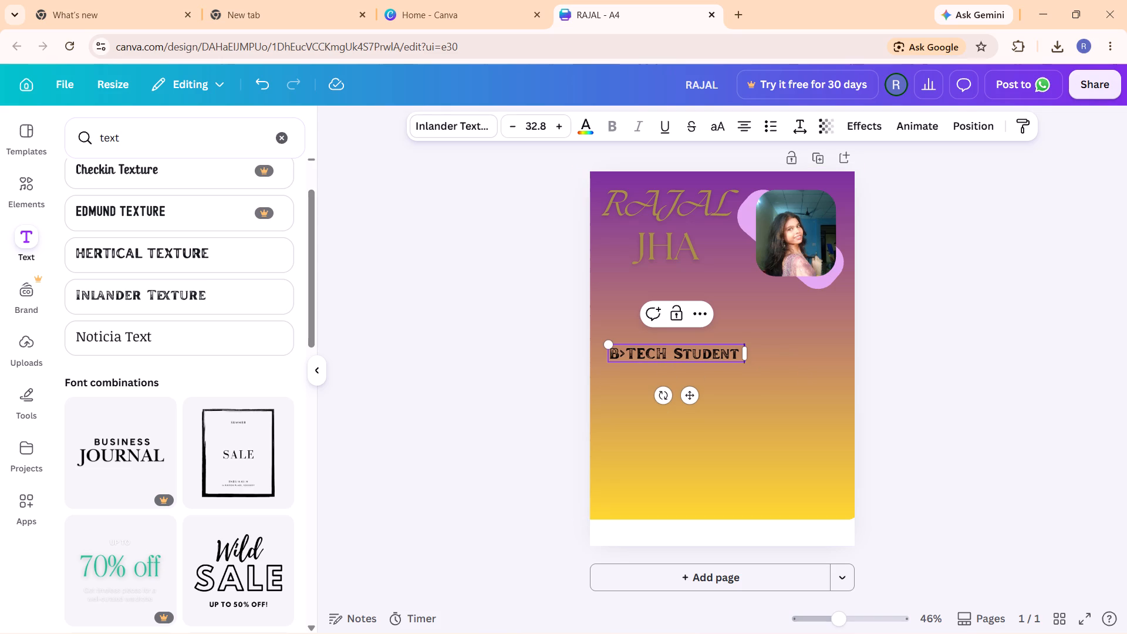
click(626, 353)
key(Delete)
key(BackSpace)
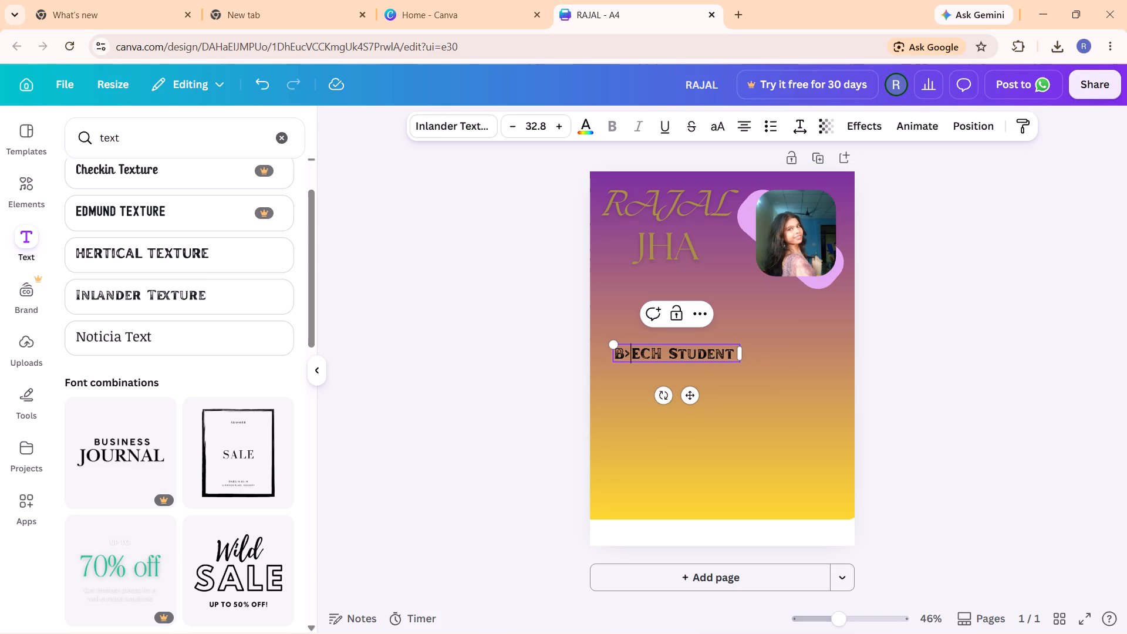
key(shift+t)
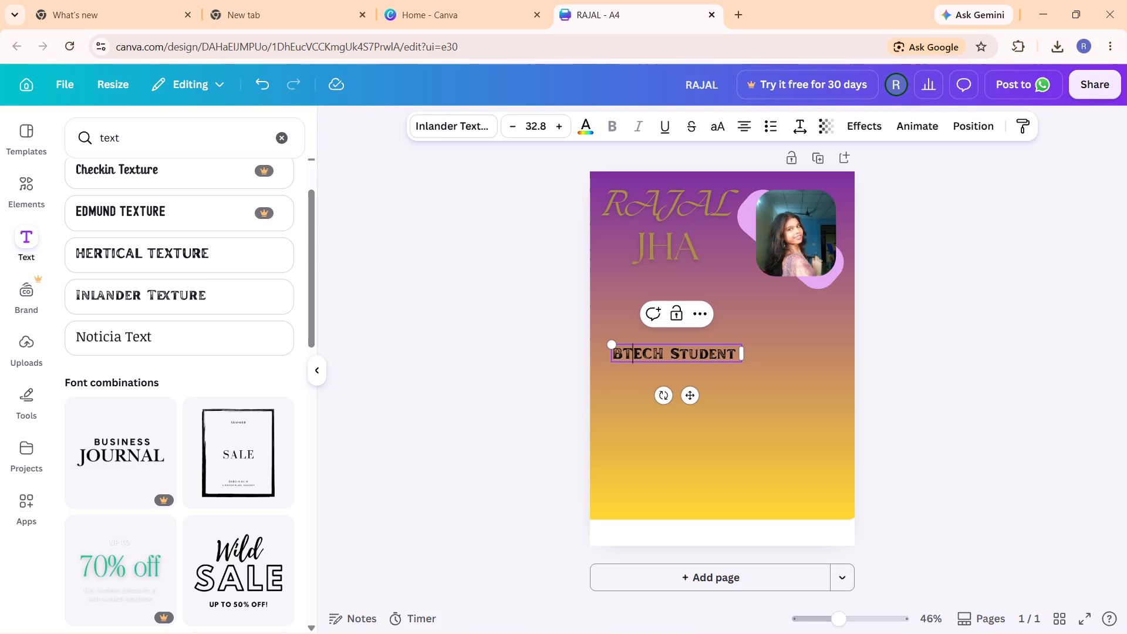
key(Left)
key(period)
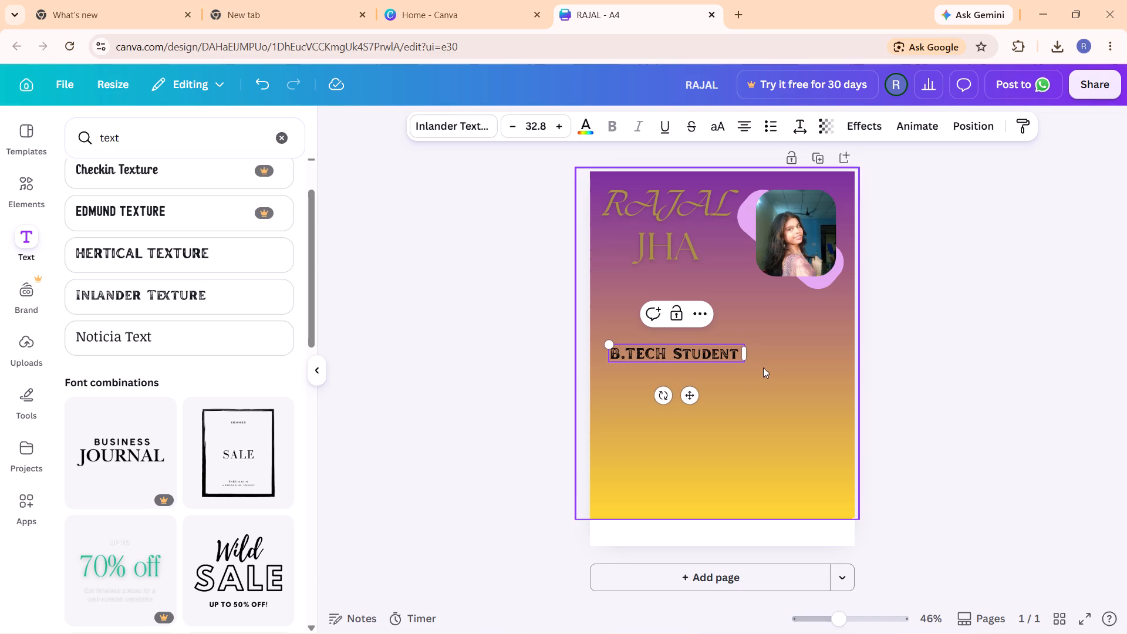
Move the "B.TECH Student" text directly beneath the surname near the page's left edge and shrink it to about font size 27.
drag(691, 395, 690, 289)
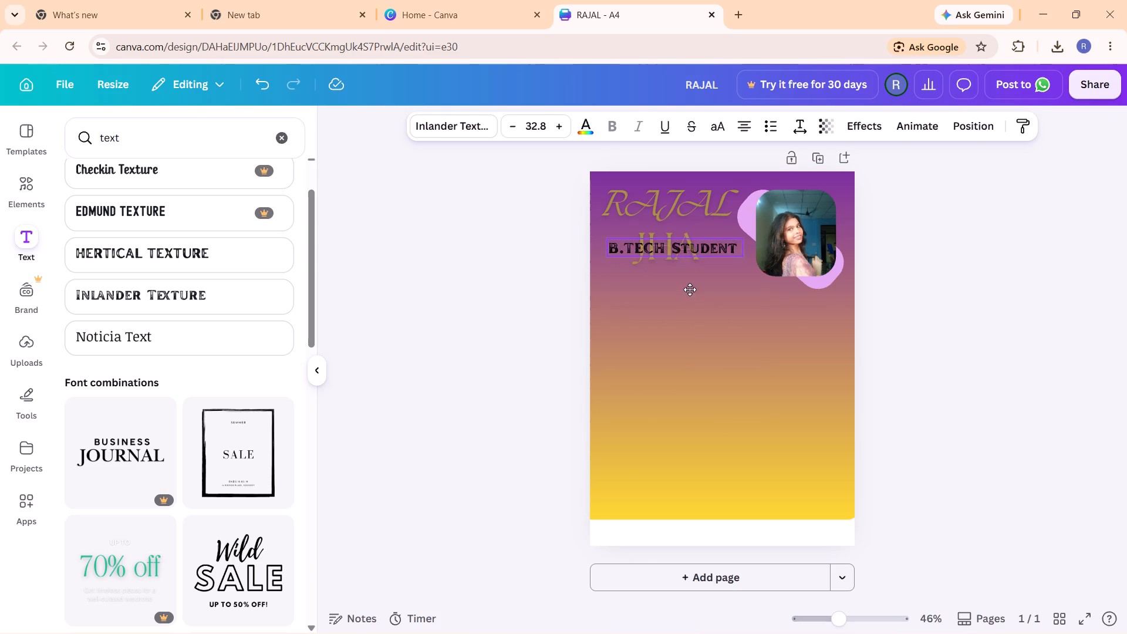
drag(690, 289, 686, 317)
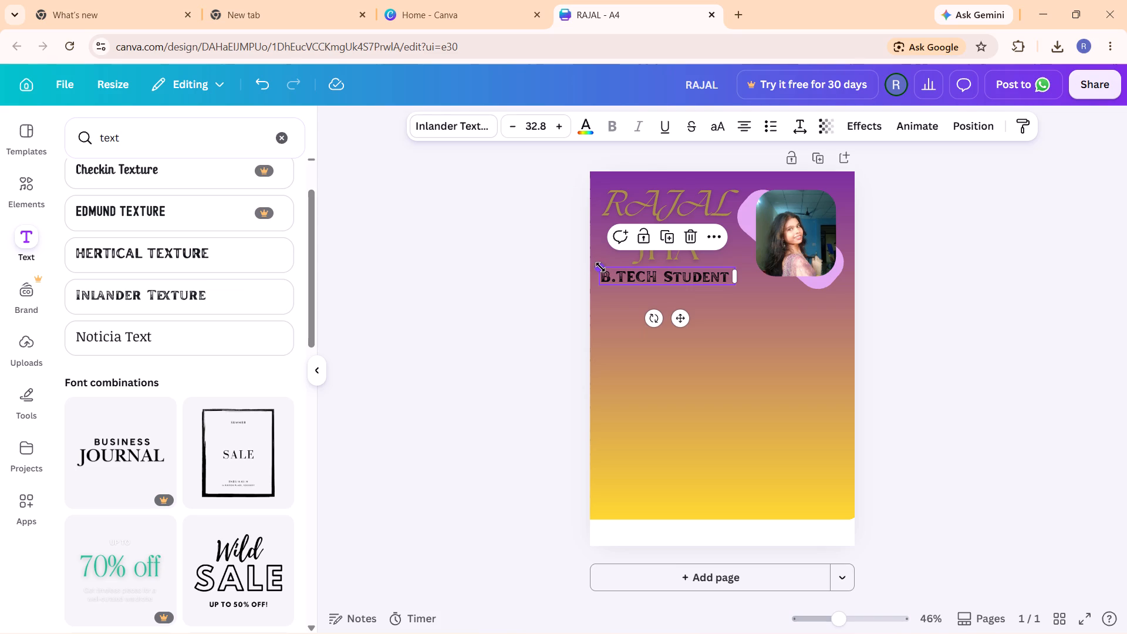
drag(600, 267, 620, 269)
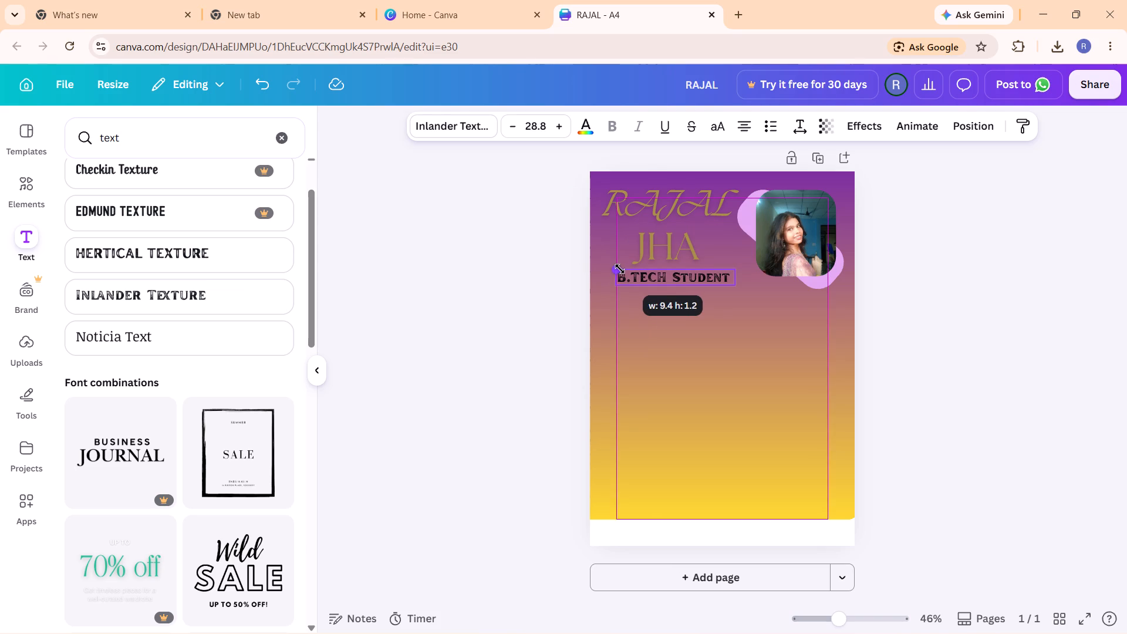
drag(620, 269, 624, 269)
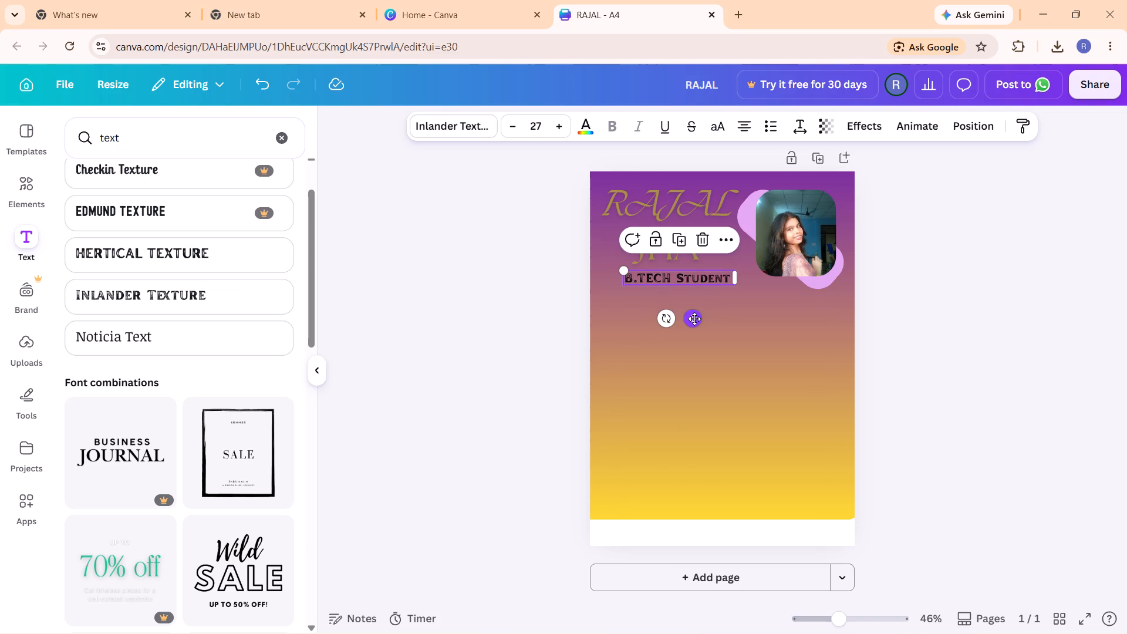
drag(694, 319, 672, 319)
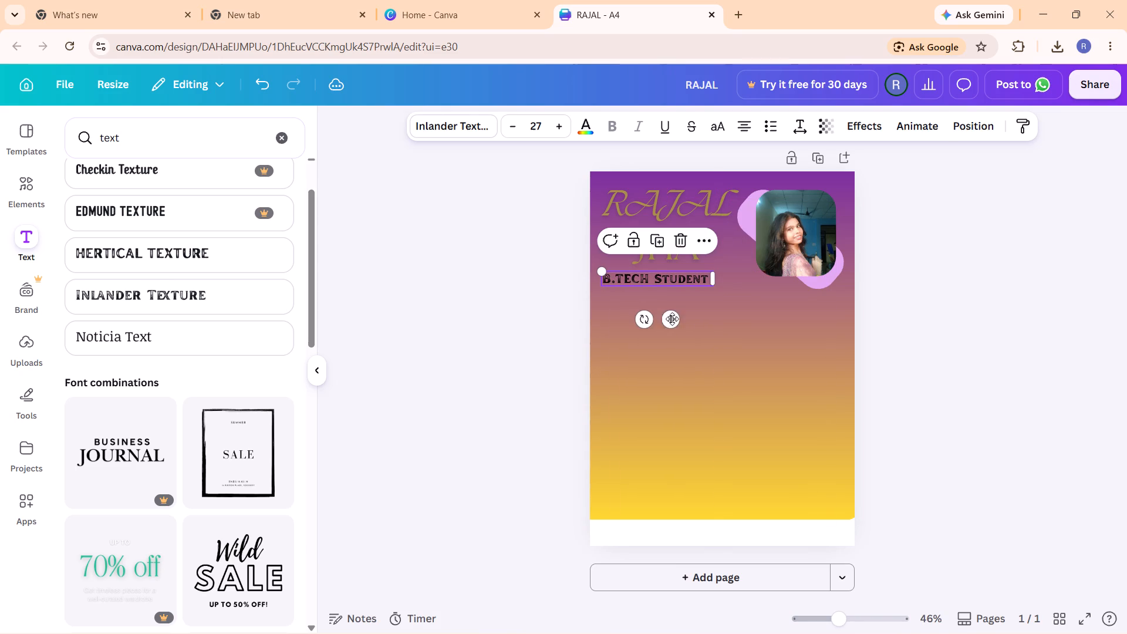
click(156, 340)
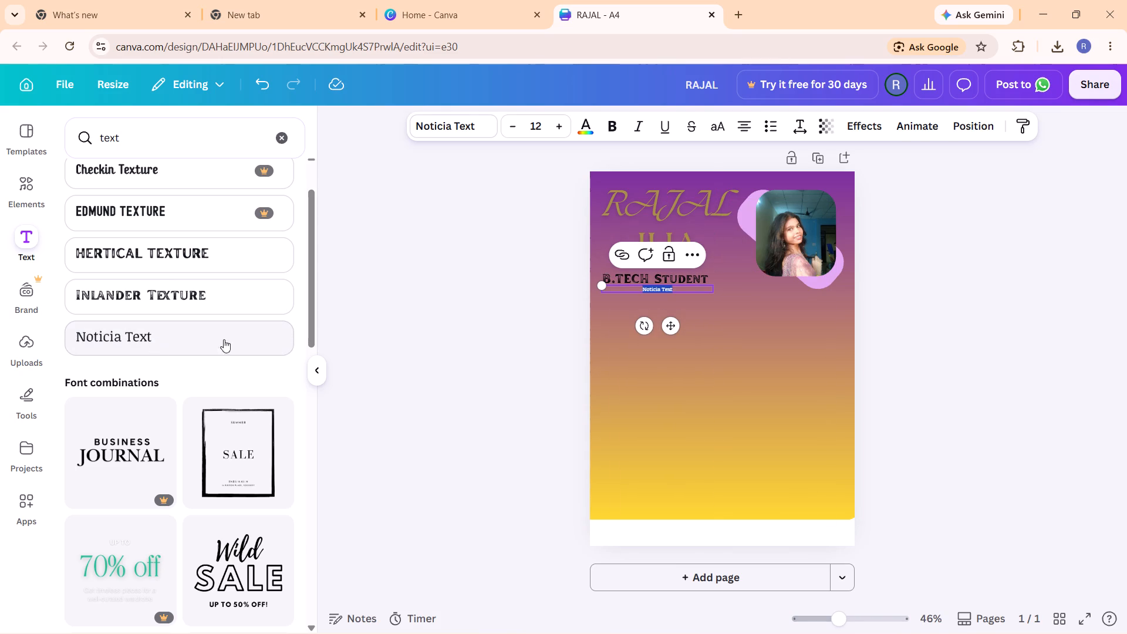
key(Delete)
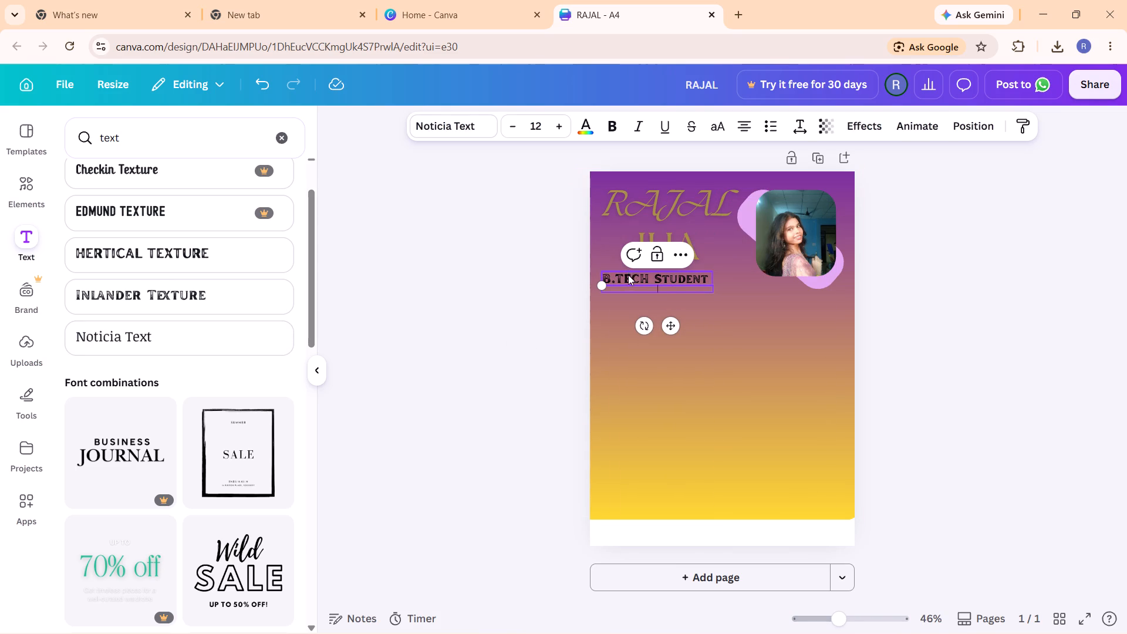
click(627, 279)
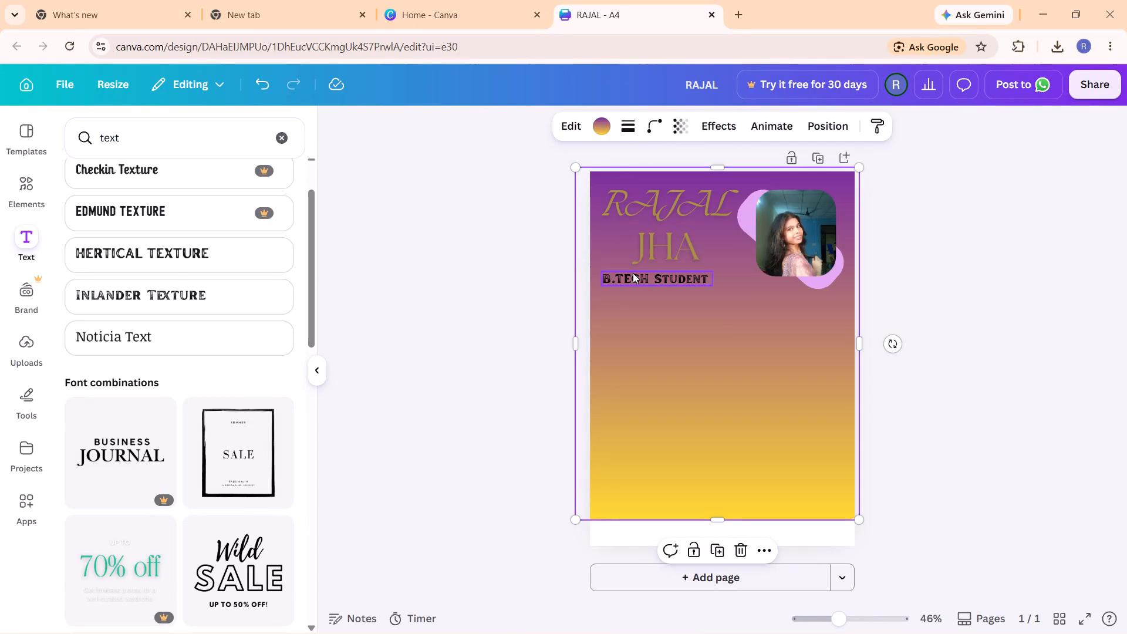
Change the font of the "B.TECH Student" text to Courier Prime.
click(629, 283)
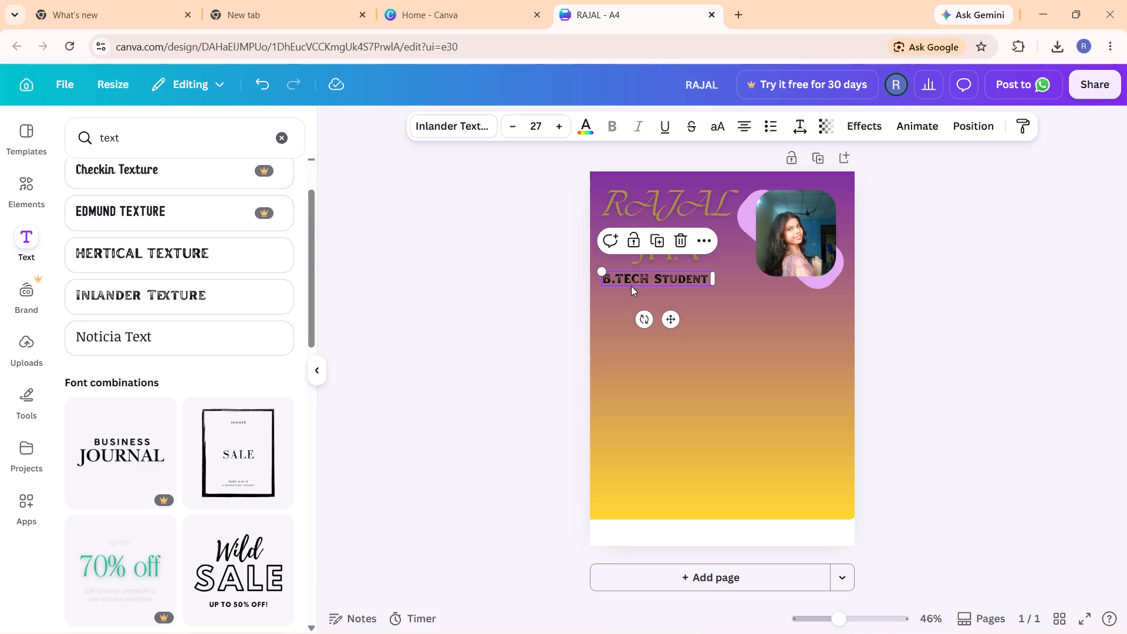
click(467, 123)
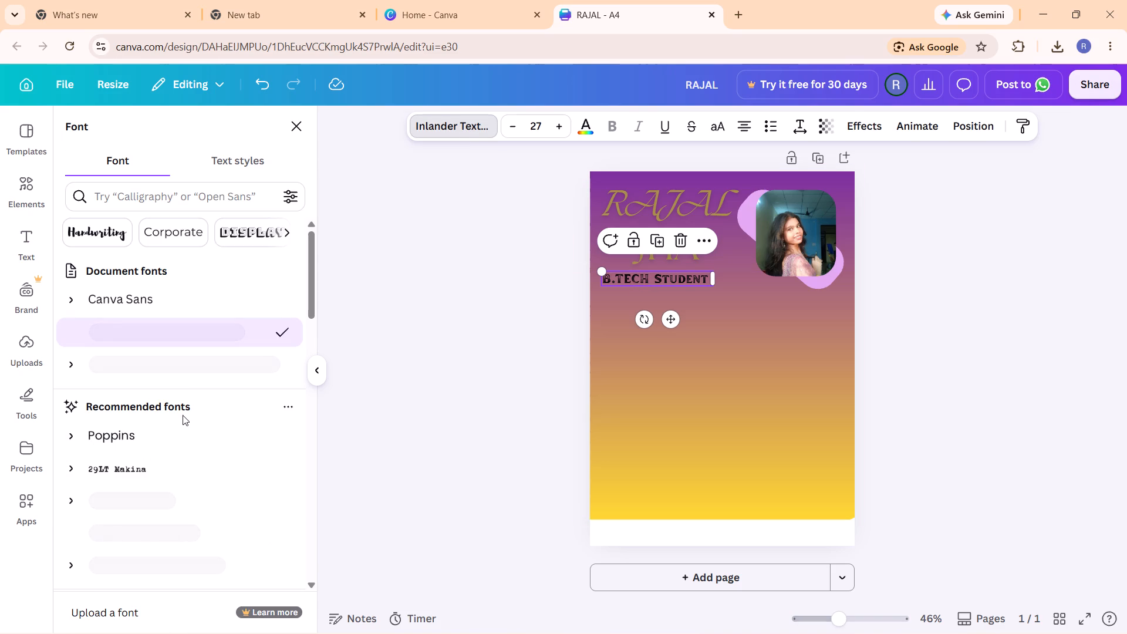
scroll(140, 481, down, 2)
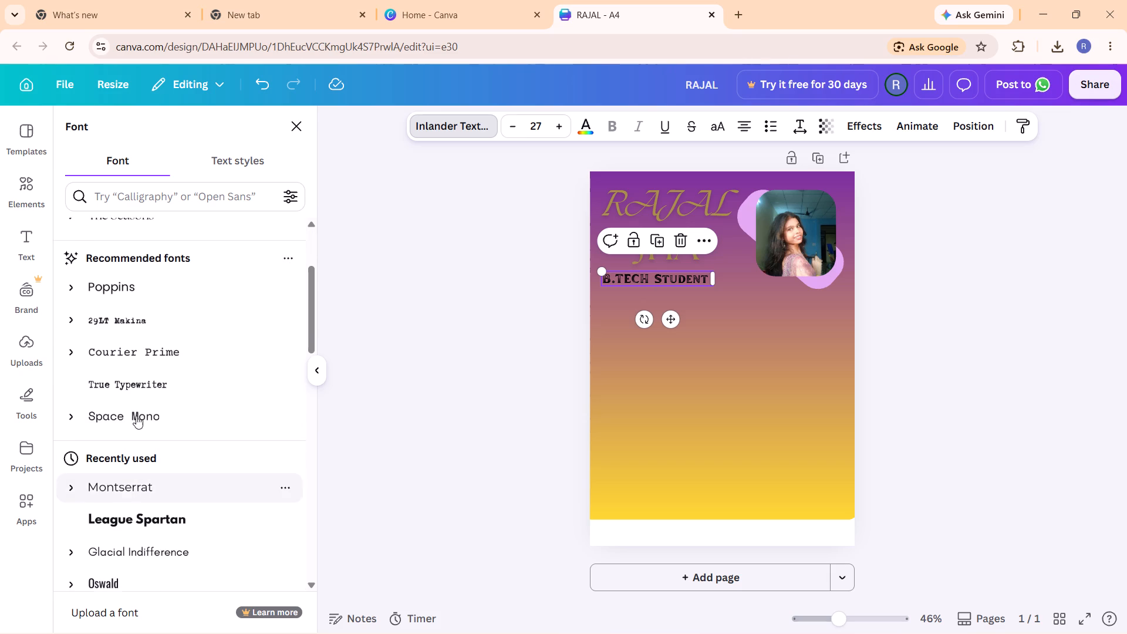
click(129, 360)
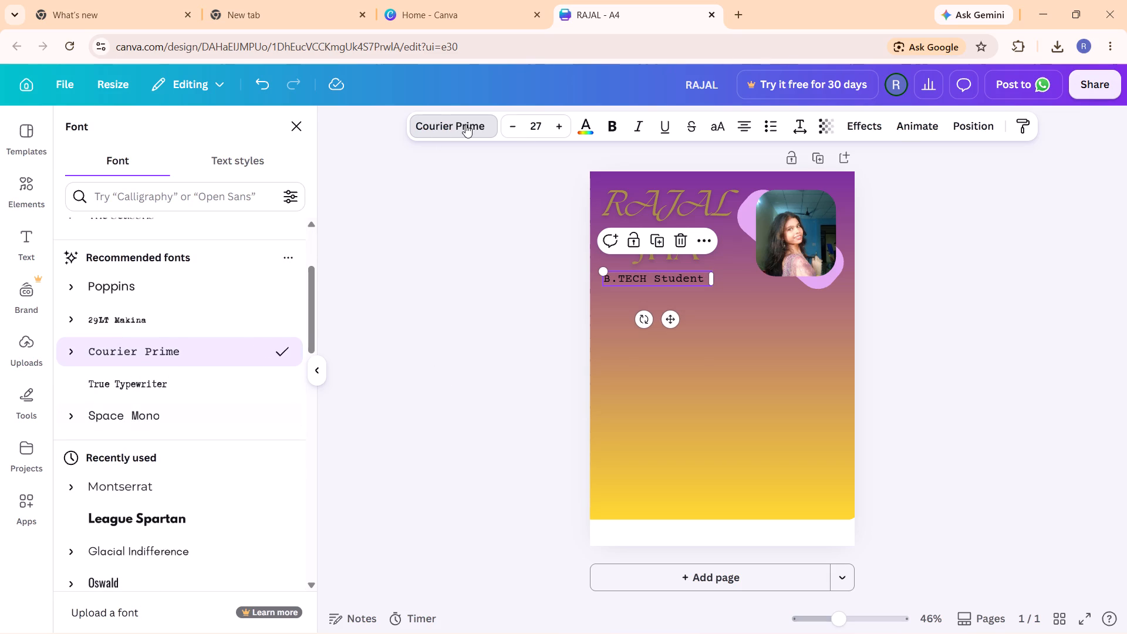
Try cyan and several default gradients on the "B.TECH Student" text, settling on the turquoise-to-yellow gradient.
click(585, 133)
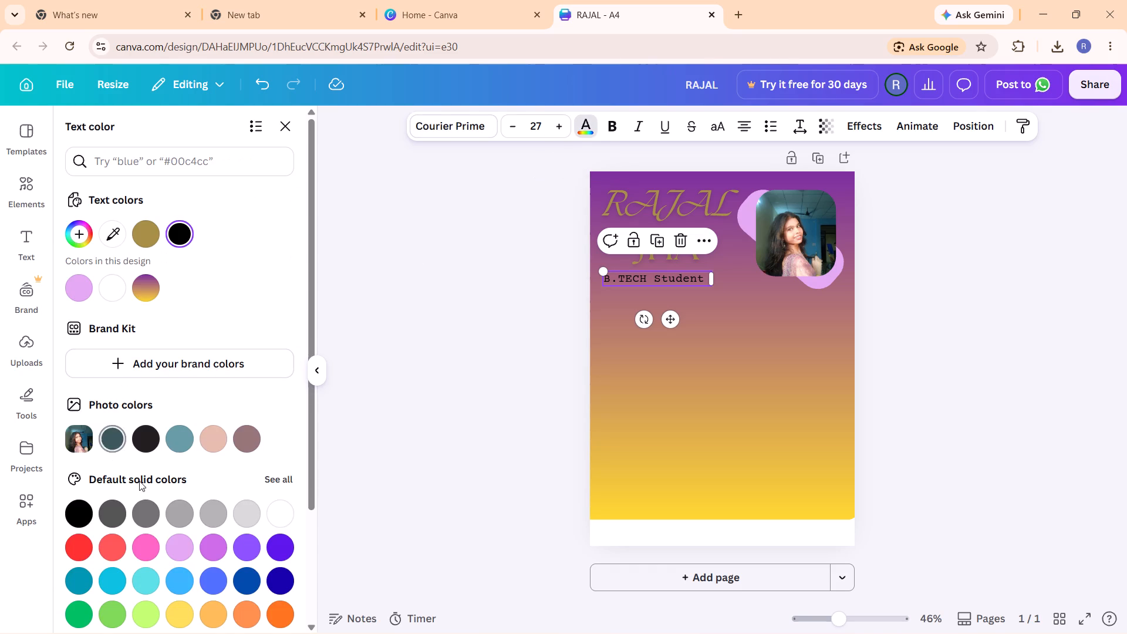
click(115, 581)
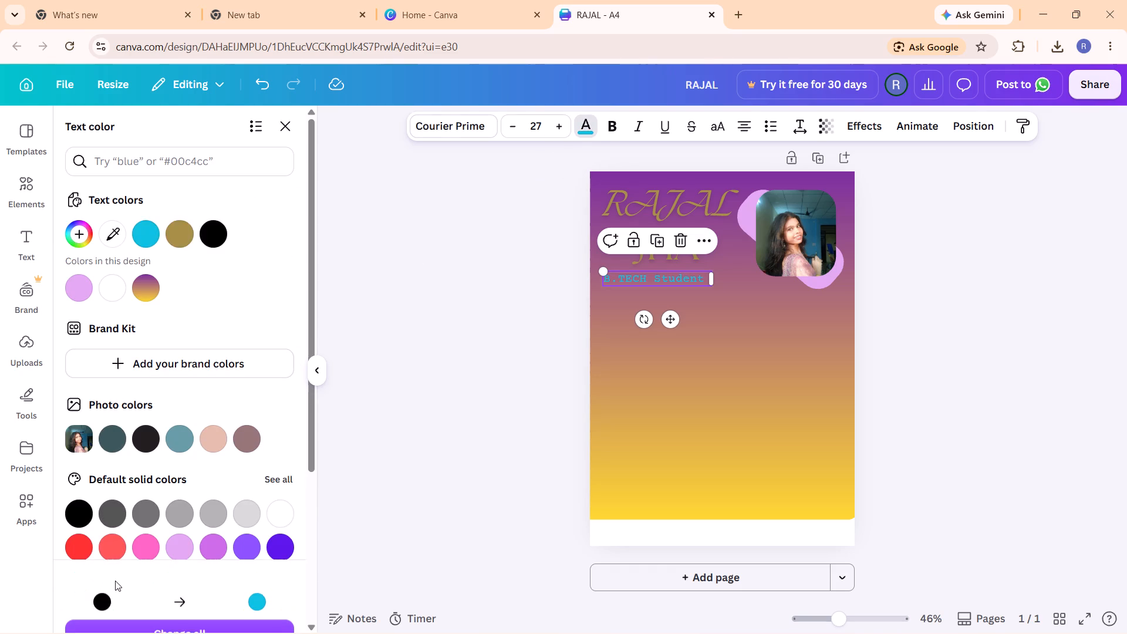
scroll(115, 581, down, 4)
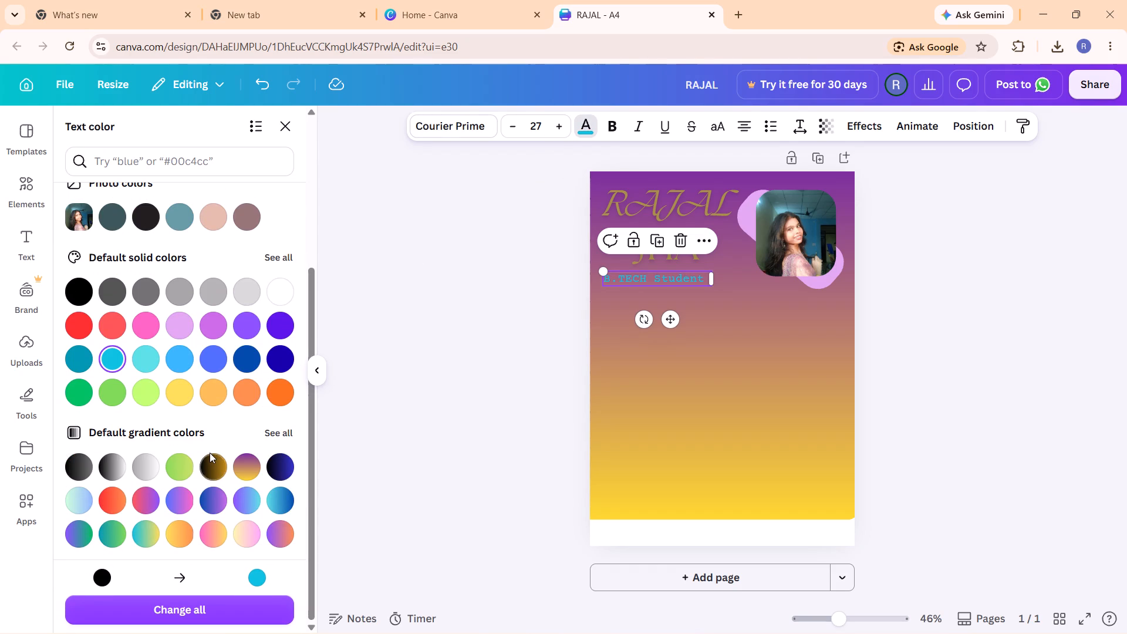
click(210, 453)
click(211, 458)
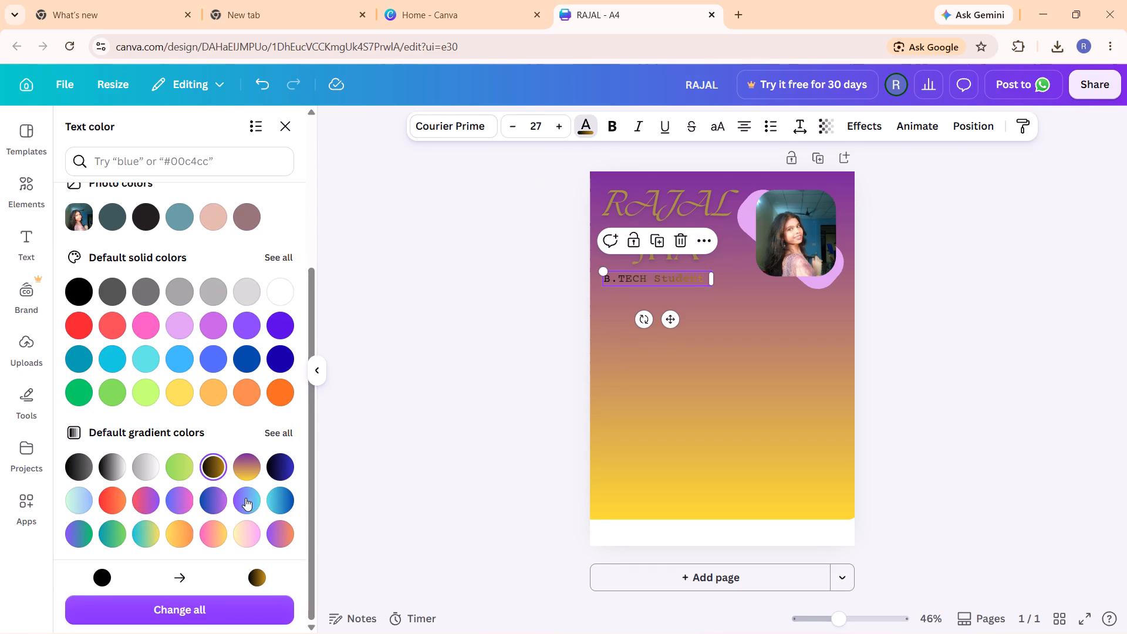
click(248, 500)
click(218, 534)
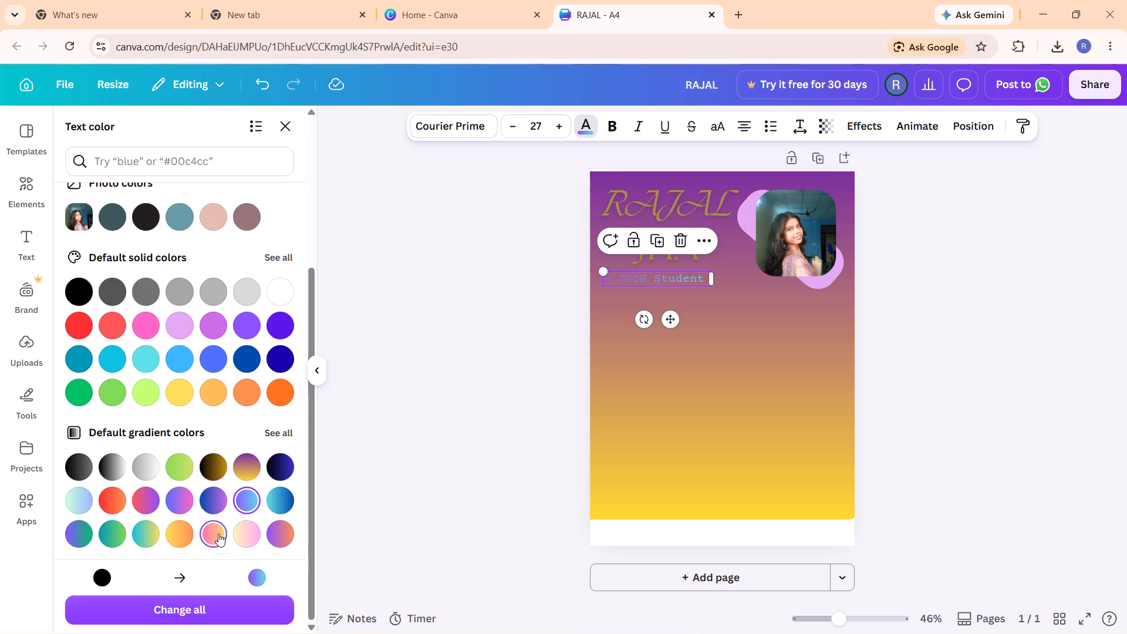
click(142, 527)
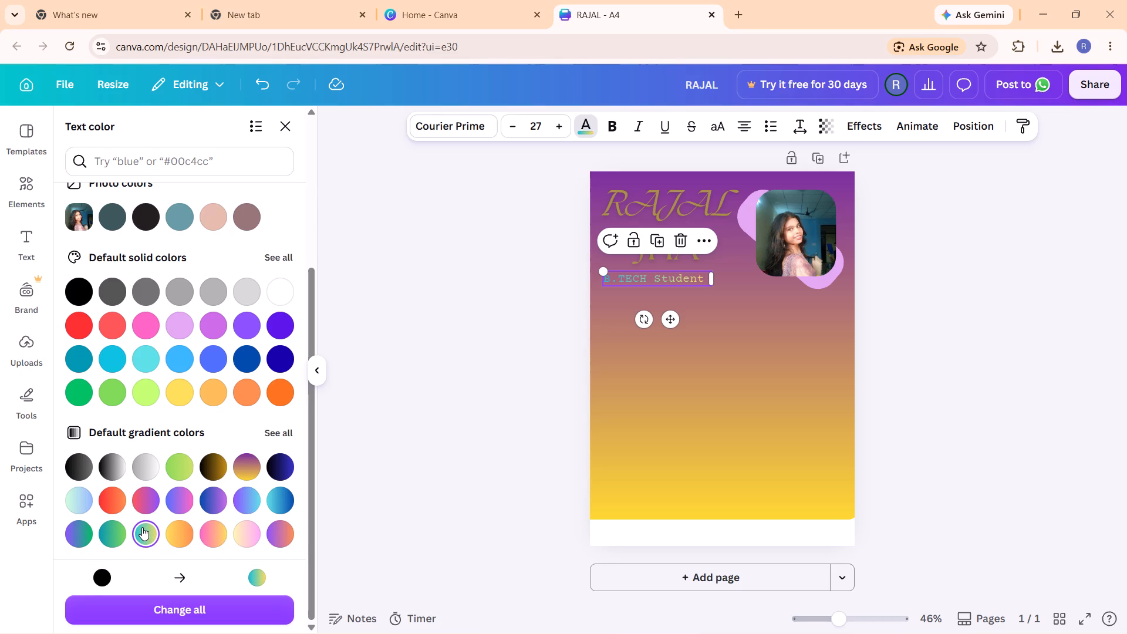
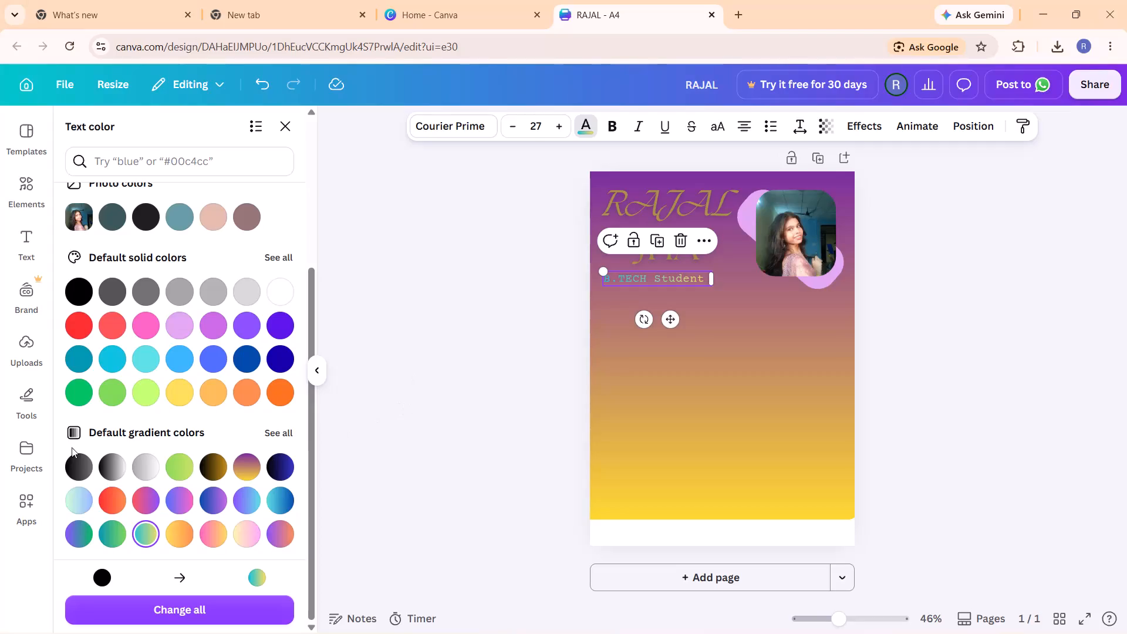
Try other default gradients on the "B.TECH Student" text, settling on the light green gradient.
drag(194, 548, 203, 541)
click(203, 541)
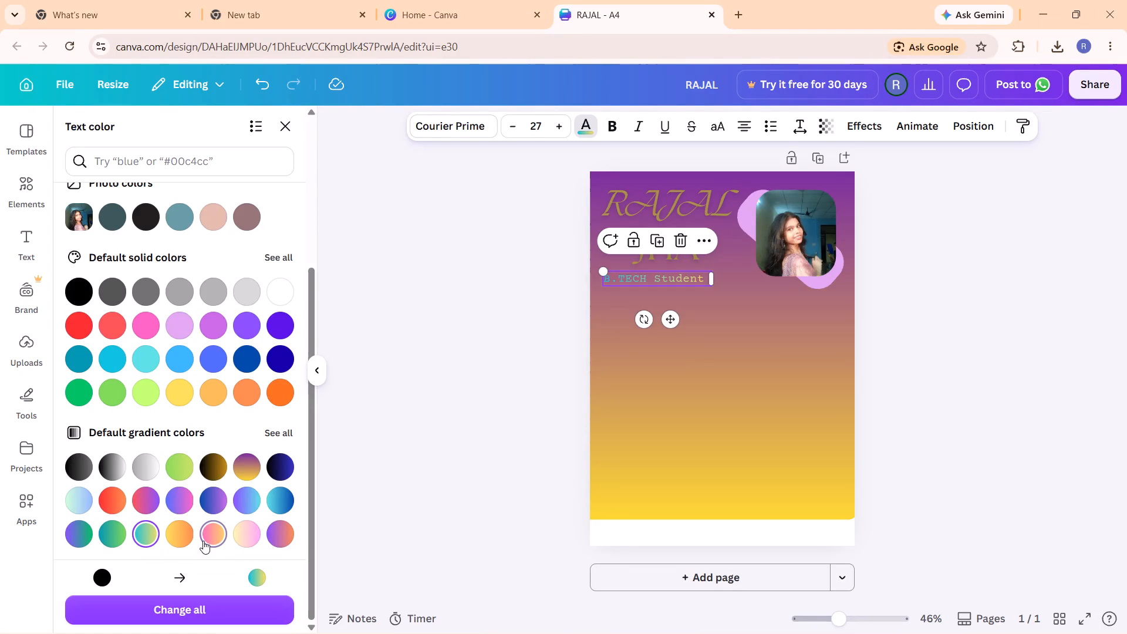
click(104, 528)
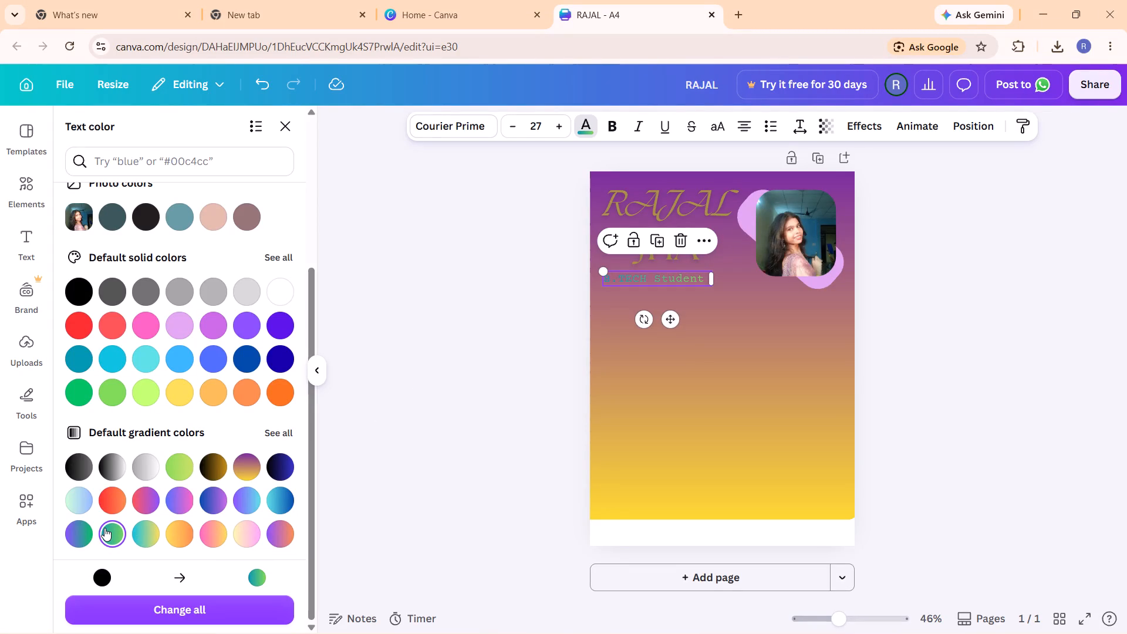
click(178, 461)
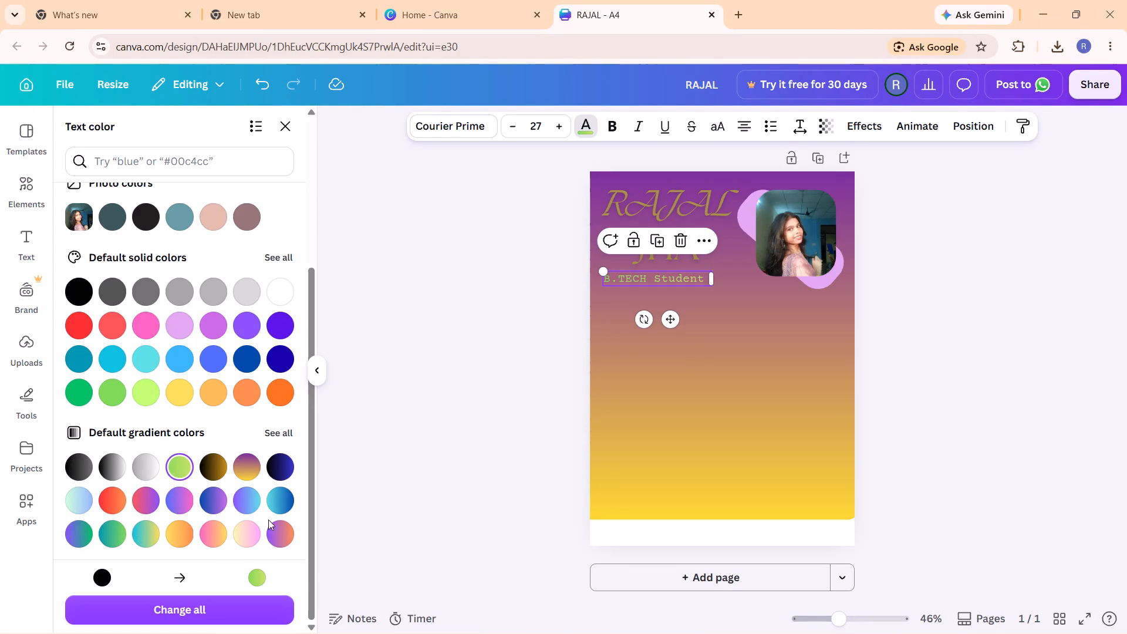
click(500, 412)
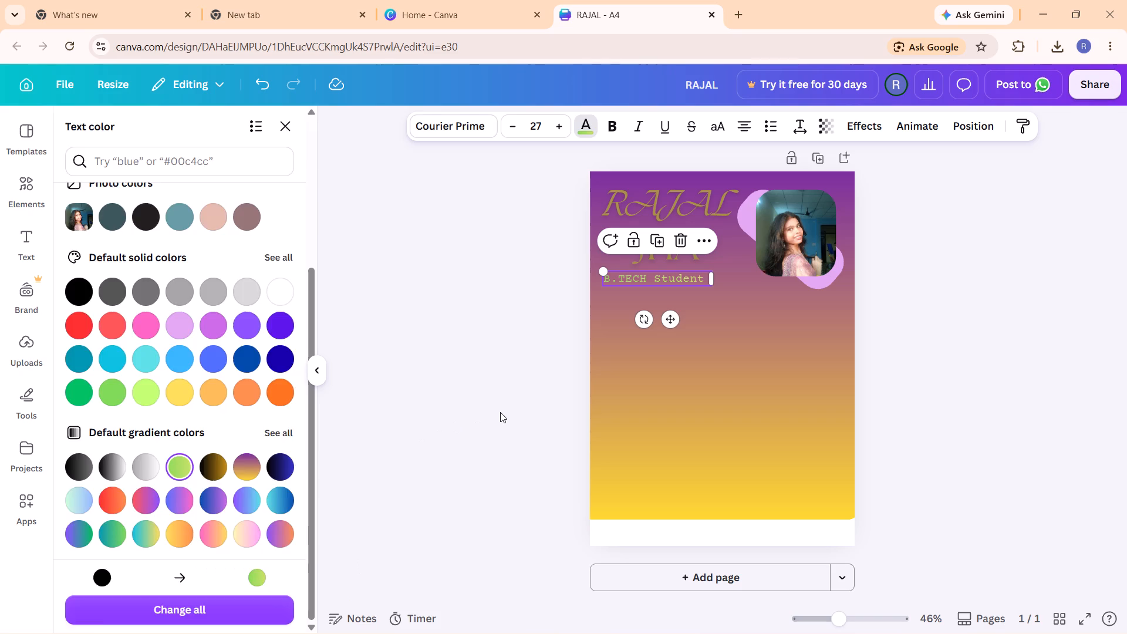
click(681, 397)
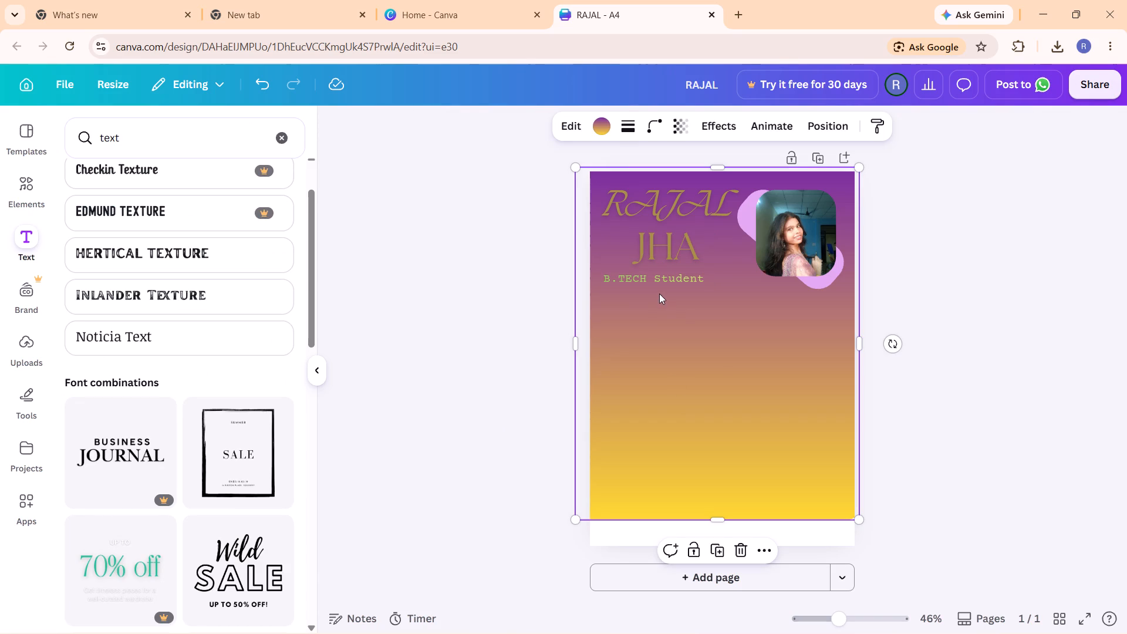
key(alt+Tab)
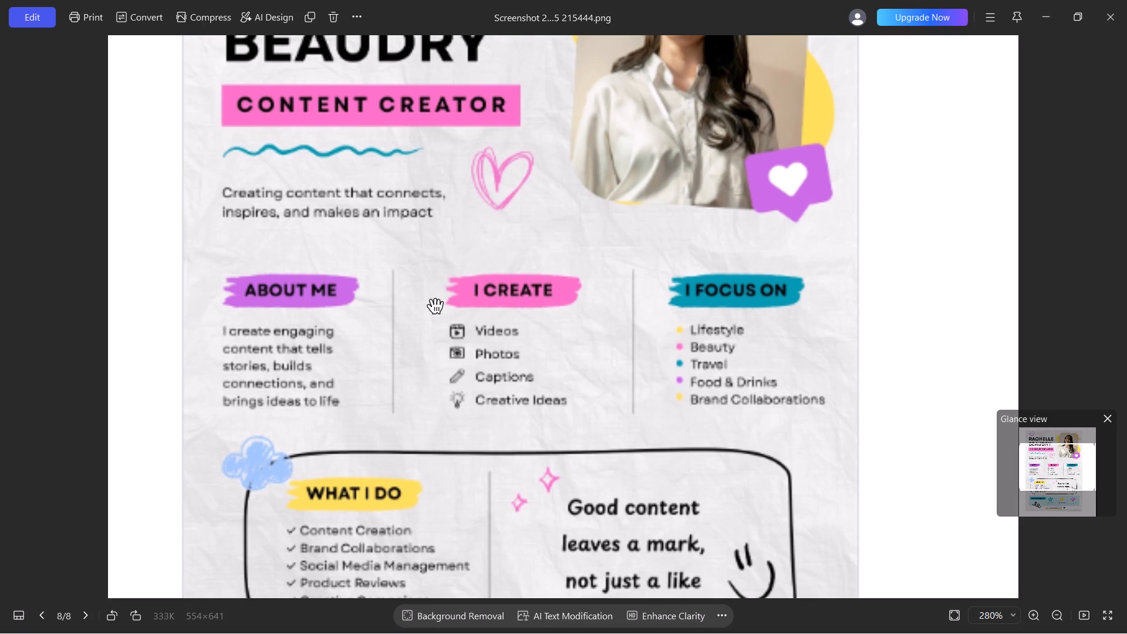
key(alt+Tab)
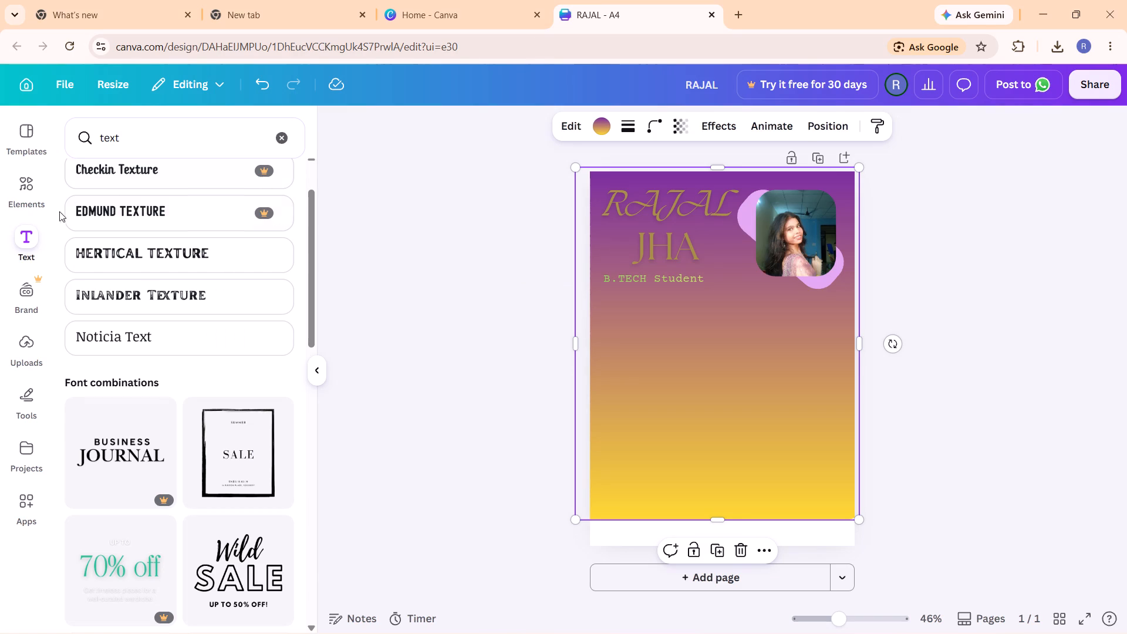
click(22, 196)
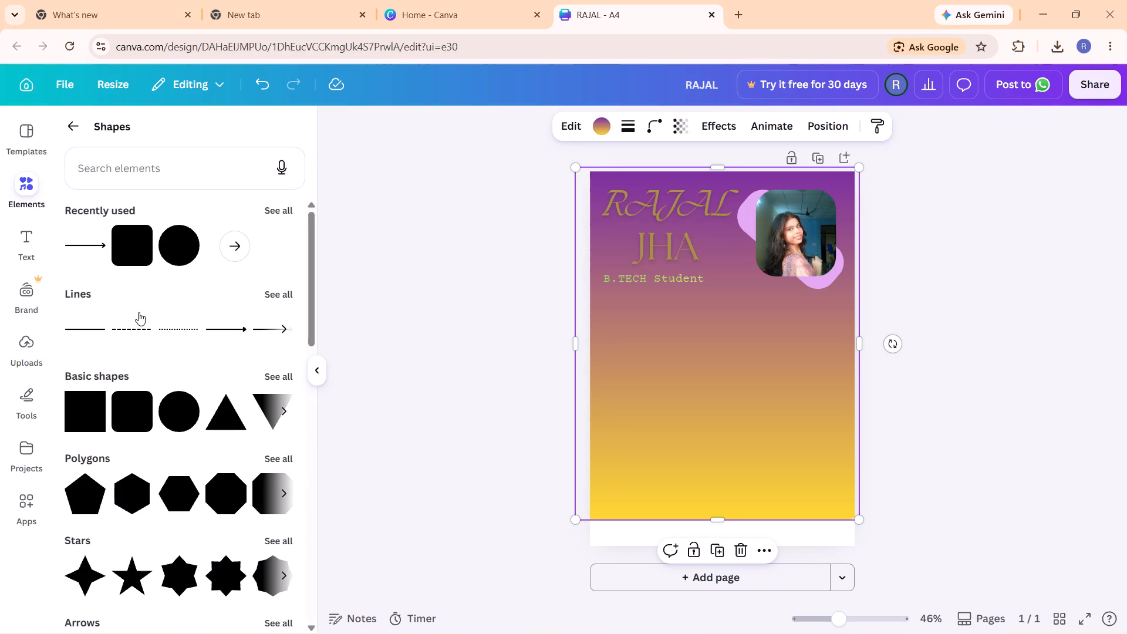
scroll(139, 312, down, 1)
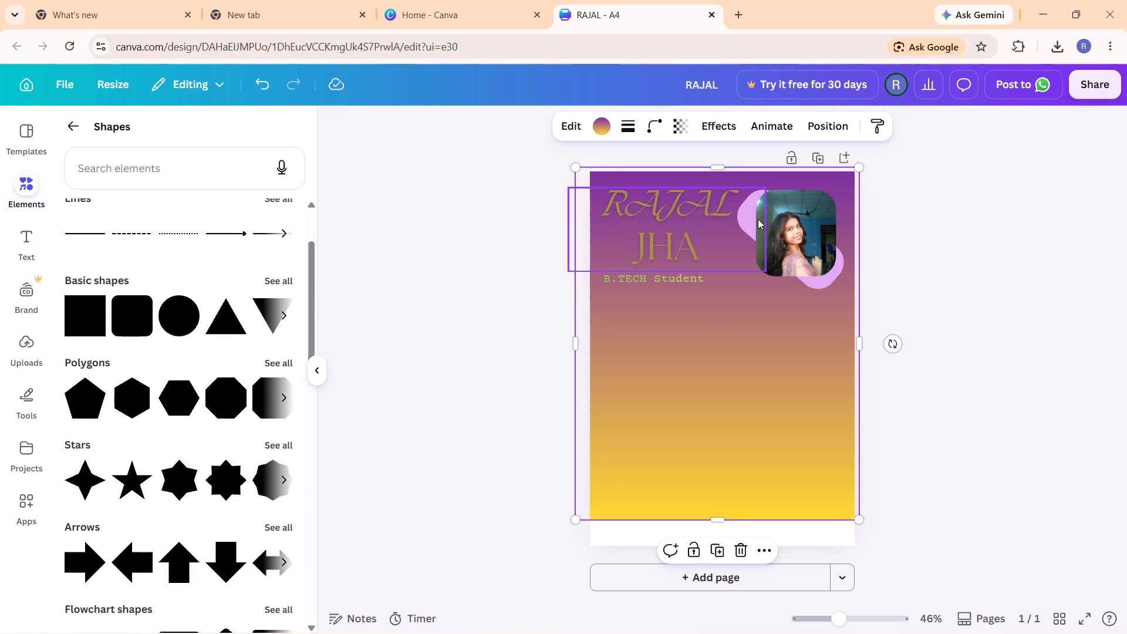
Shrink the tilted lilac rounded shape behind the photo by pulling its upper-left end inward, away from the name.
click(824, 282)
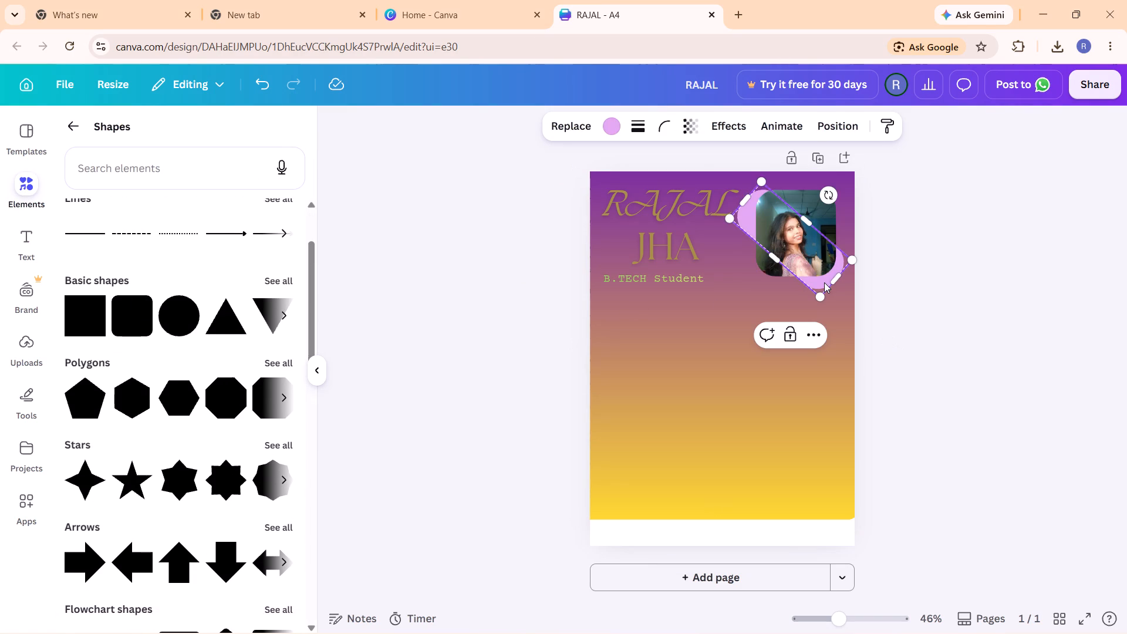
drag(731, 219, 743, 223)
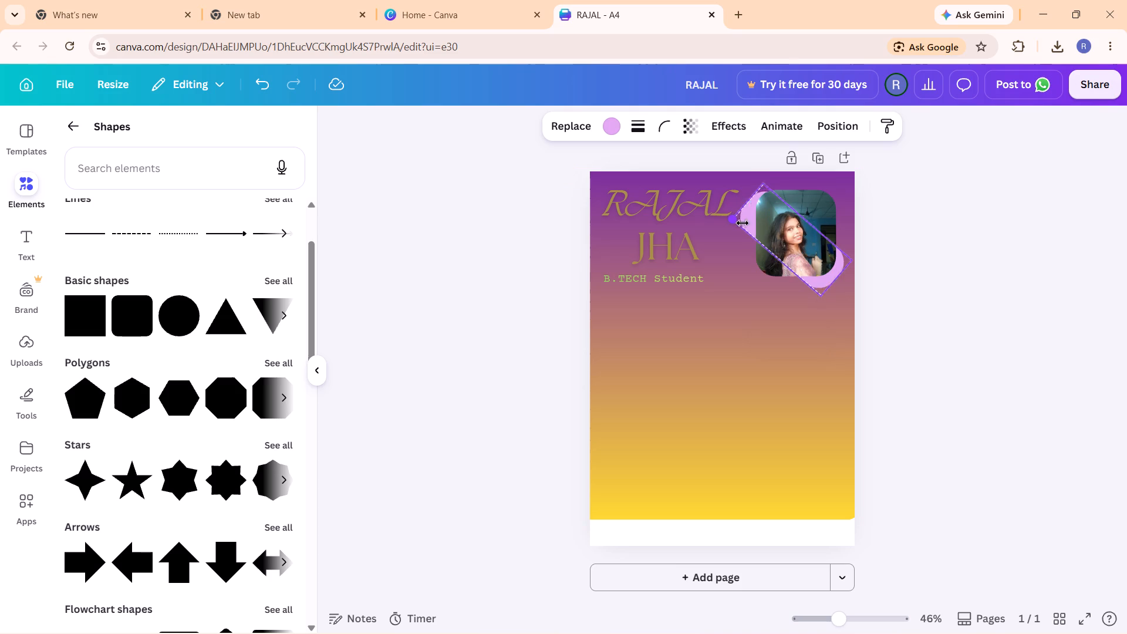
drag(743, 223, 757, 224)
Shrink the framed photo from its upper-left corner to about 5 wide by 6.2 high, keeping its lower-right corner in place.
click(784, 268)
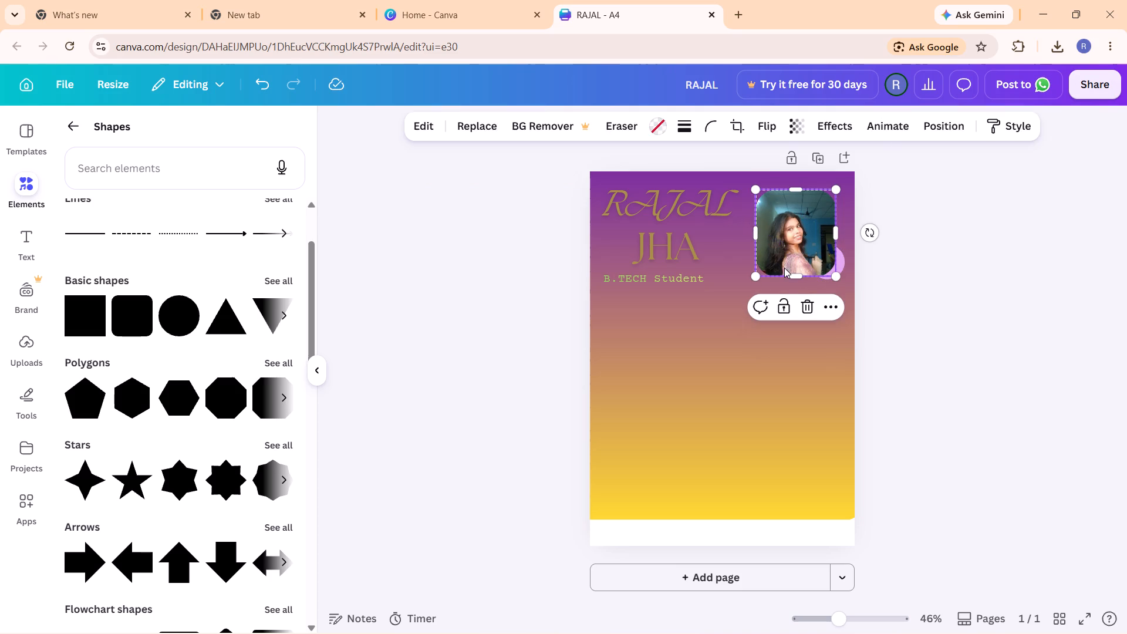
drag(753, 189, 773, 190)
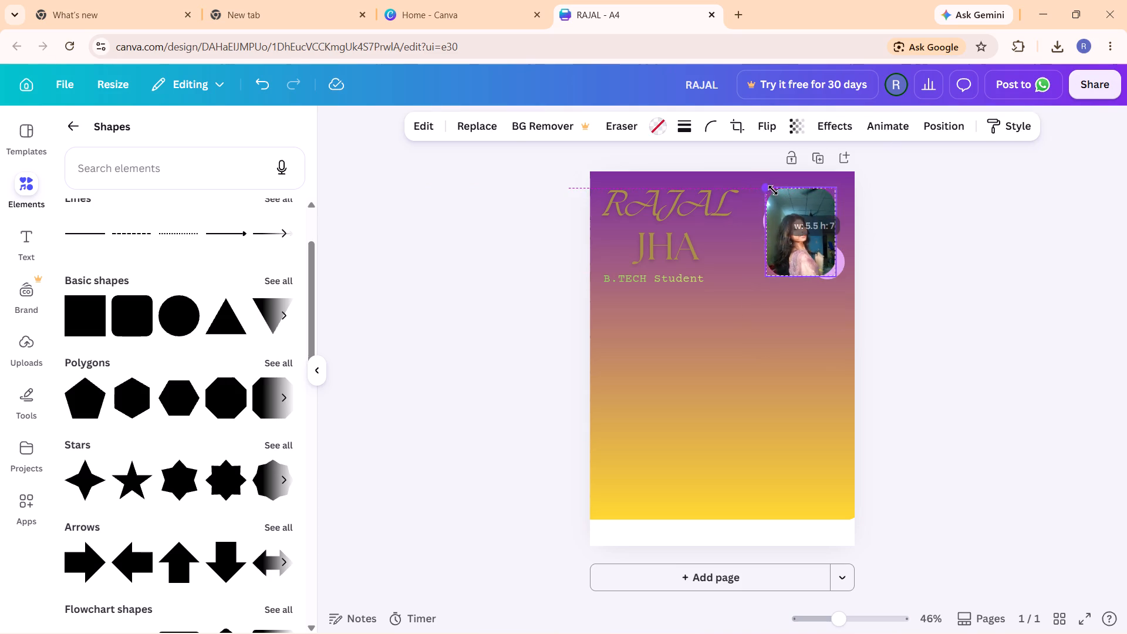
drag(773, 190, 771, 209)
drag(771, 209, 771, 200)
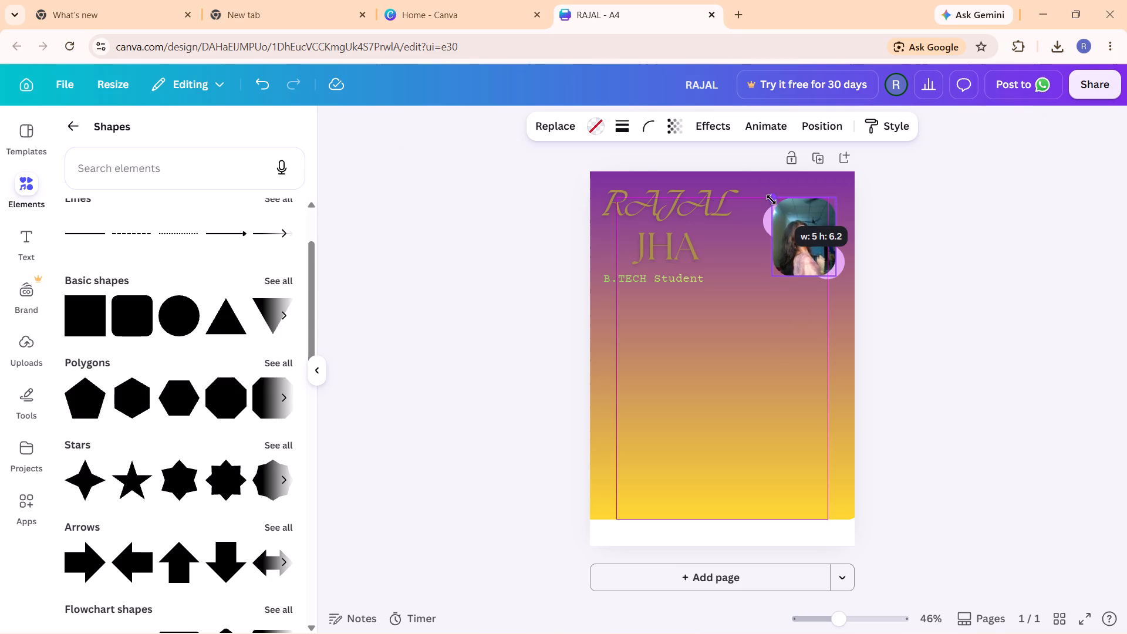
drag(771, 200, 771, 198)
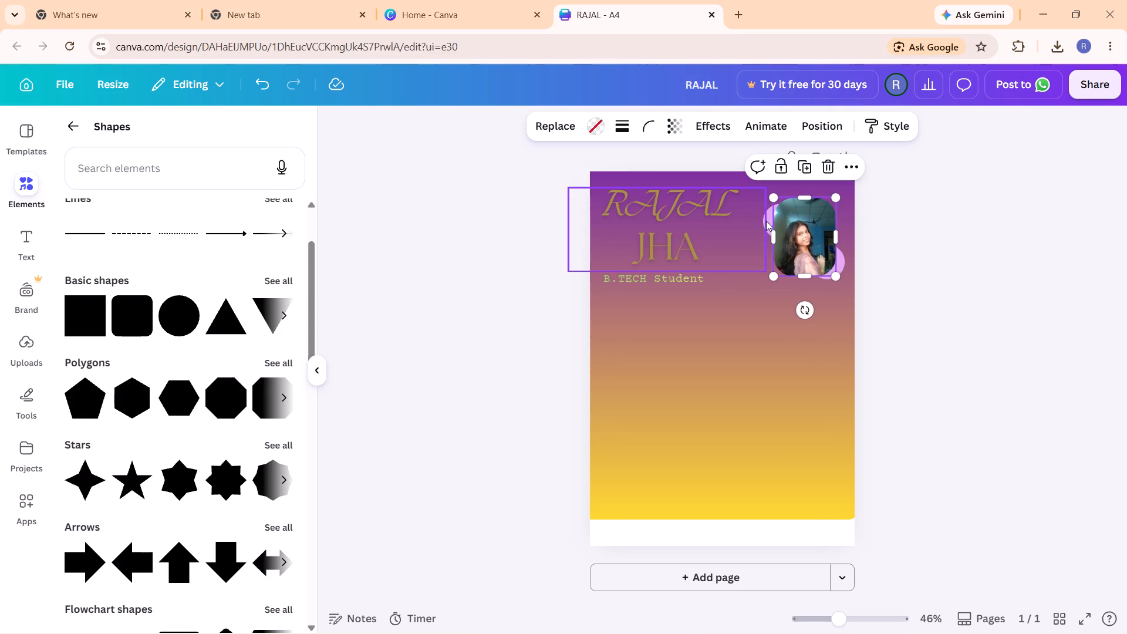
Select the grouped name heading beside the photo.
click(768, 222)
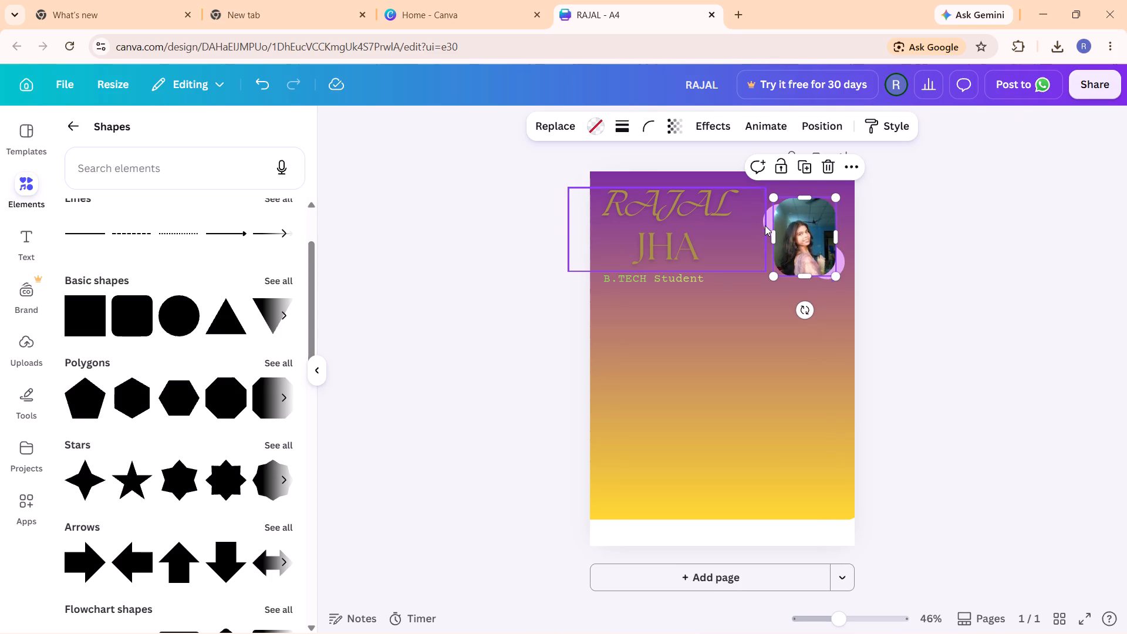
click(765, 224)
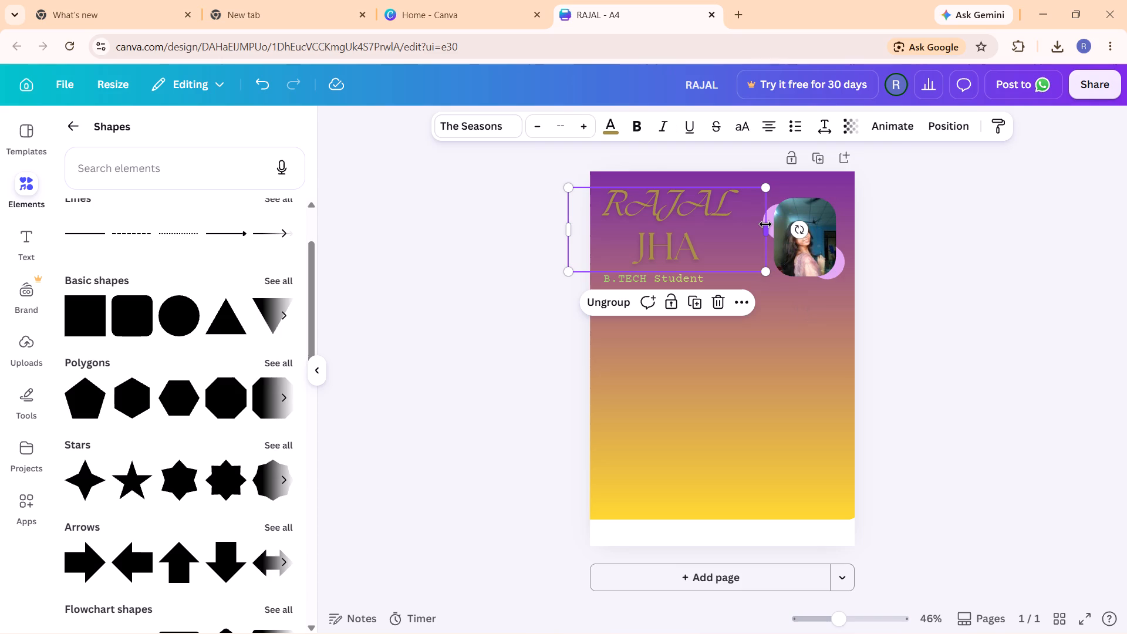
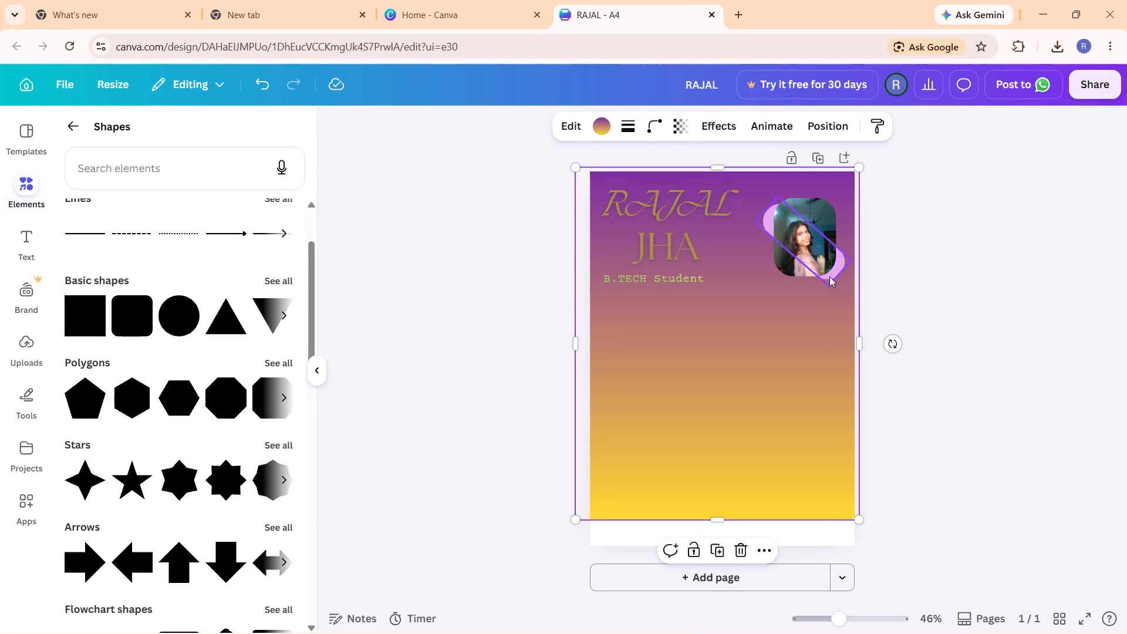
Move the tilted lilac rounded shape behind the photo up and to the right, into the page's upper-right corner.
click(841, 274)
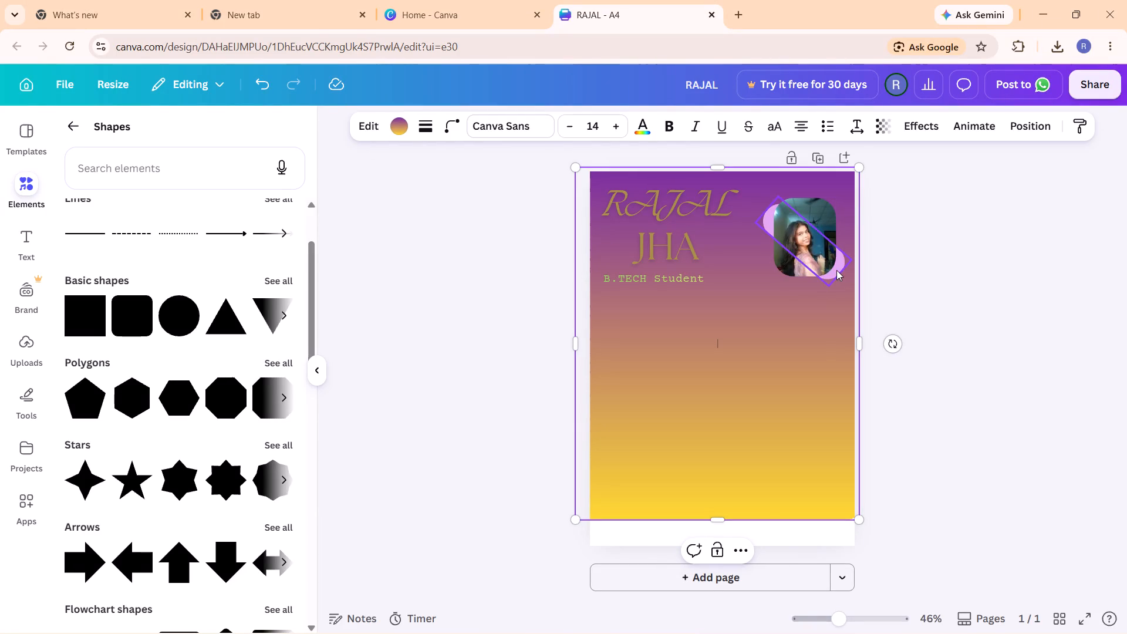
click(836, 270)
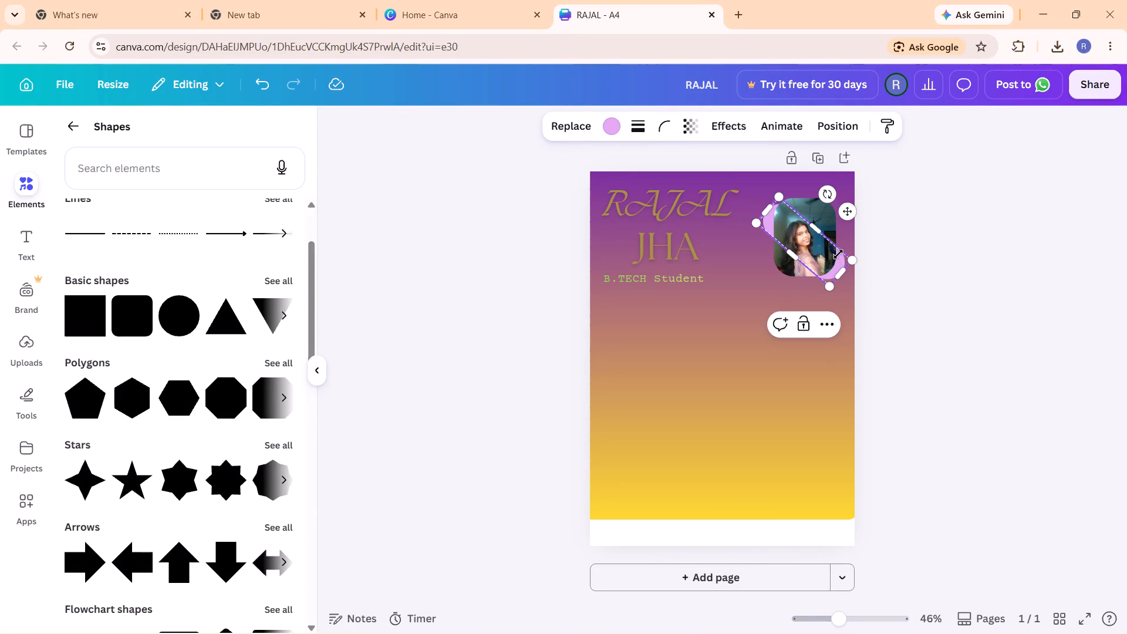
drag(846, 211, 861, 186)
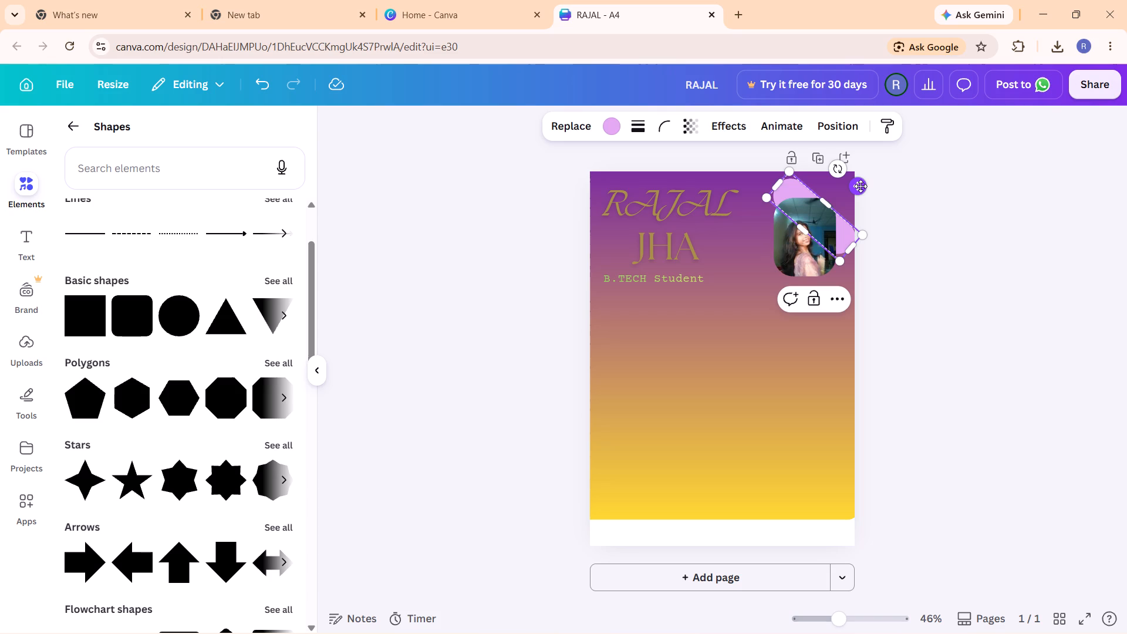
Nudge the framed photo up and to the right until it sits centred over the tilted lilac shape.
click(812, 263)
key(Up)
key(Up)
key(Up)
key(Up)
key(Up)
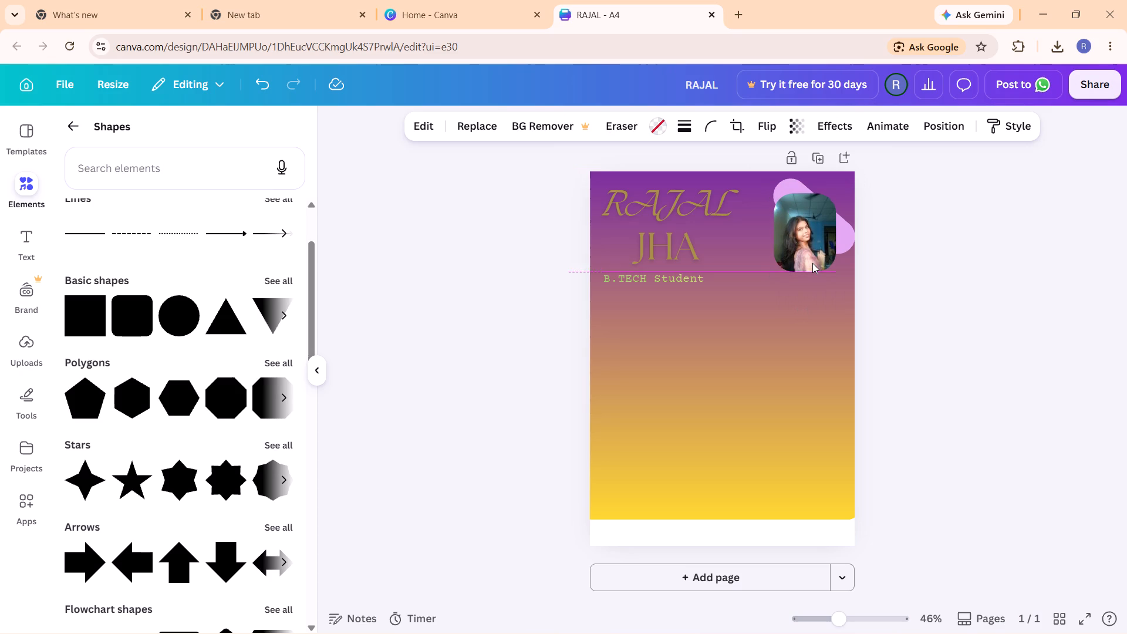
key(Up)
key(Up)
key(Up)
key(Up)
key(Up)
key(Up)
key(Up)
key(Up)
key(Up)
key(Up)
key(Up)
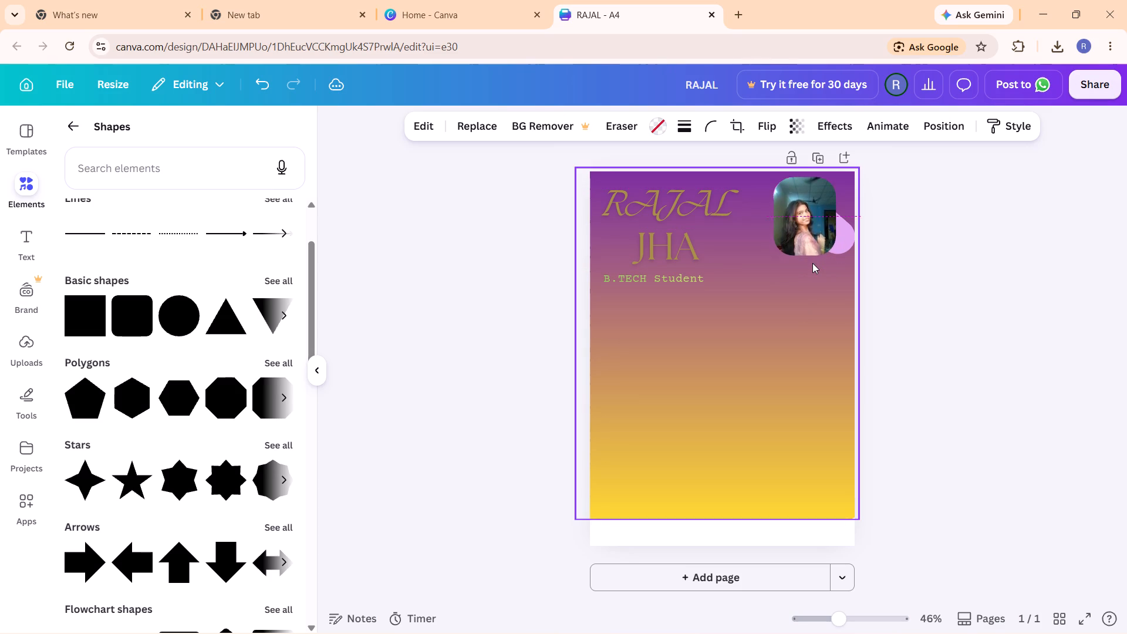
key(Up)
key(Right)
key(Right)
key(Right)
key(Right)
key(Right)
key(Right)
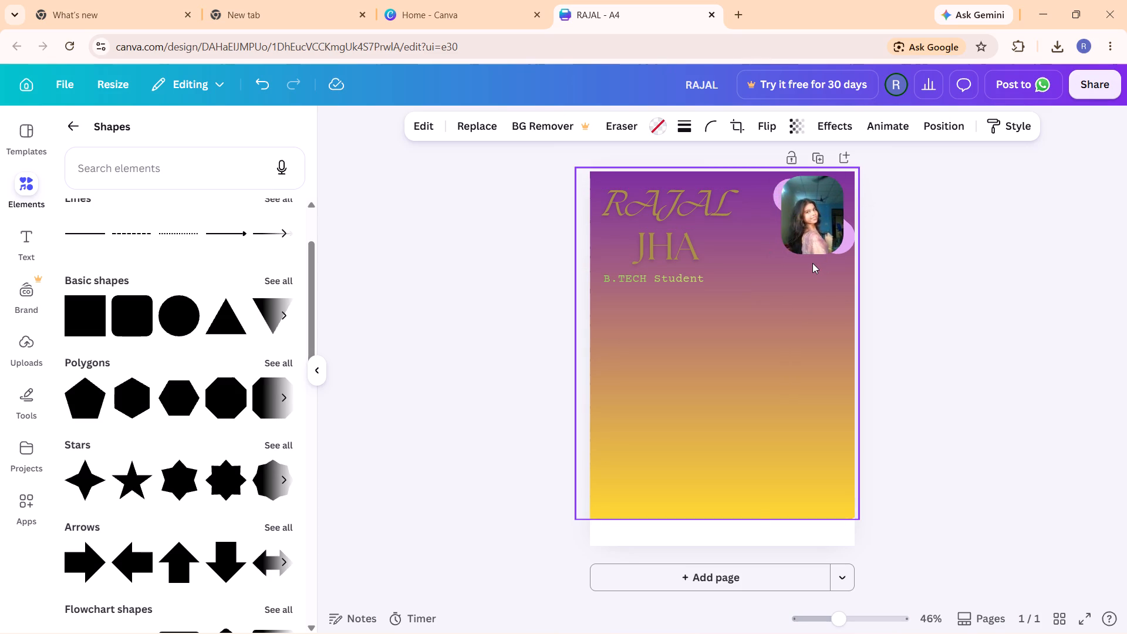
key(Right)
key(Right)
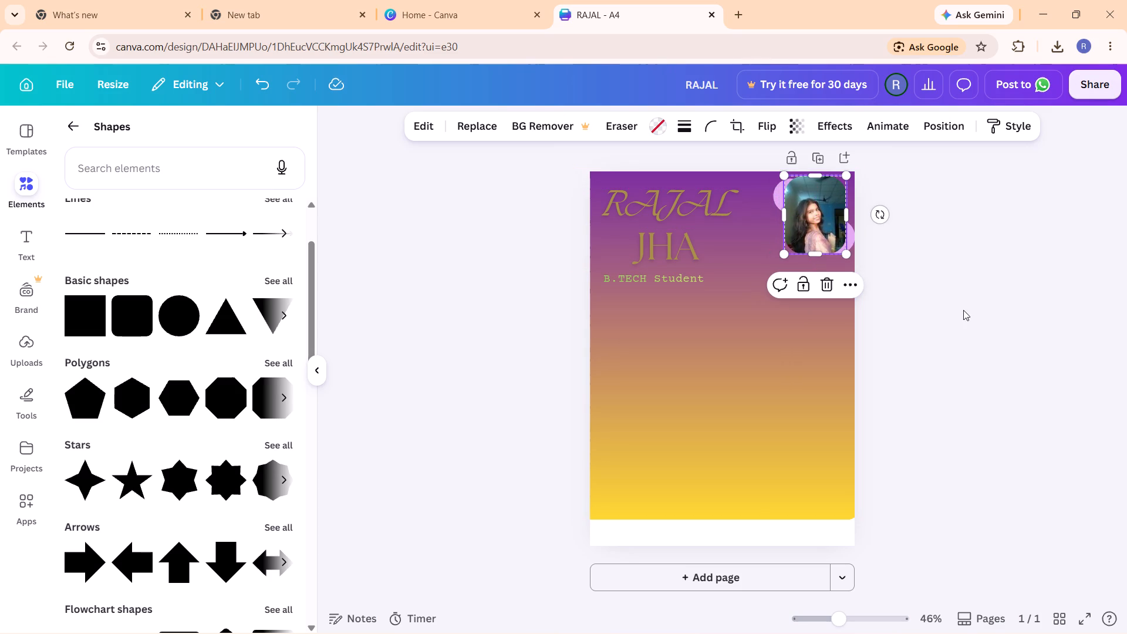
click(969, 313)
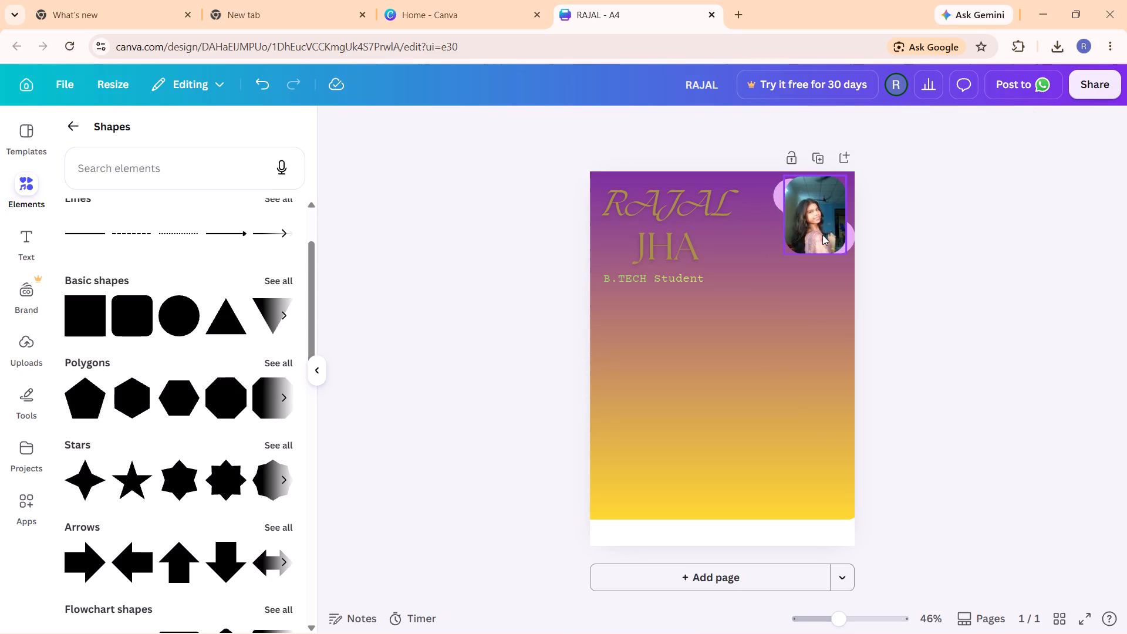
Fine-tune the framed photo's position by nudging it one increment left and one increment up.
click(819, 240)
key(Left)
key(Up)
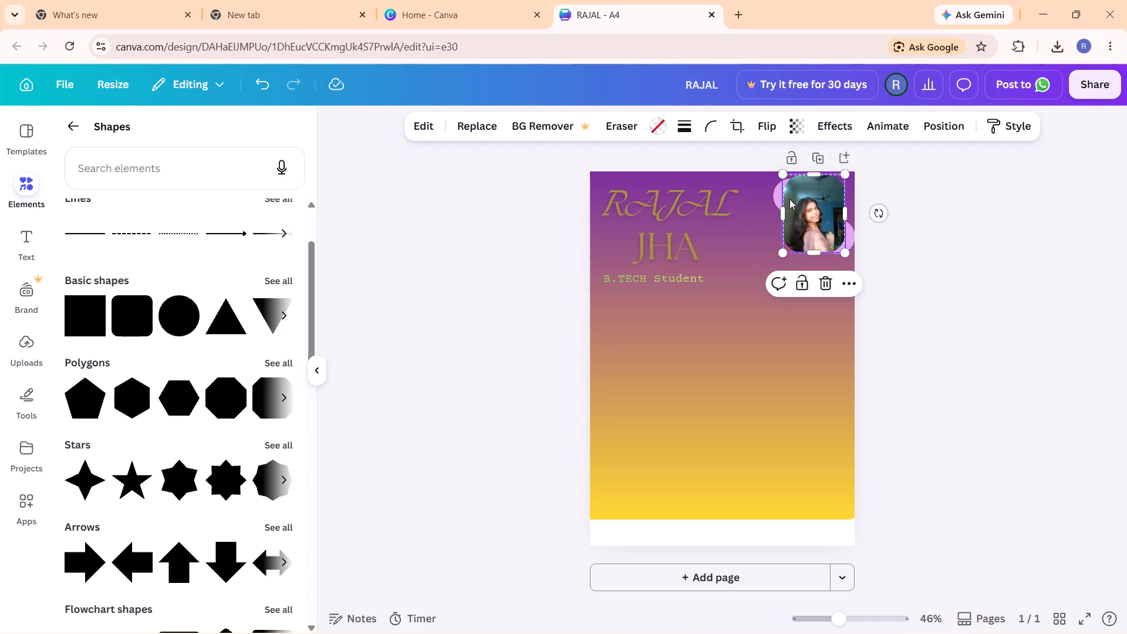
click(1111, 259)
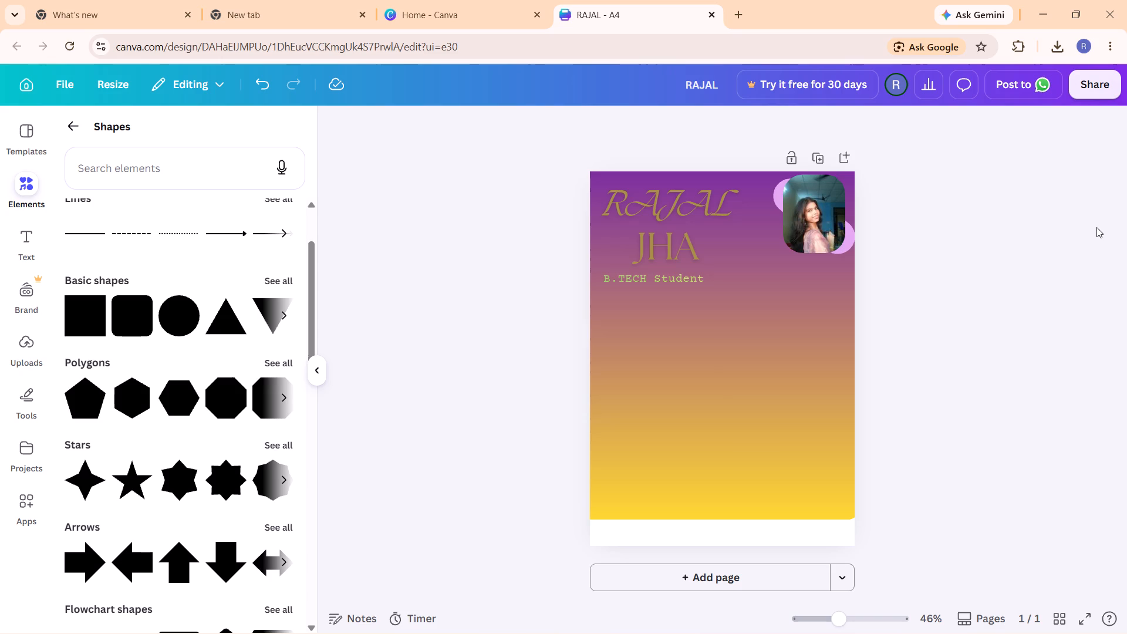
key(Down)
key(Down)
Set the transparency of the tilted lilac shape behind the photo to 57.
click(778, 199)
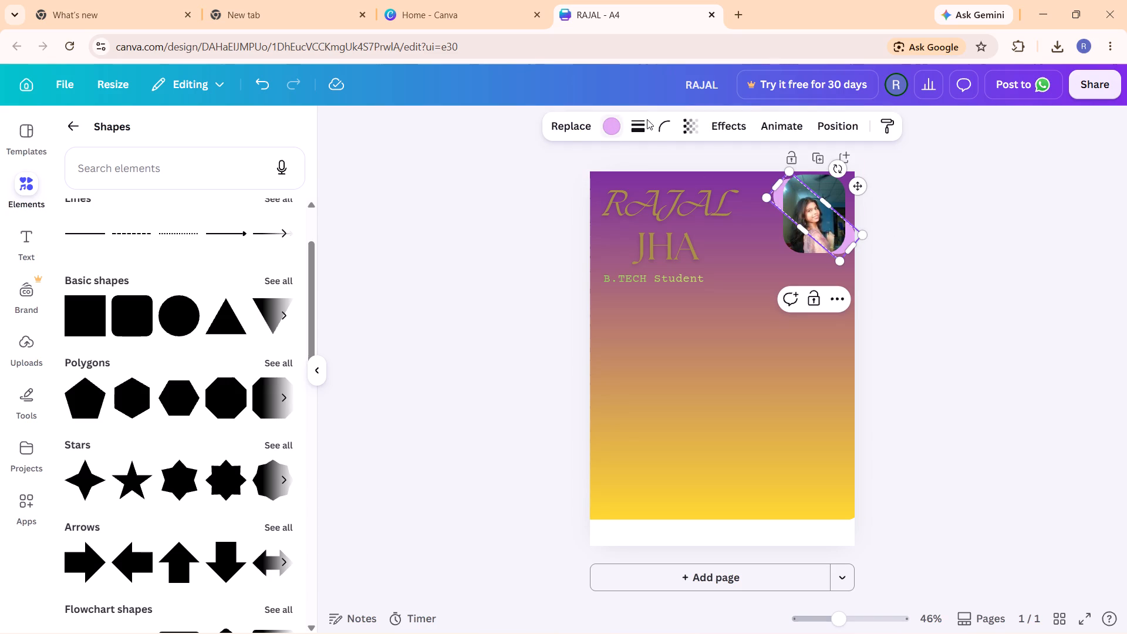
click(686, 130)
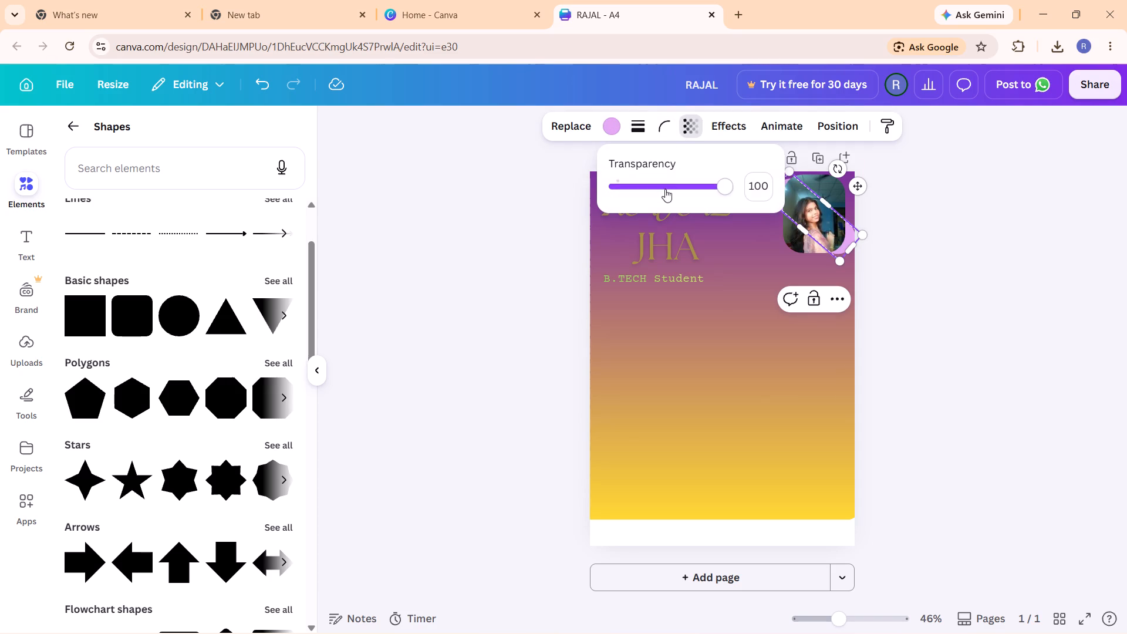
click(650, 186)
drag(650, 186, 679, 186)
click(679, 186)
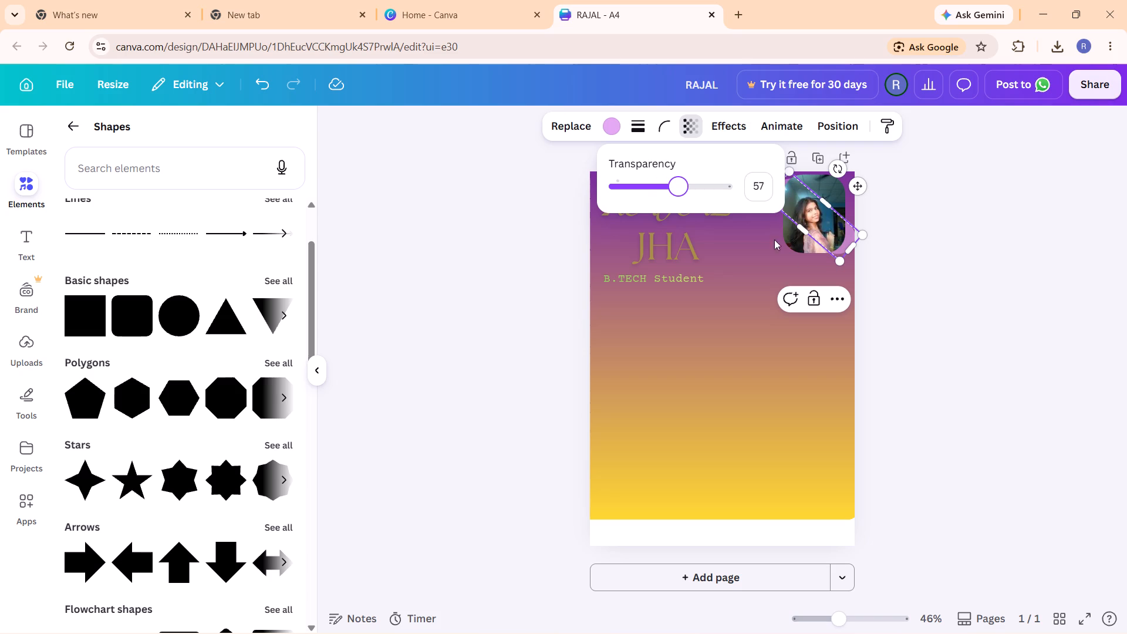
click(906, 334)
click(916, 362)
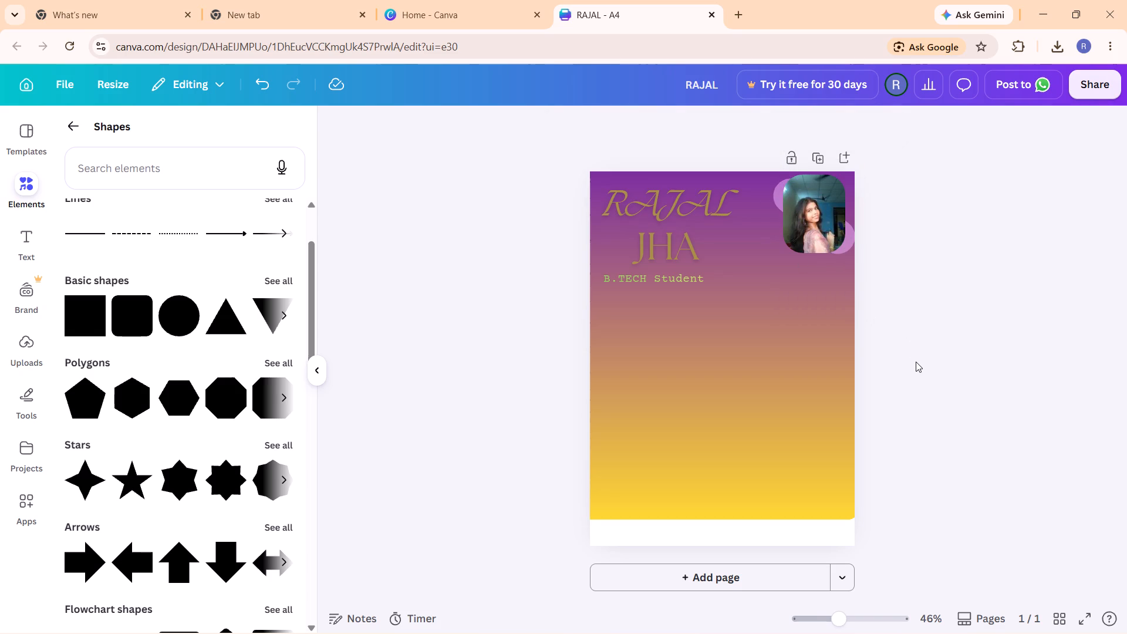
Set the transparency of the tilted lilac shape behind the photo to 38.
click(778, 195)
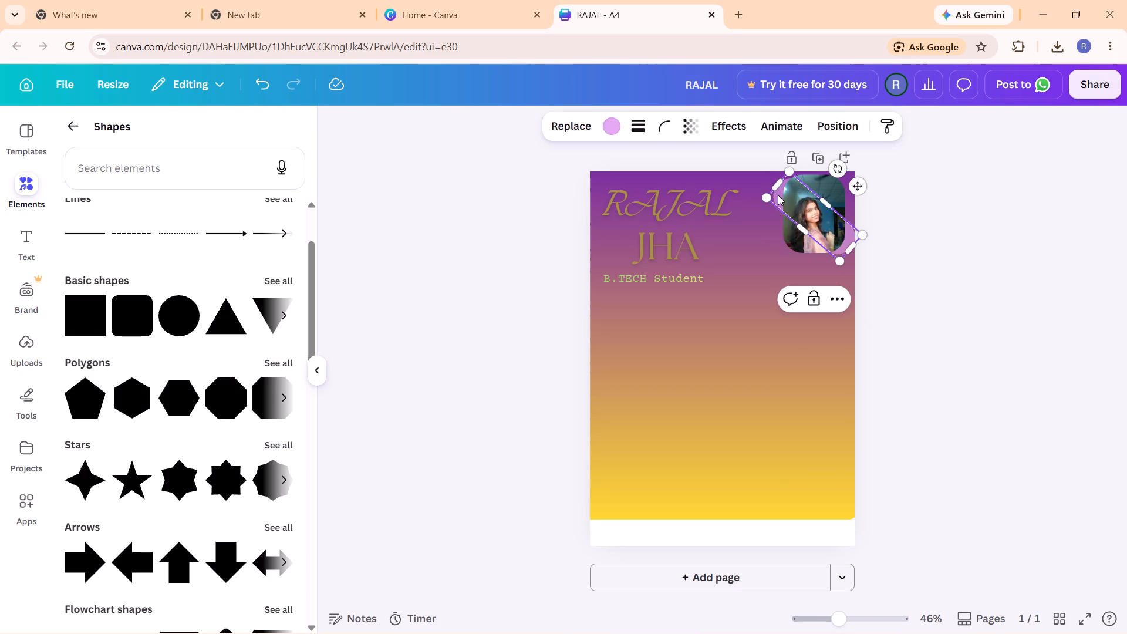
click(694, 120)
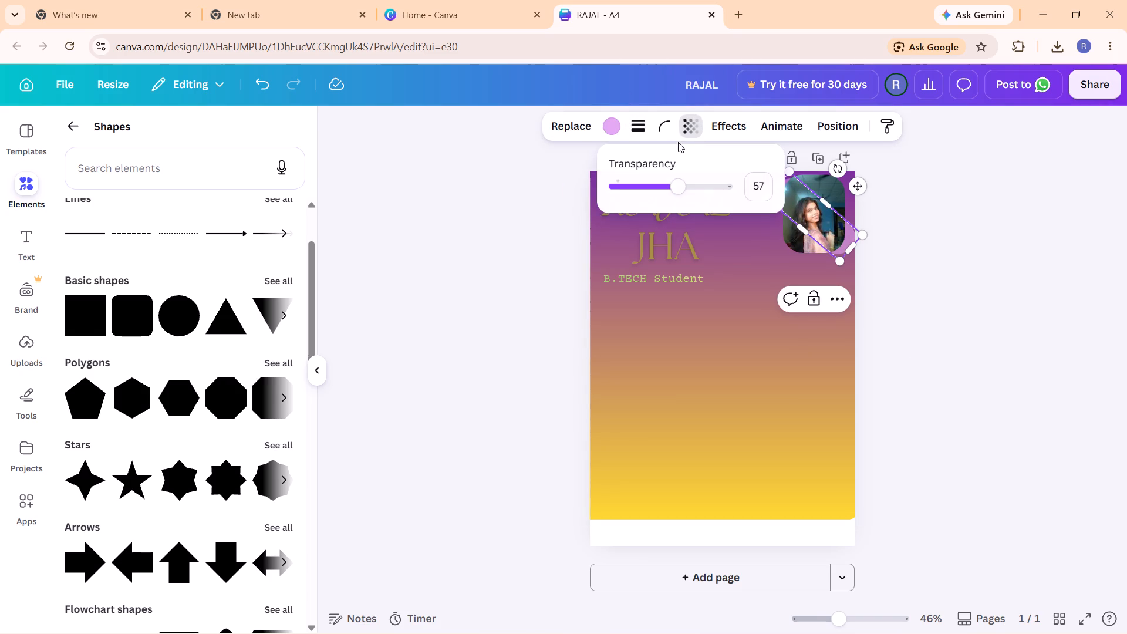
click(657, 181)
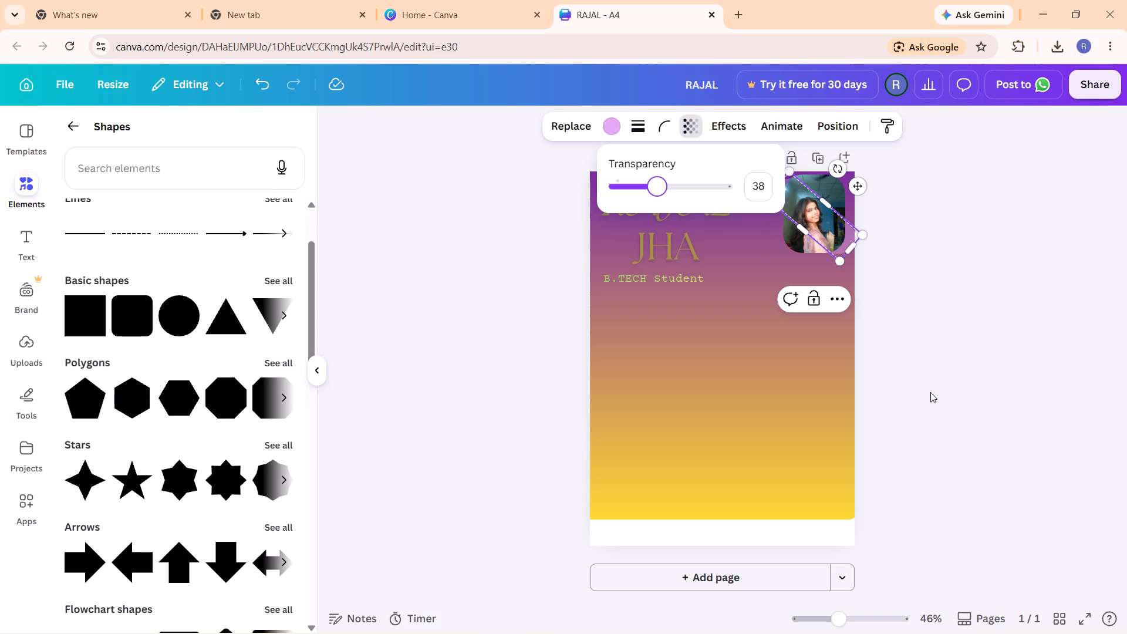
click(930, 392)
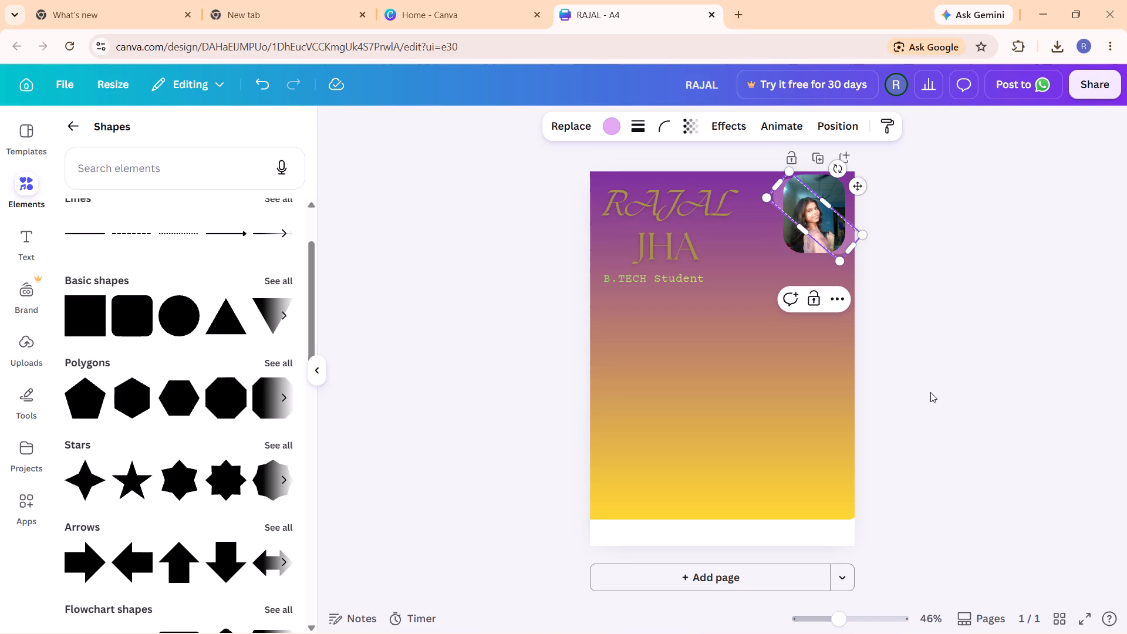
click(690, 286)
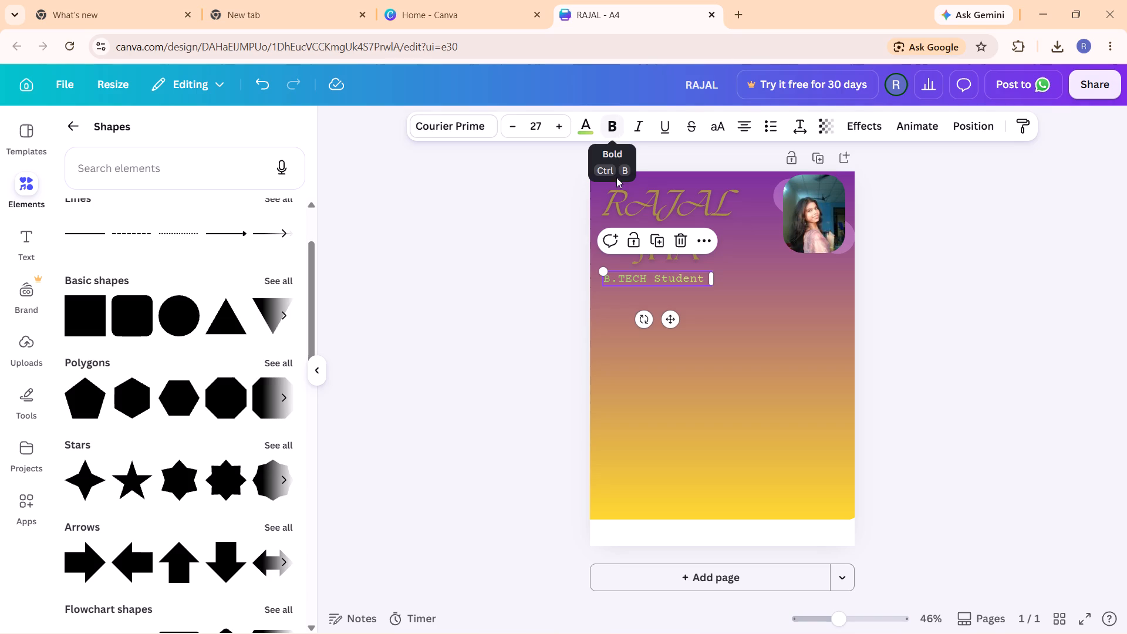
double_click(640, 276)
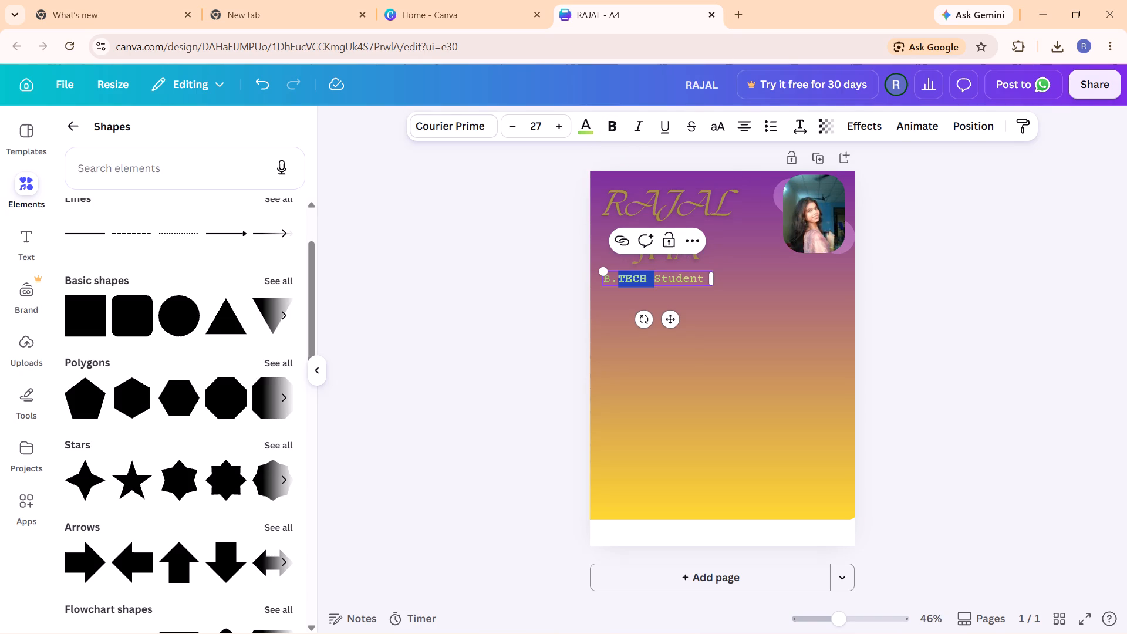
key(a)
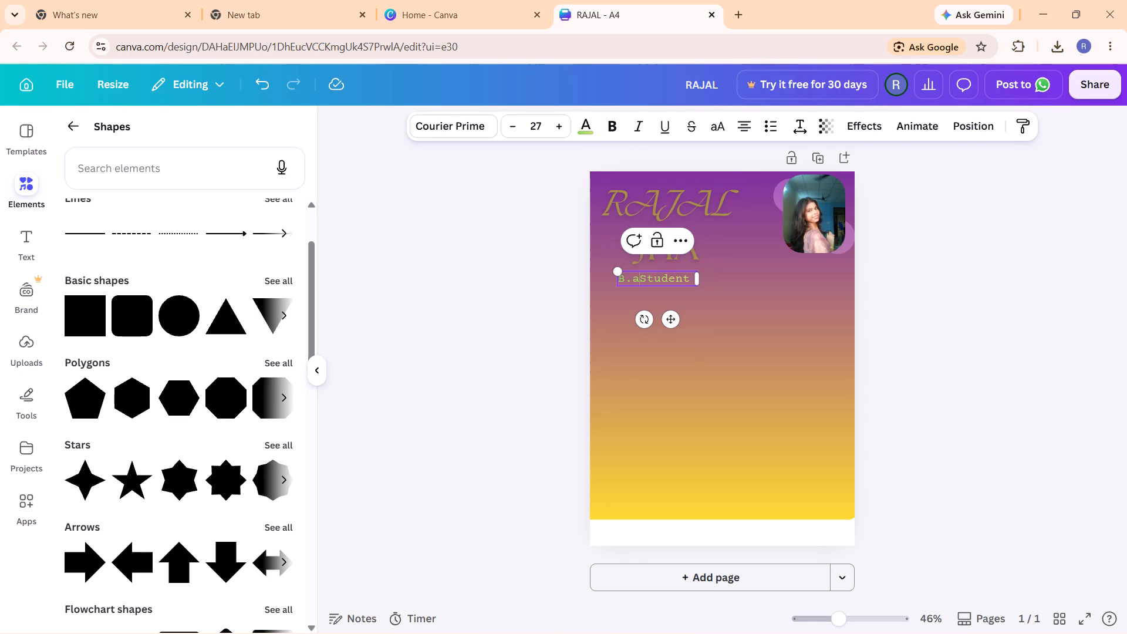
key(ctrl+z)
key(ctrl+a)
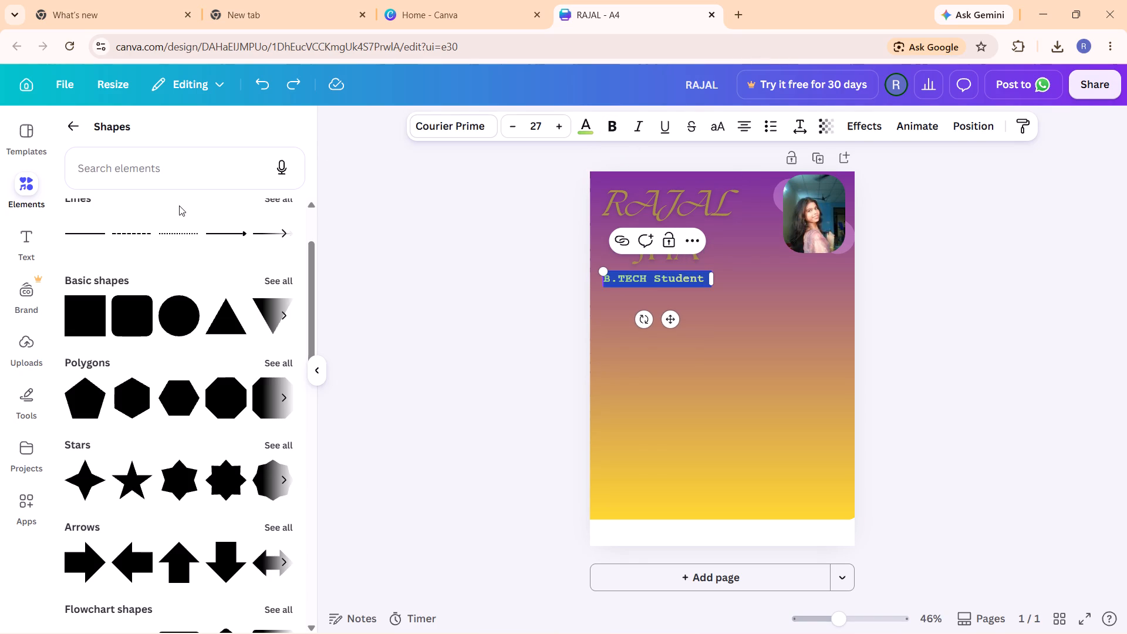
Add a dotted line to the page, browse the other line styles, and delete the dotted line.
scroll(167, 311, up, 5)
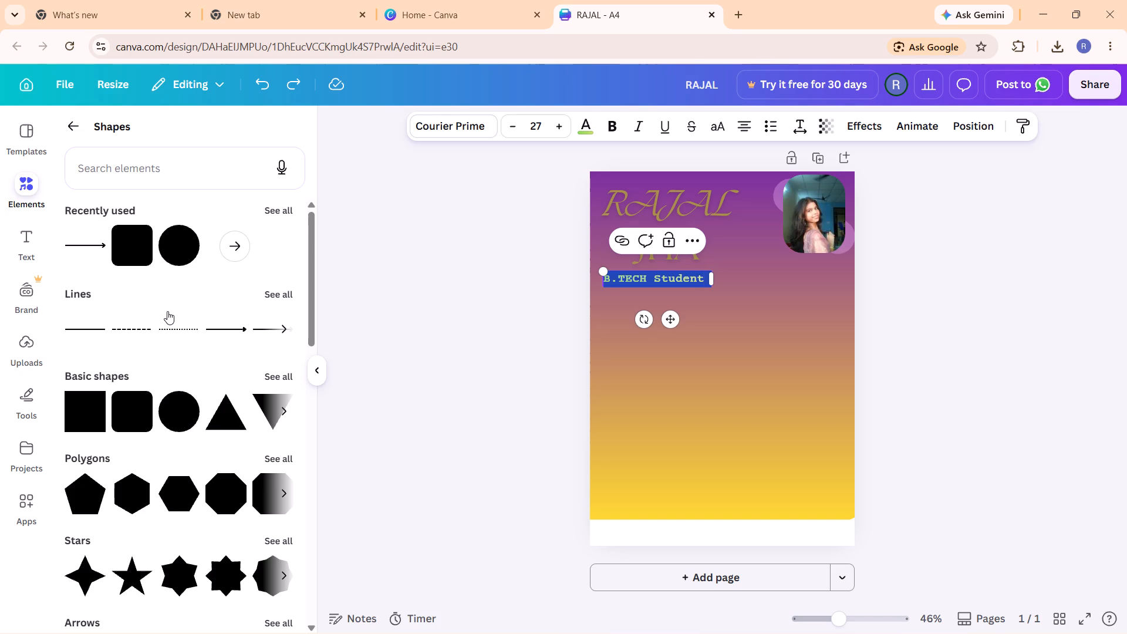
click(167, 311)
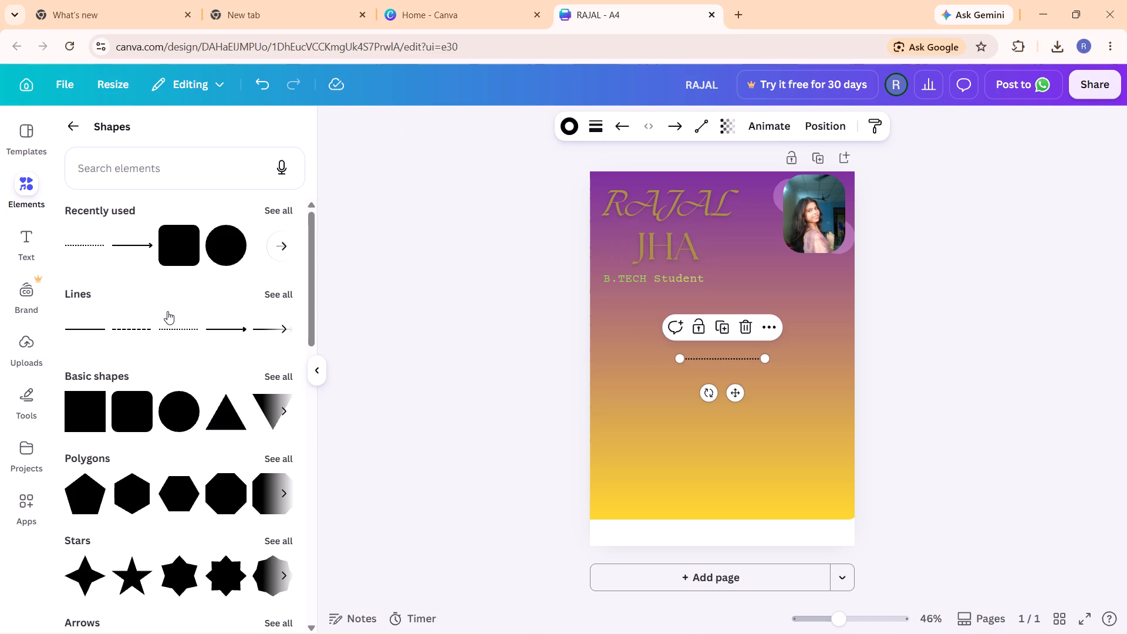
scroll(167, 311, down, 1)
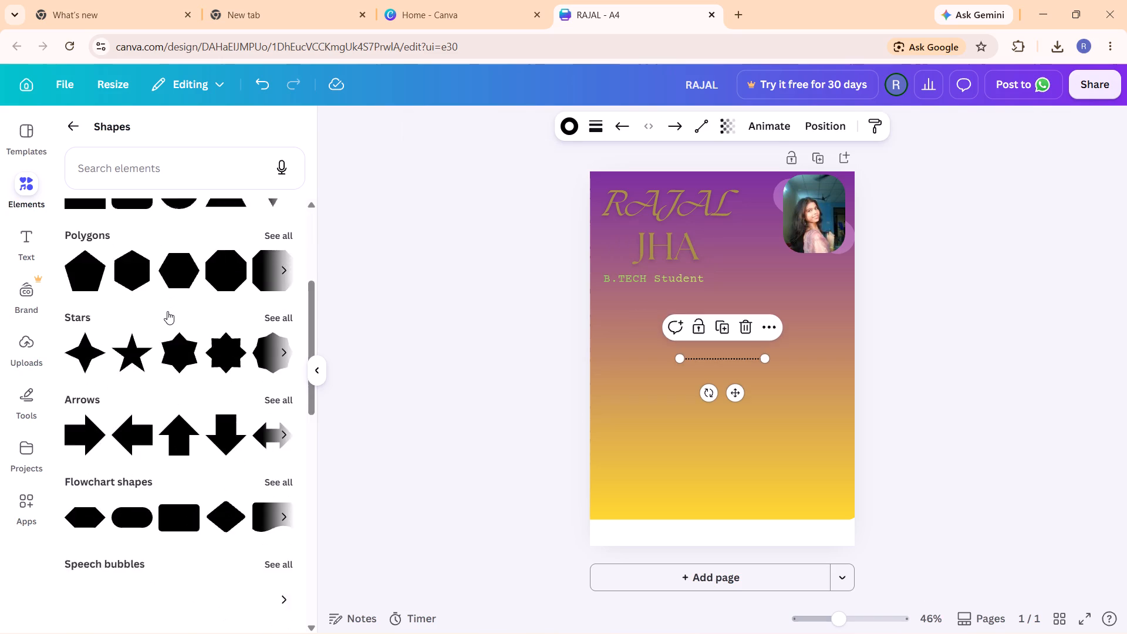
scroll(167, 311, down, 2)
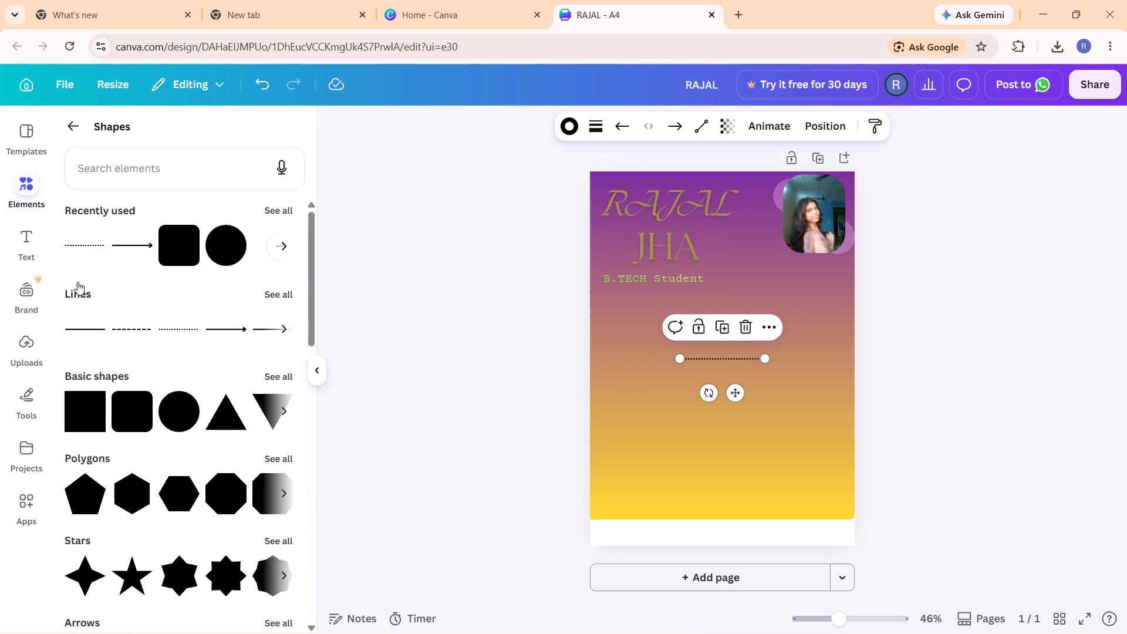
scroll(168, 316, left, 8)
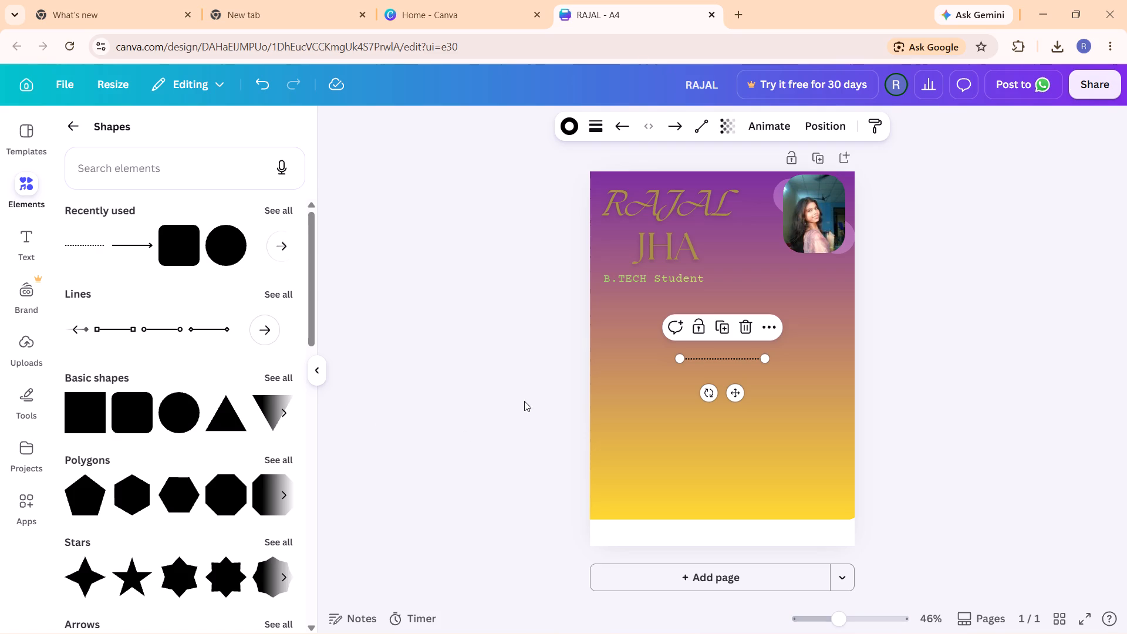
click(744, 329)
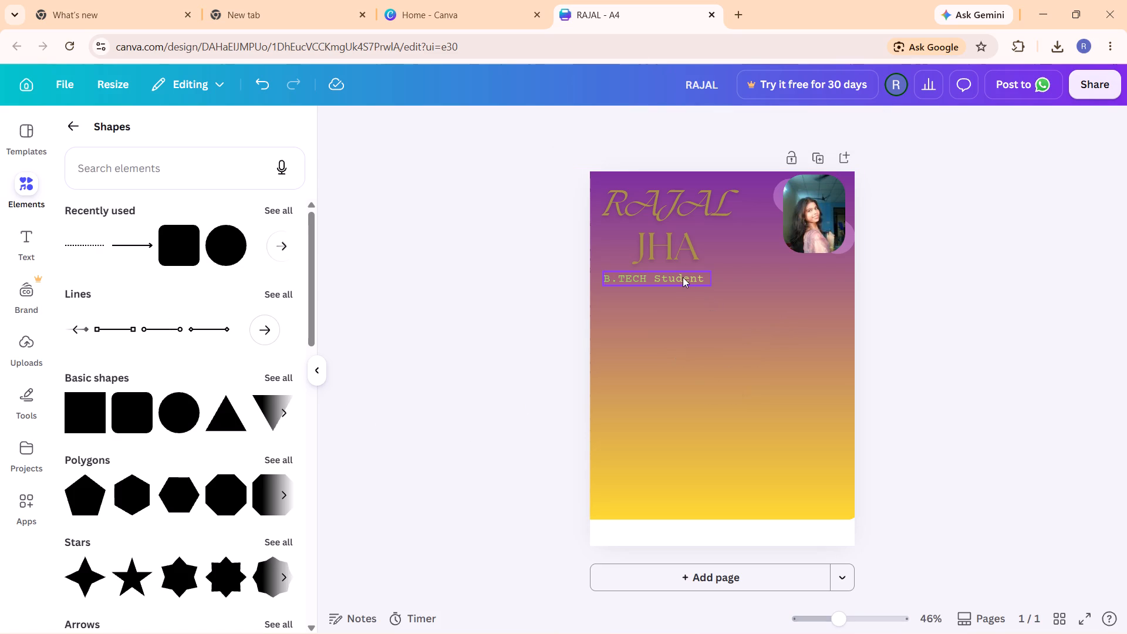
Nudge the "B.TECH Student" subtitle slightly to the left, closer to the page's left edge.
click(681, 277)
key(Left)
key(Left)
key(Left)
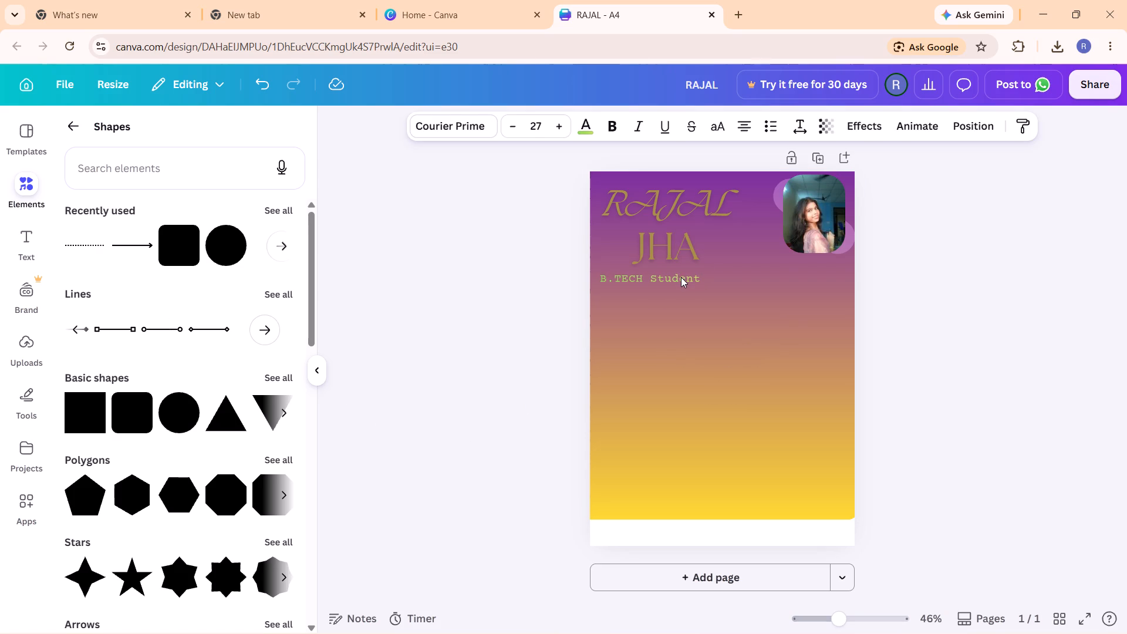
key(Left)
key(Left)
key(Right)
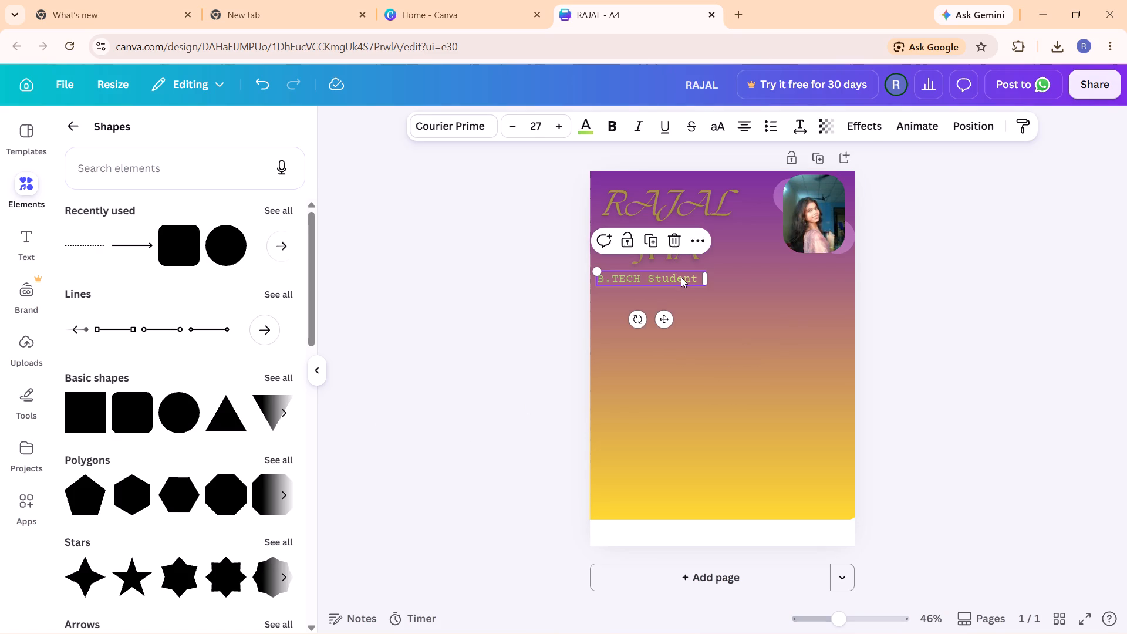
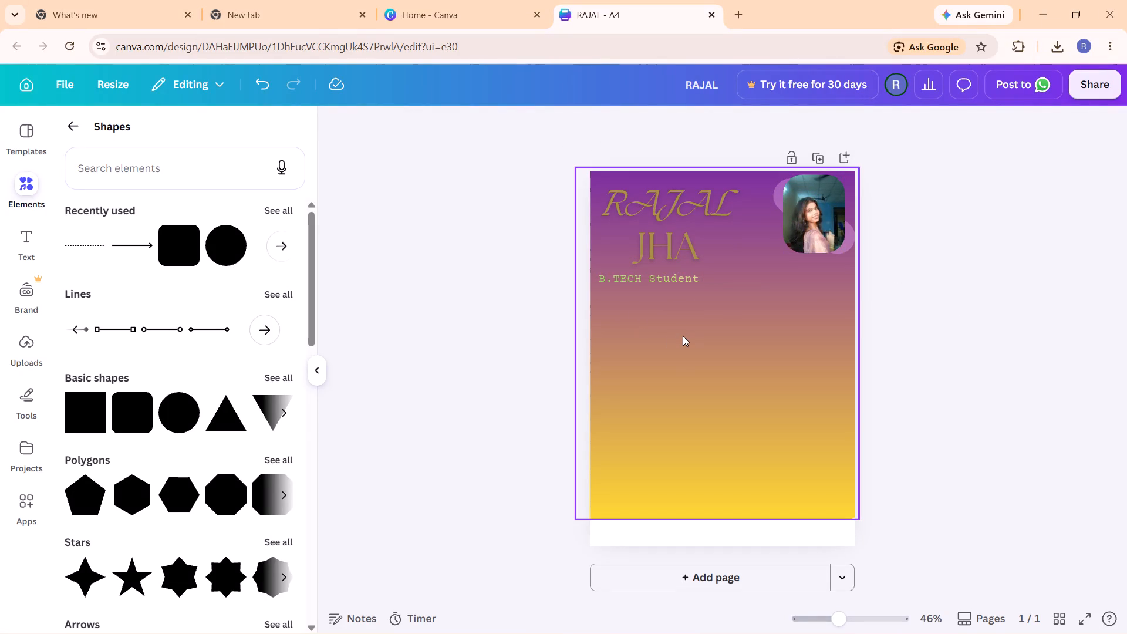
Add a plain solid line to the page, checking the reference resume image, and make its line type Curved.
key(alt+Tab)
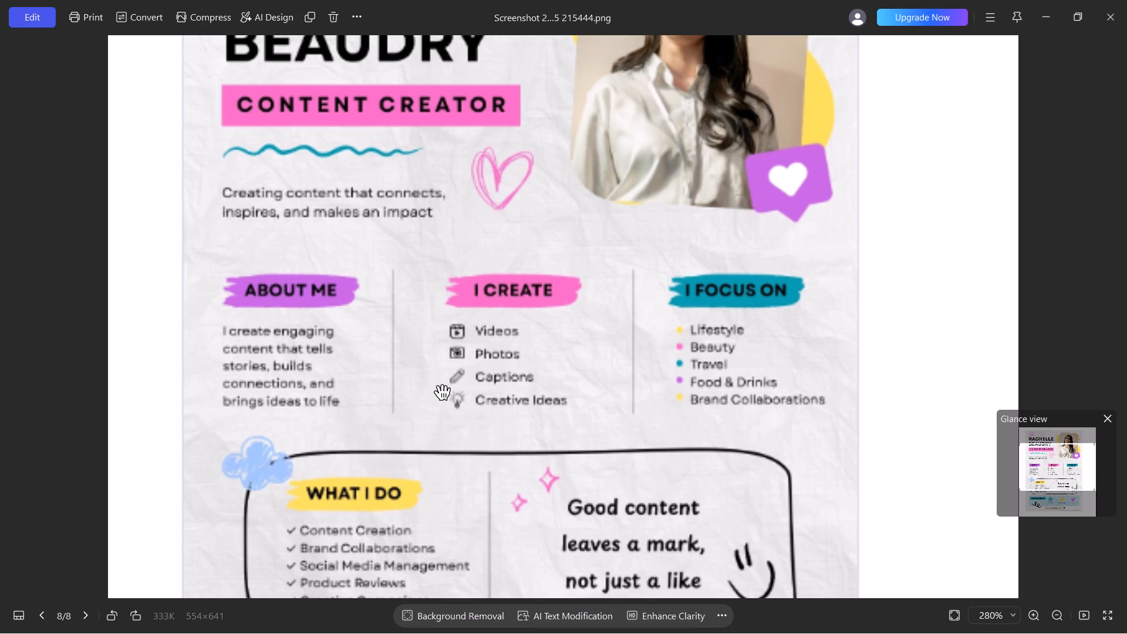
right_click(345, 290)
key(alt+Tab)
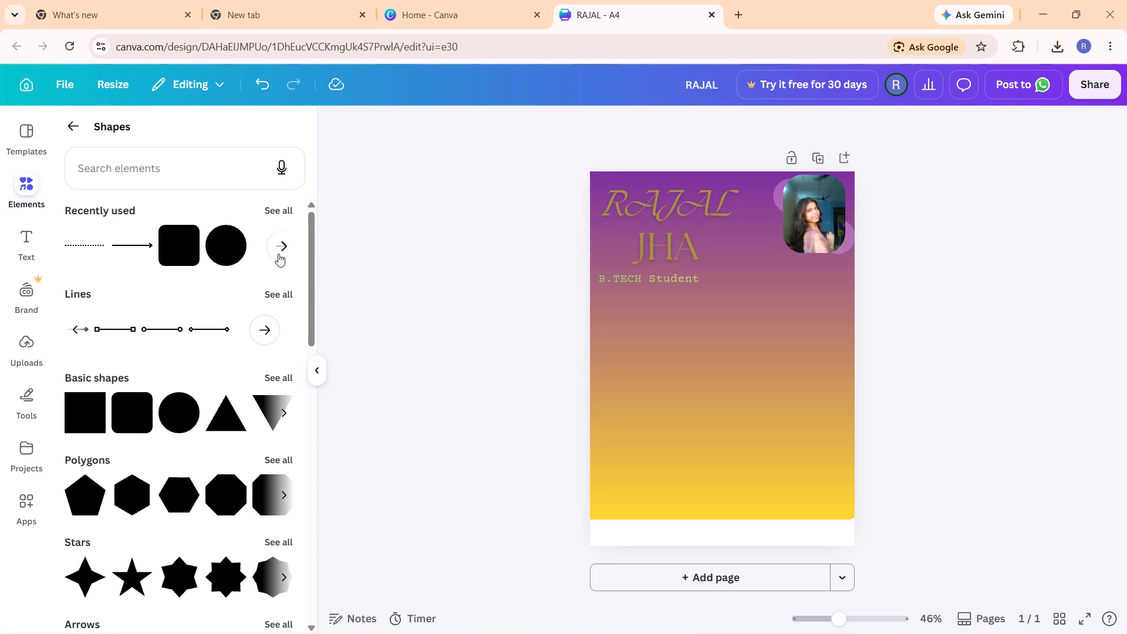
click(275, 298)
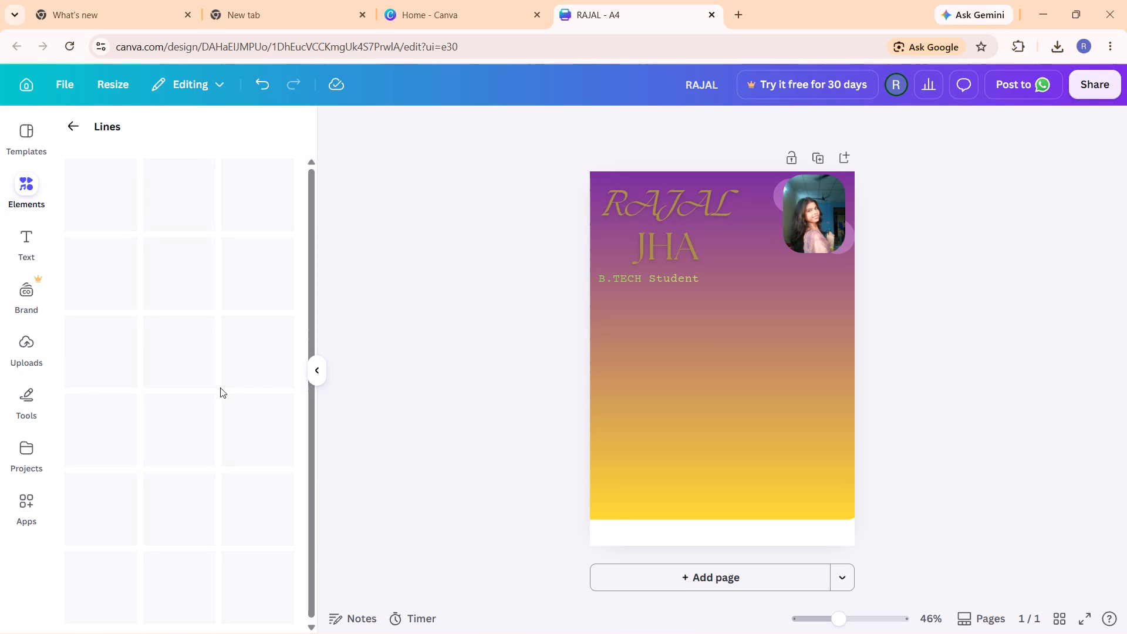
scroll(204, 398, down, 2)
scroll(204, 398, up, 4)
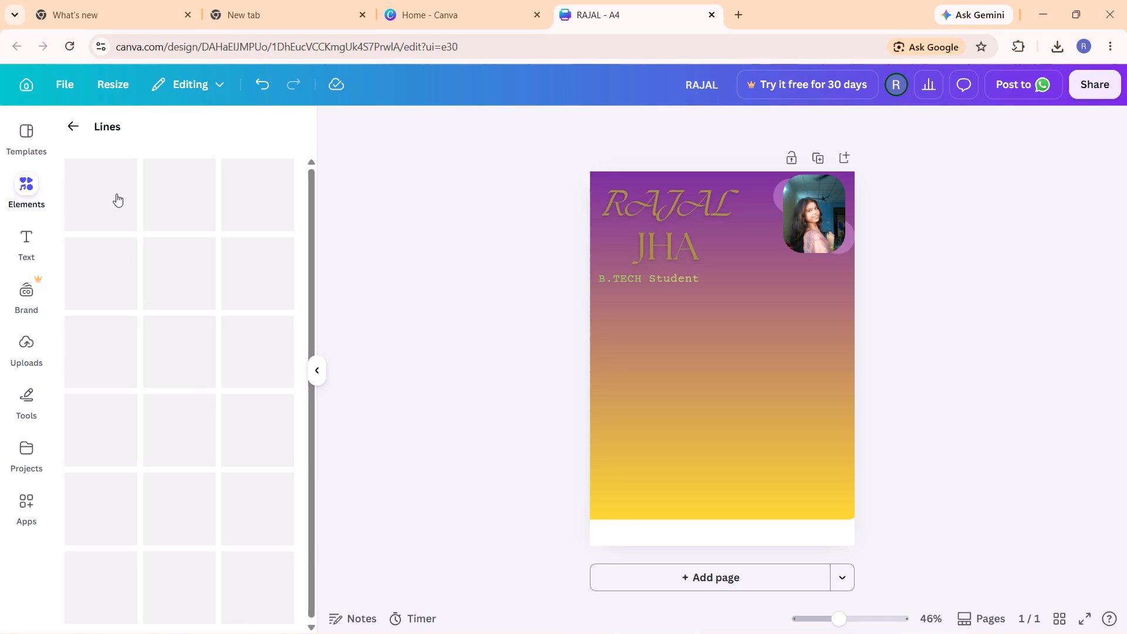
click(113, 192)
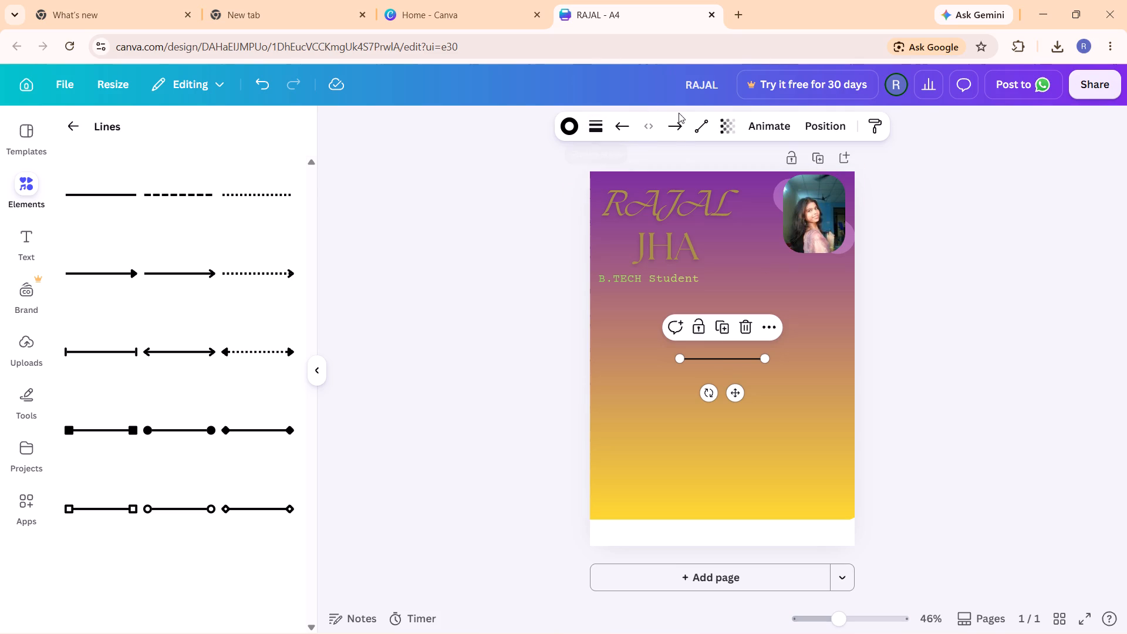
click(701, 130)
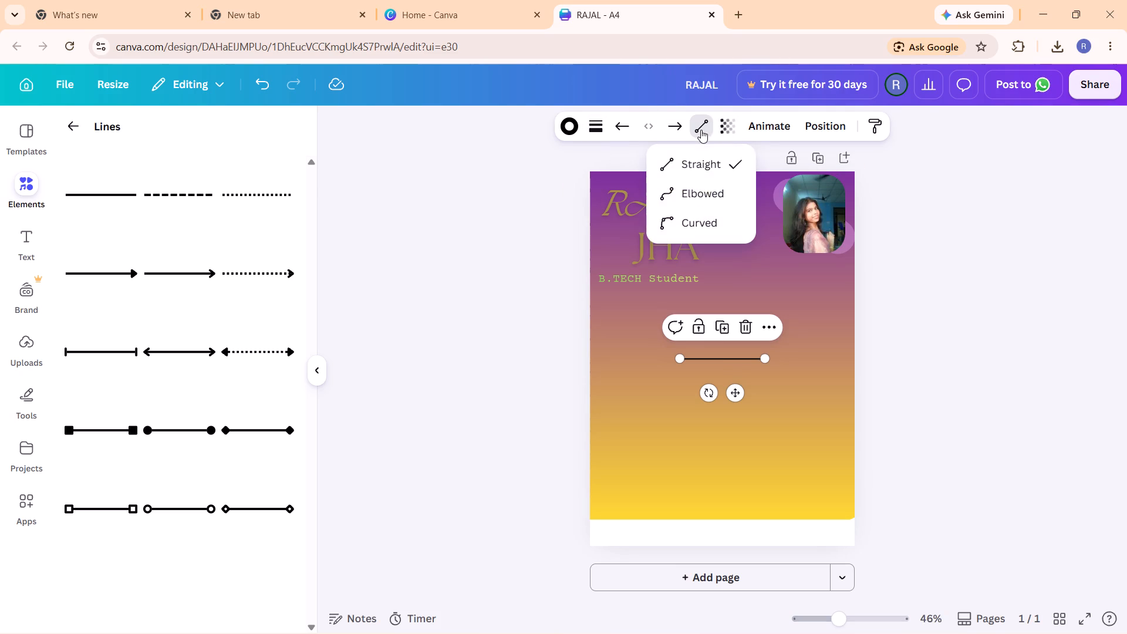
click(697, 213)
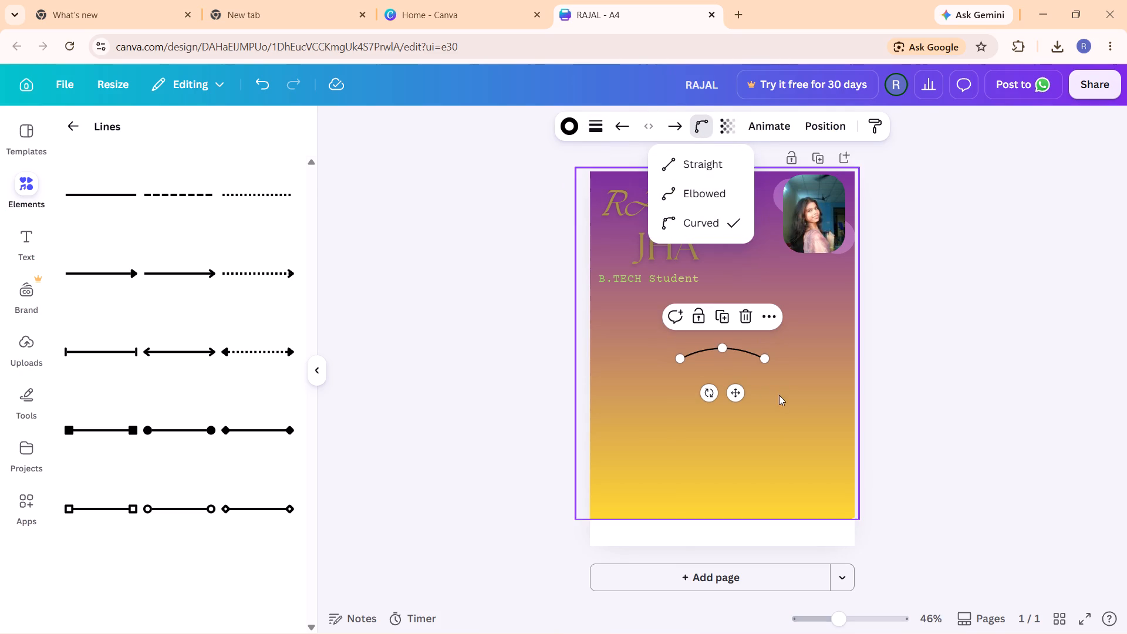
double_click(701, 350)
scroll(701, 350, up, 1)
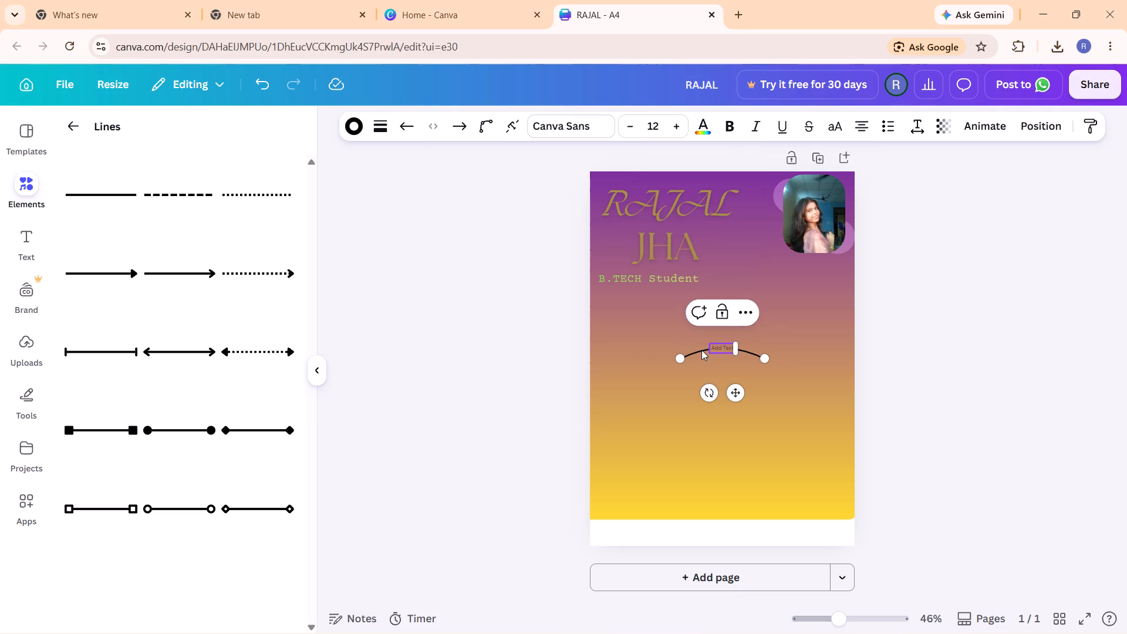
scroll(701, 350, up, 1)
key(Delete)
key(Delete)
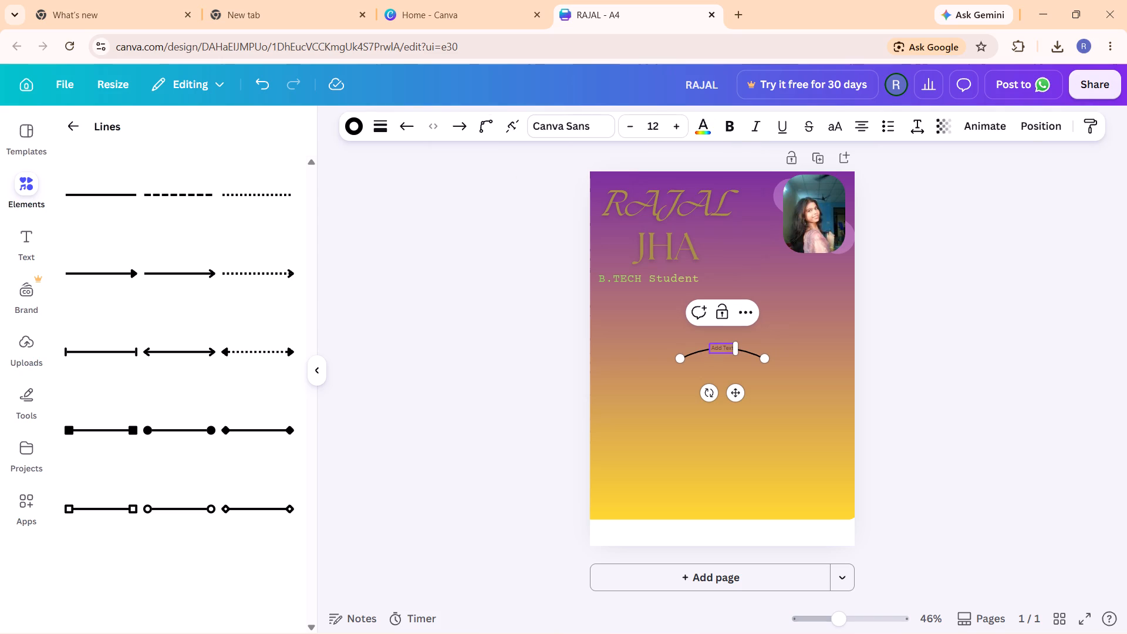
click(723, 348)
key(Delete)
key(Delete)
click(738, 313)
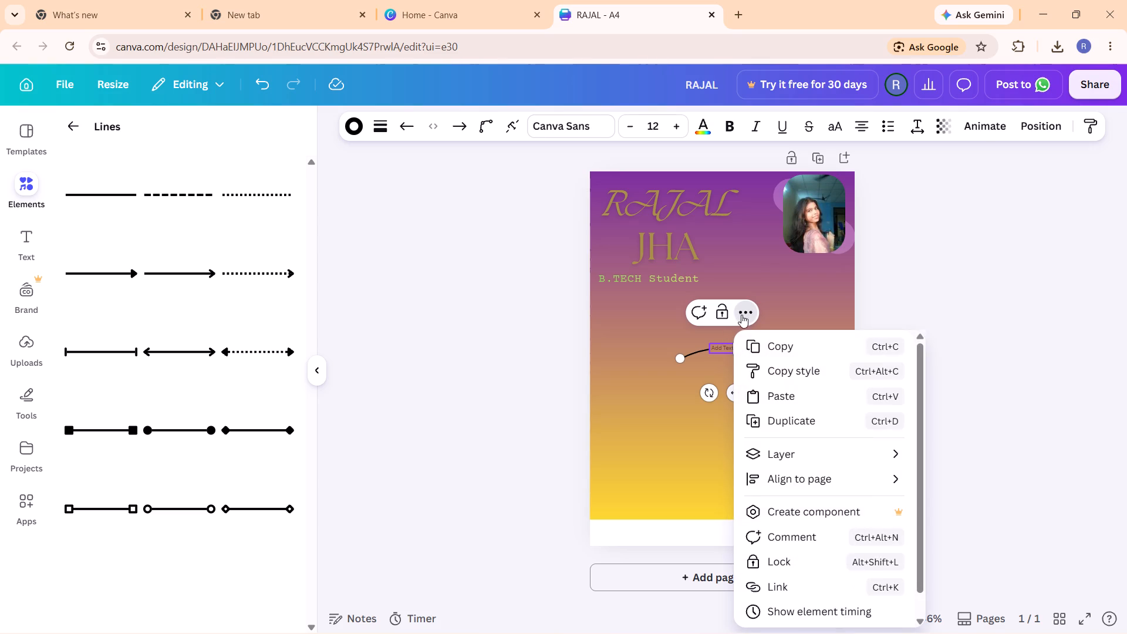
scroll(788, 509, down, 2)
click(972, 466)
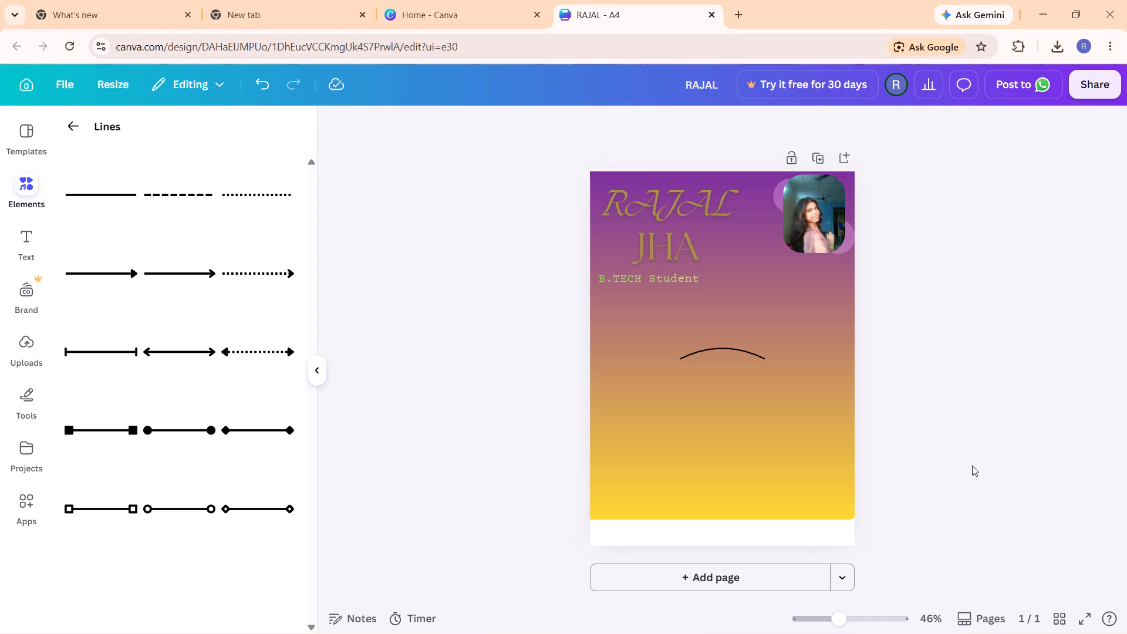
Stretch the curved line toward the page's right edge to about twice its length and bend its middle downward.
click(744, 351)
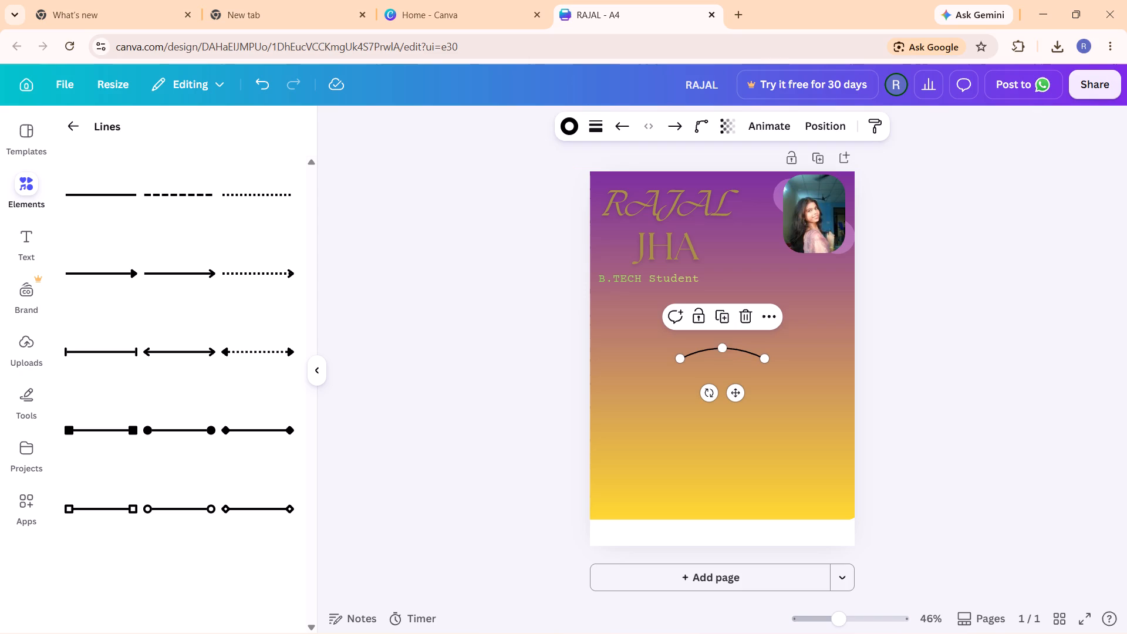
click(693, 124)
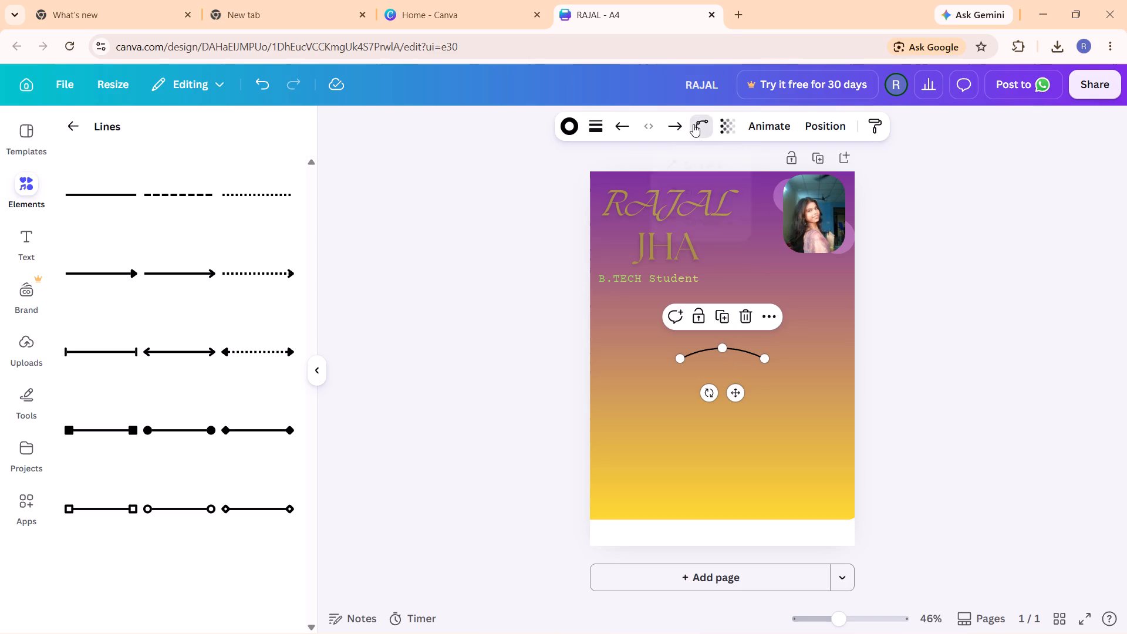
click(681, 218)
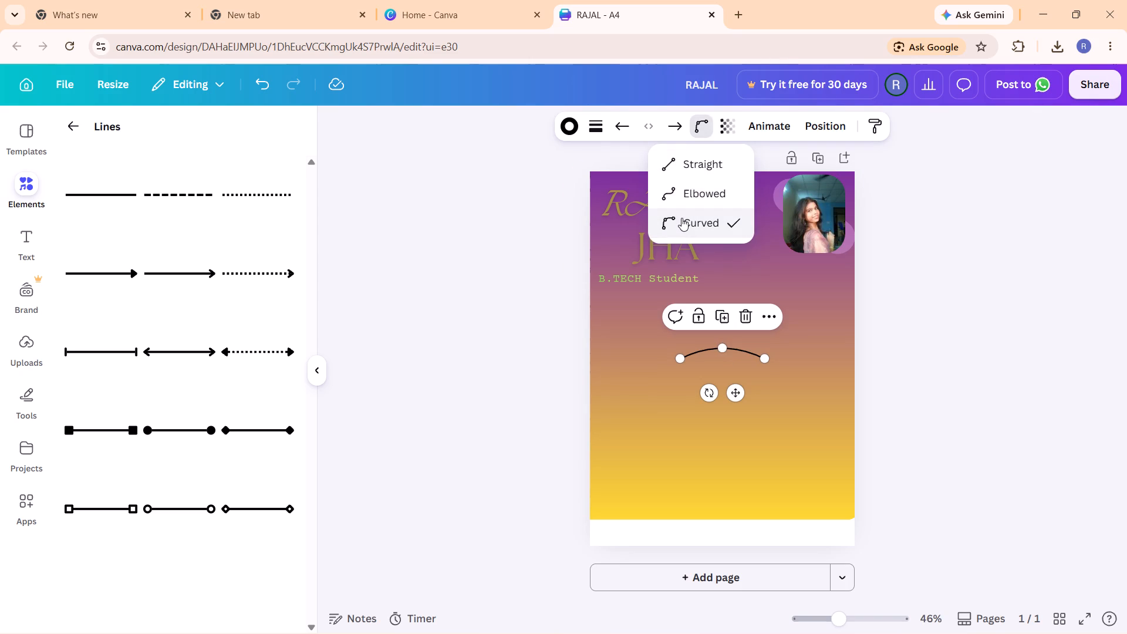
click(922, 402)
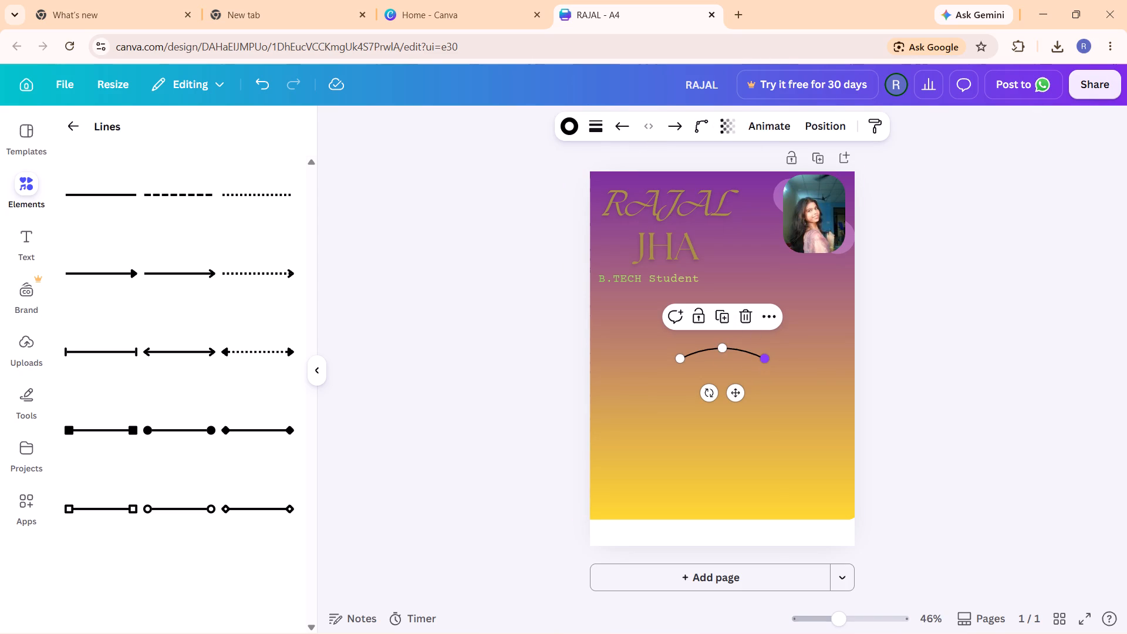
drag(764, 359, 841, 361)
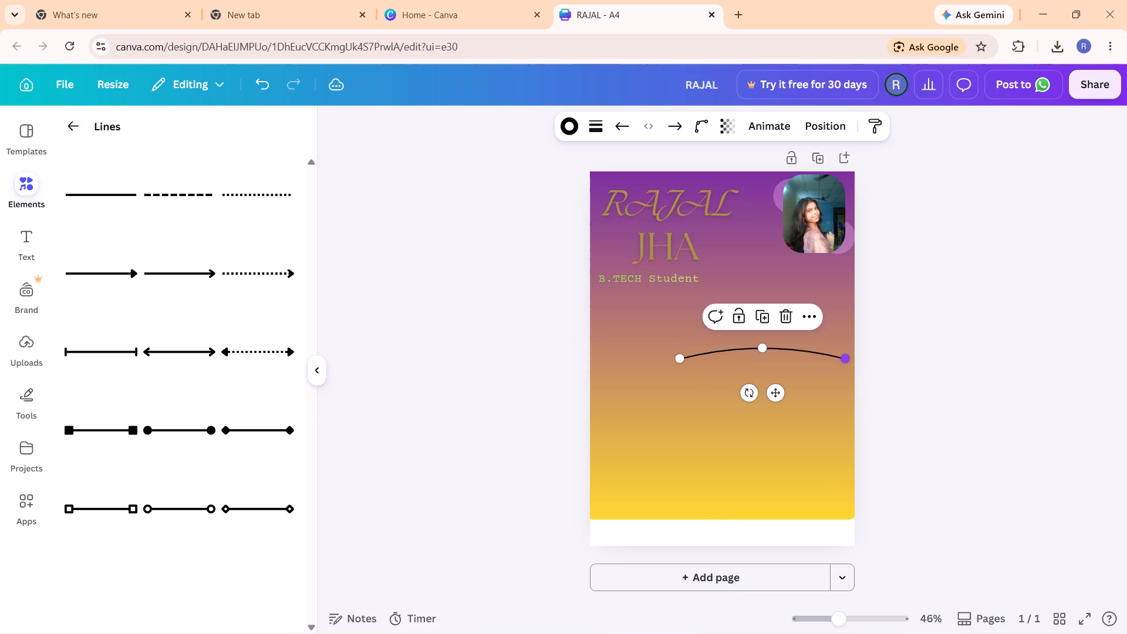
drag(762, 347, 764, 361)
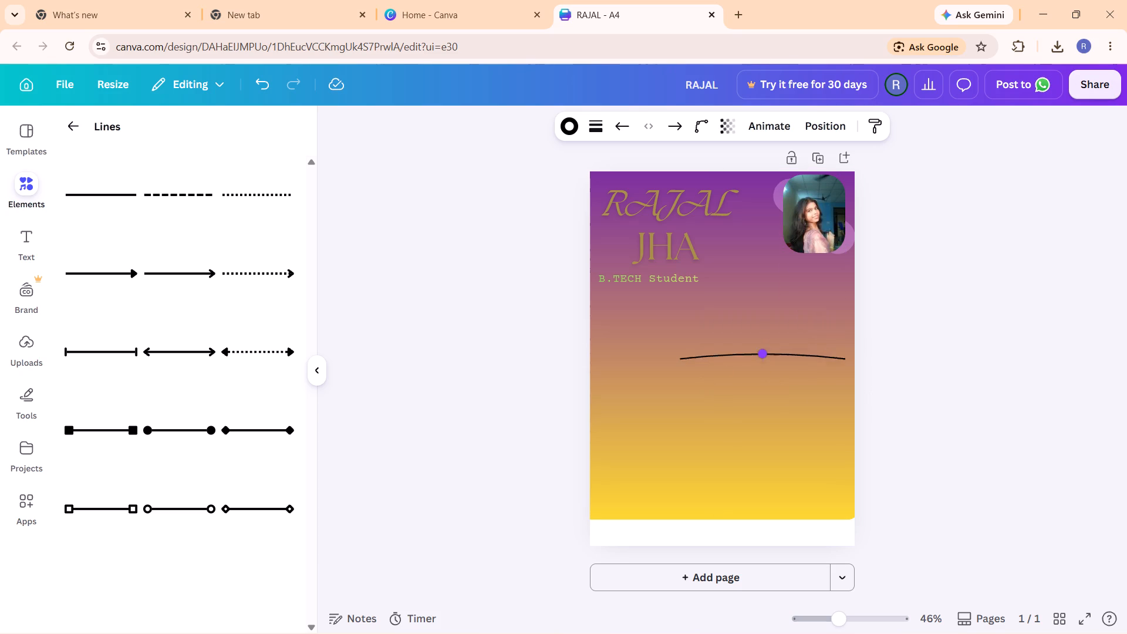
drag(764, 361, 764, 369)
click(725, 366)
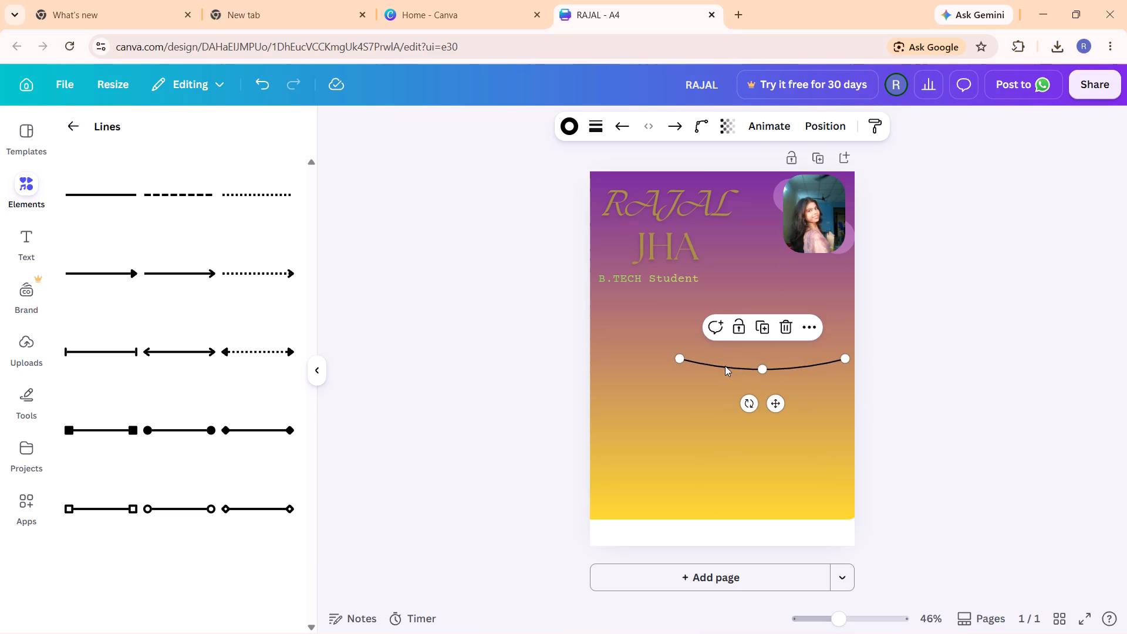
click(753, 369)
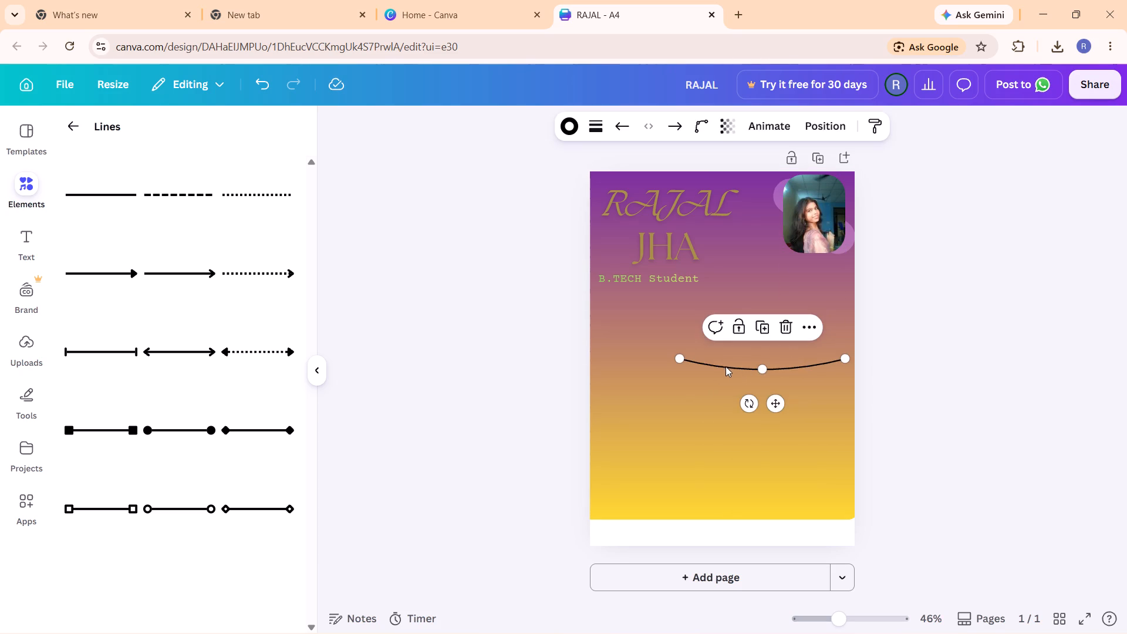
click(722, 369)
Move the curved line directly beneath the "B.TECH Student" subtitle, with its left end aligned to the subtitle's start.
drag(717, 364, 626, 310)
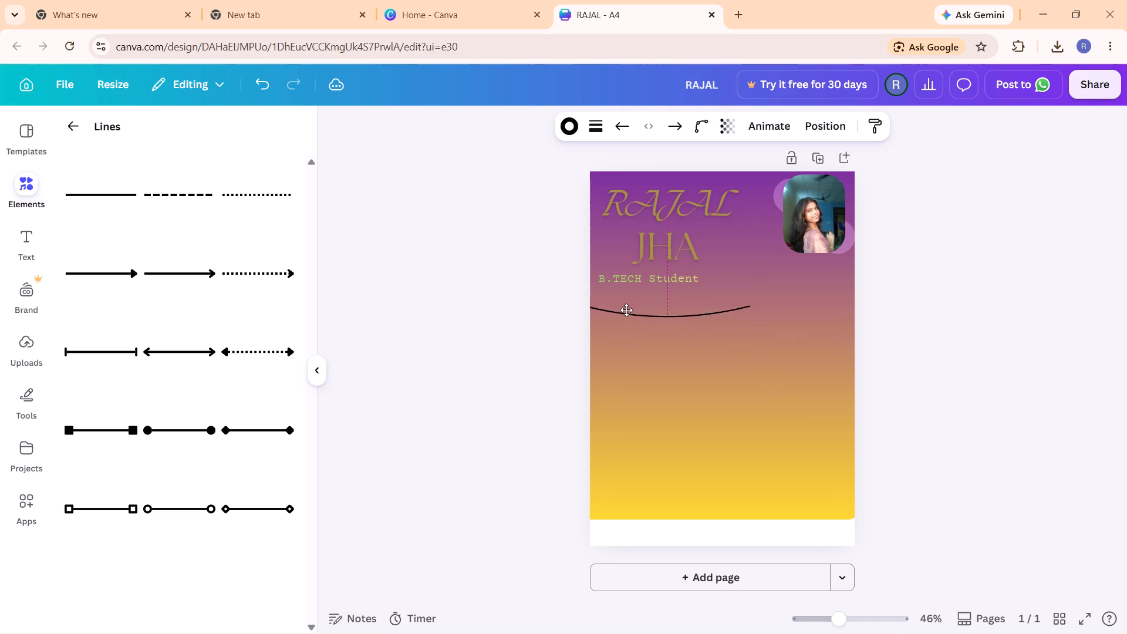
drag(626, 310, 633, 303)
click(633, 303)
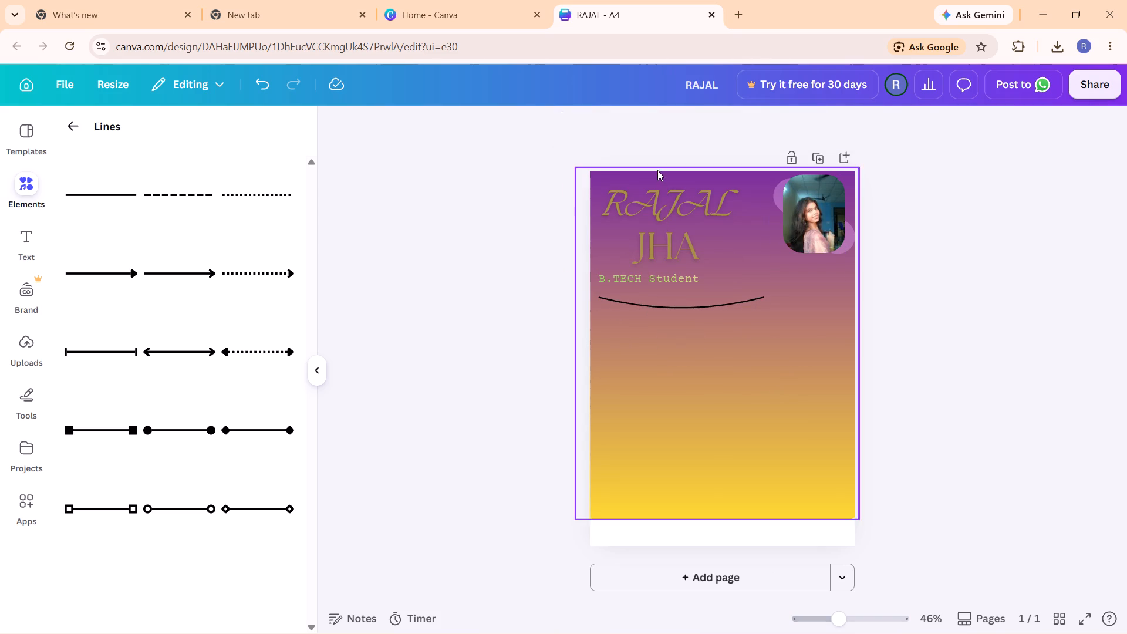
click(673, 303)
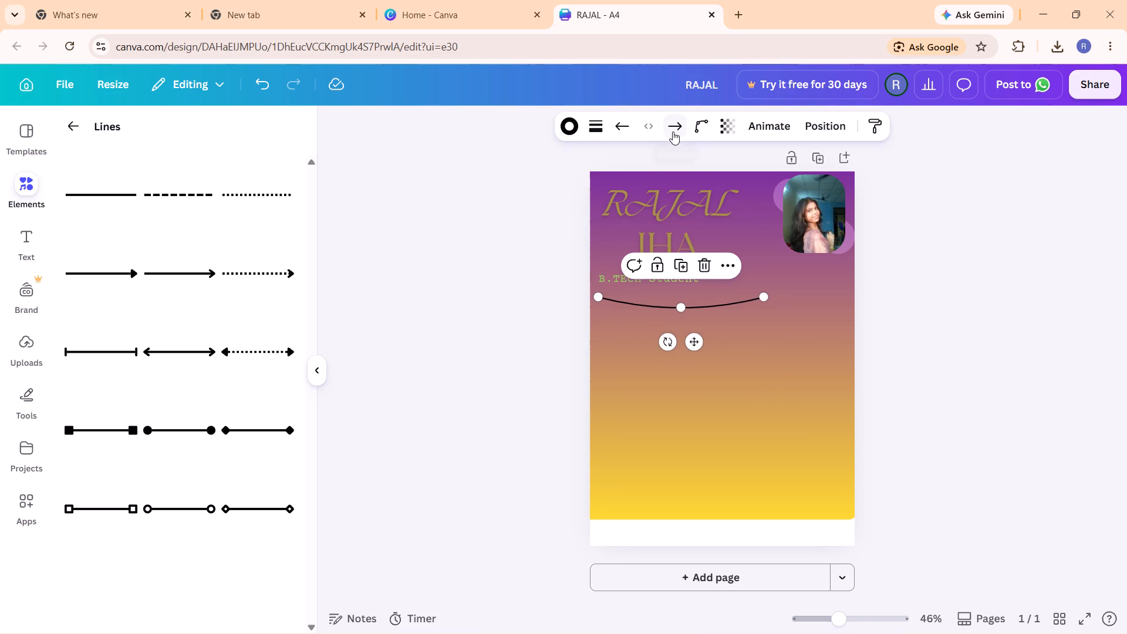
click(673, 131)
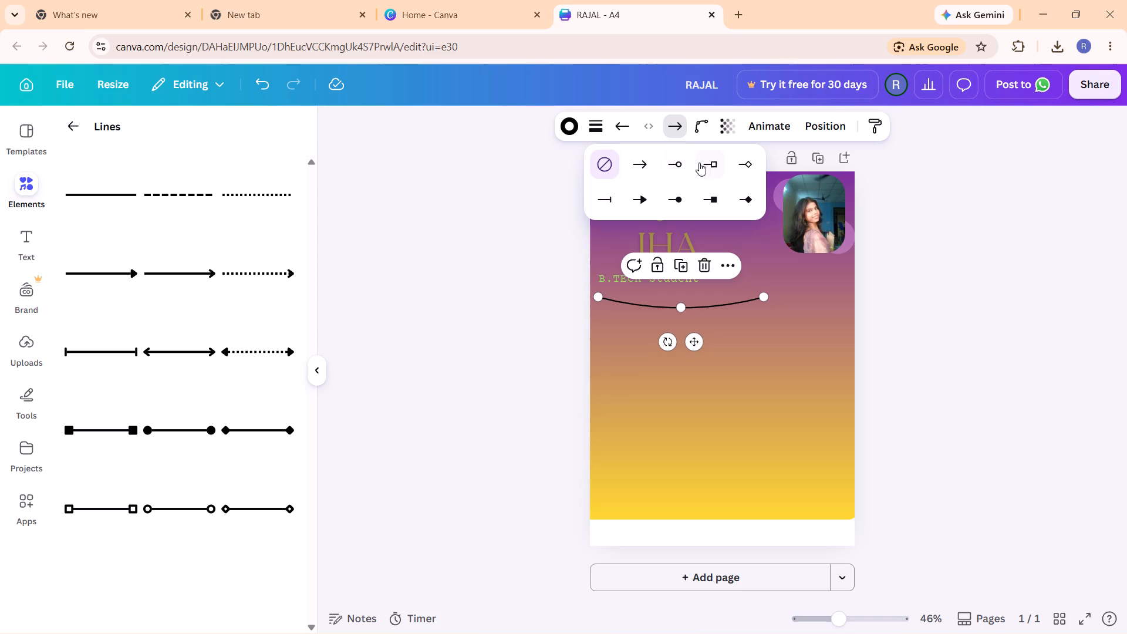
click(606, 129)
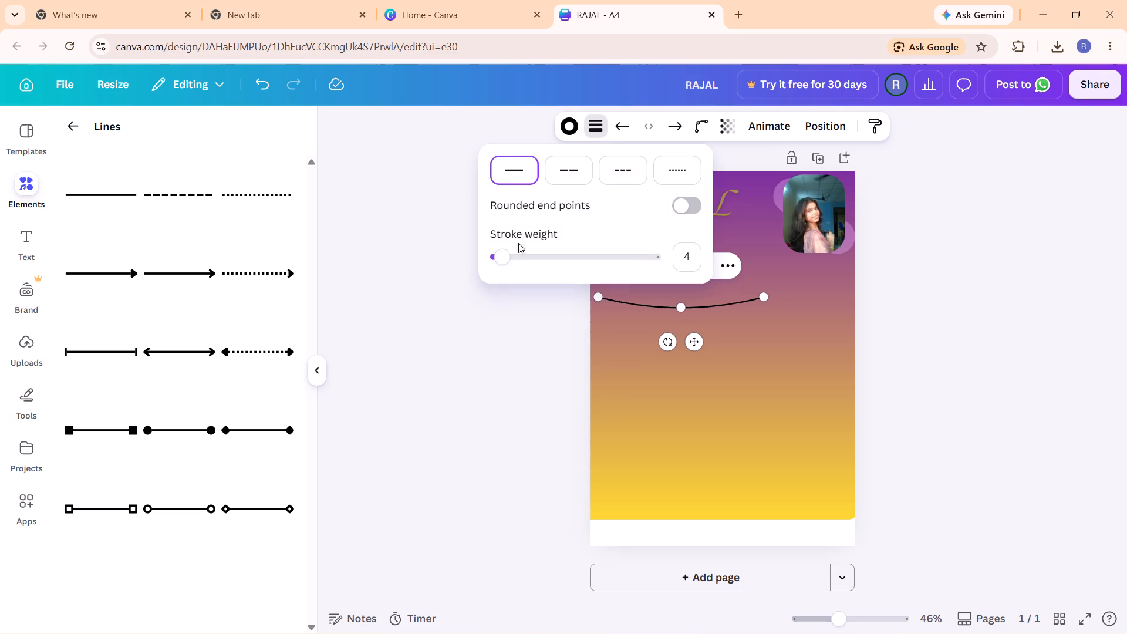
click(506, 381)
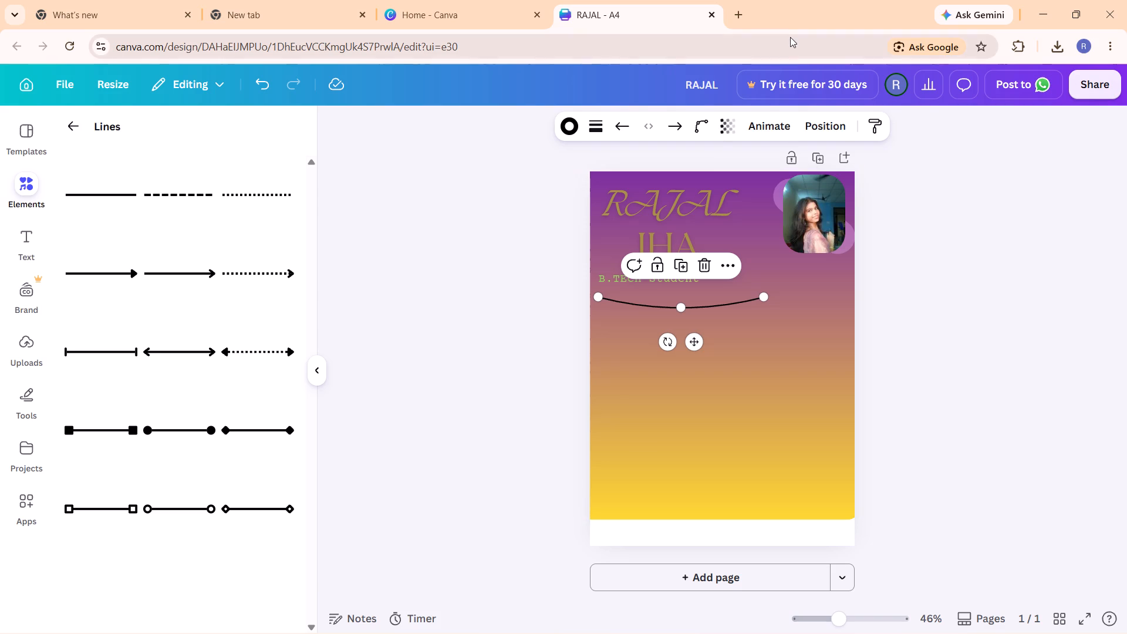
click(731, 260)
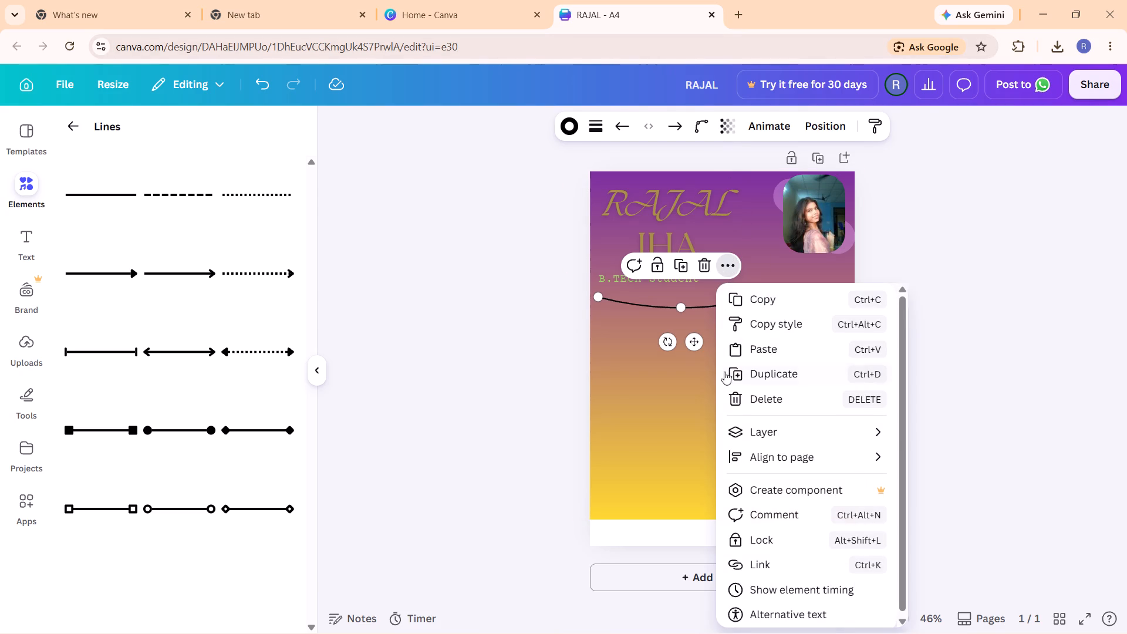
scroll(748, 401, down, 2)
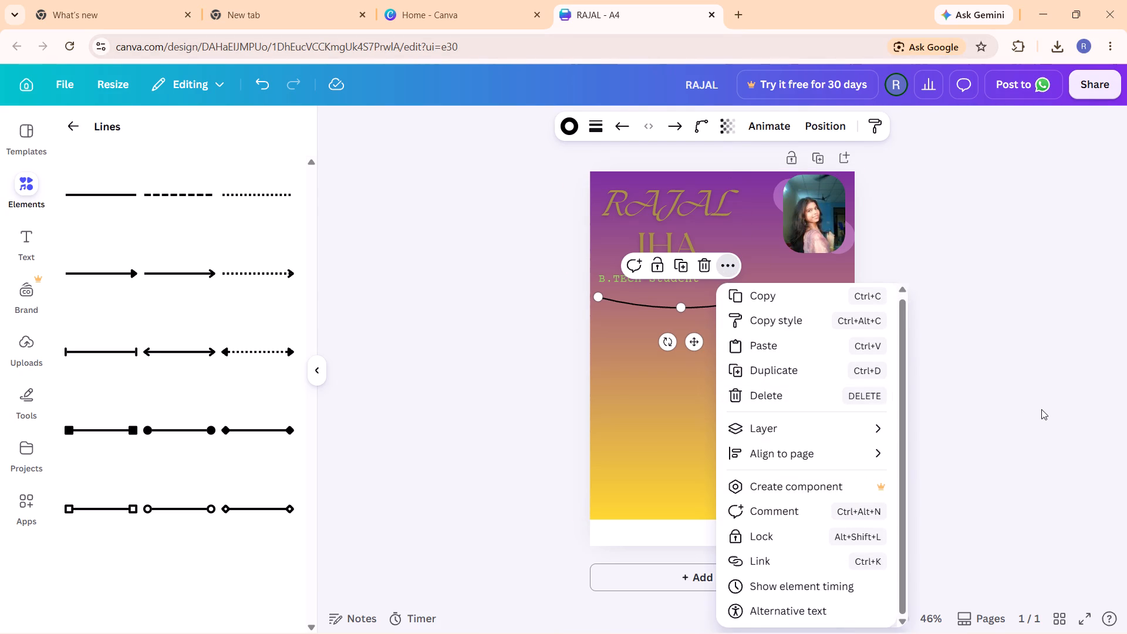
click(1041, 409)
Bend the line under the subtitle upward into a shallow arch and shorten it from its right end to about 5.5.
click(693, 305)
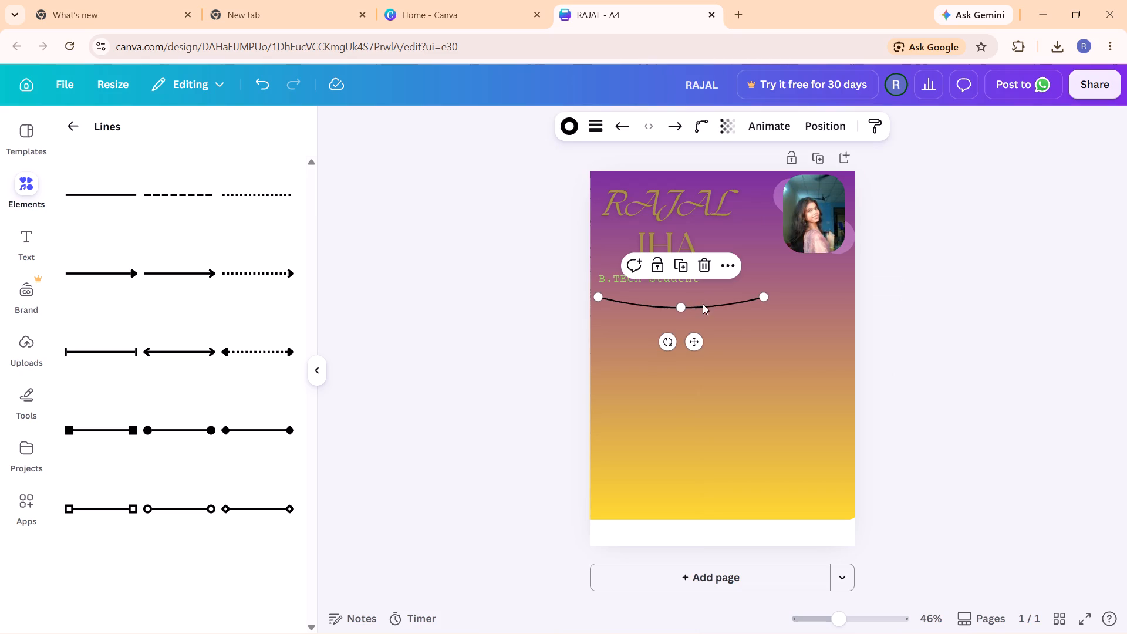
drag(683, 308, 684, 273)
drag(765, 296, 699, 302)
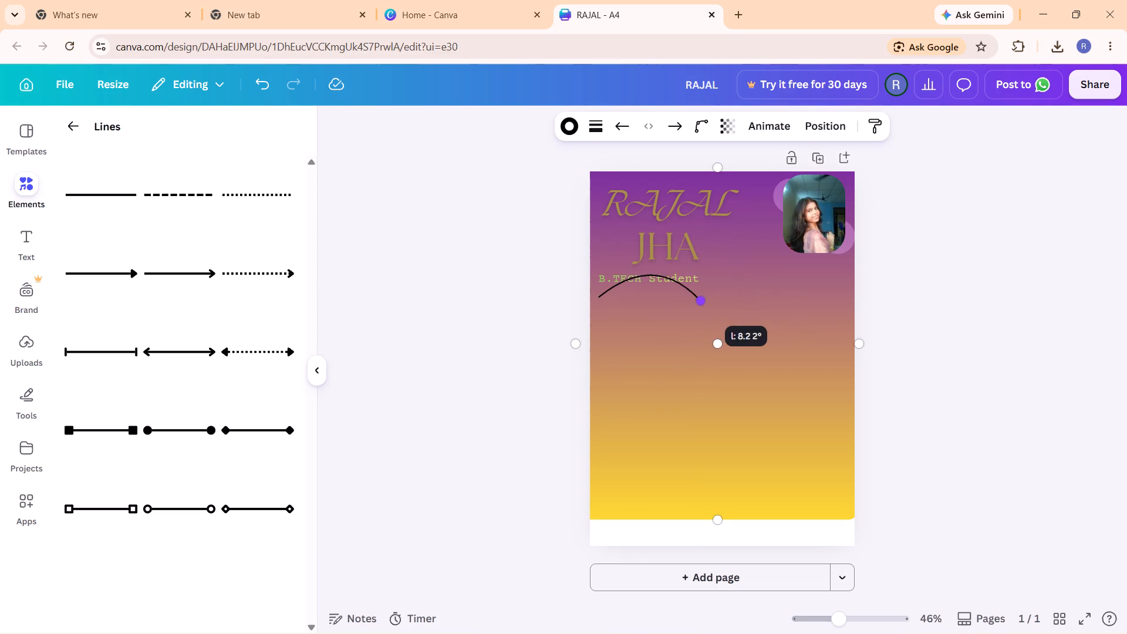
drag(699, 302, 666, 292)
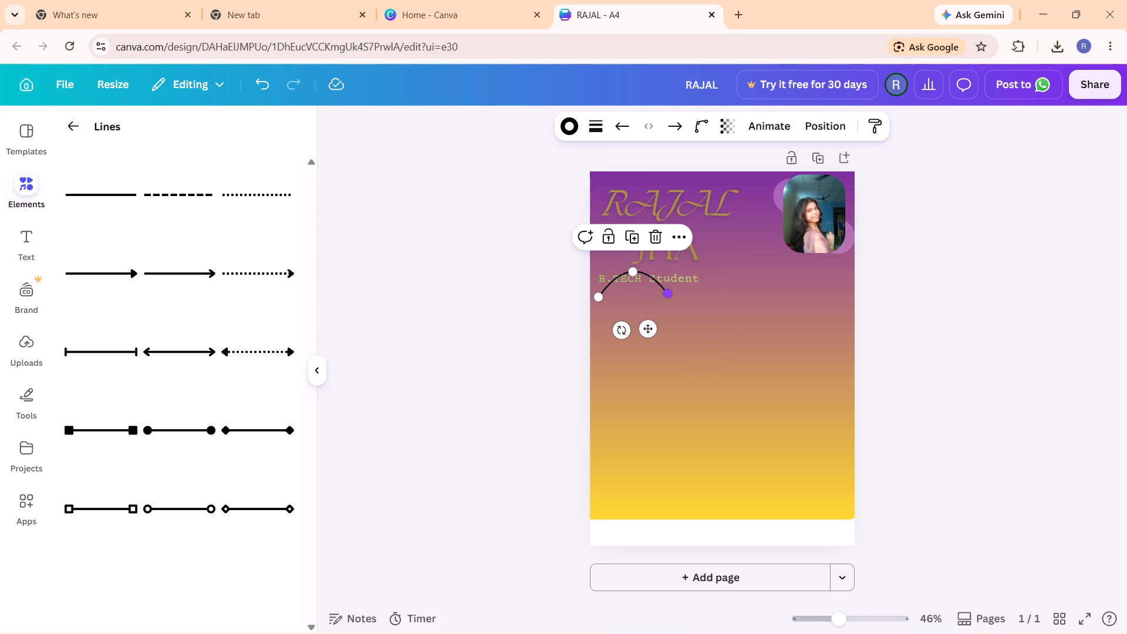
drag(635, 271, 633, 284)
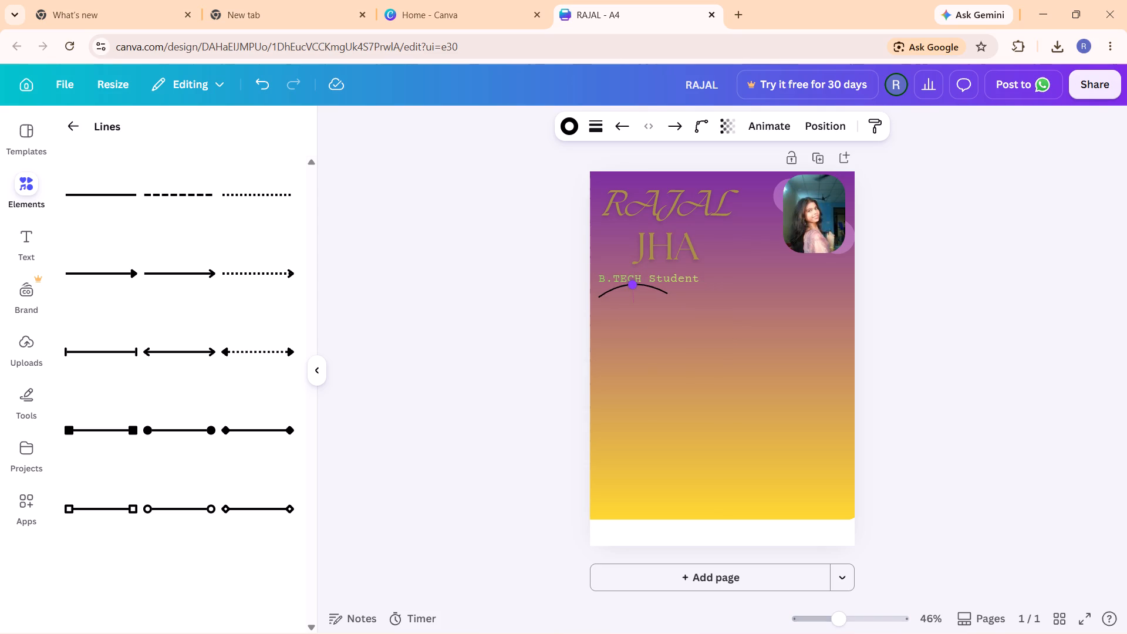
drag(633, 284, 633, 283)
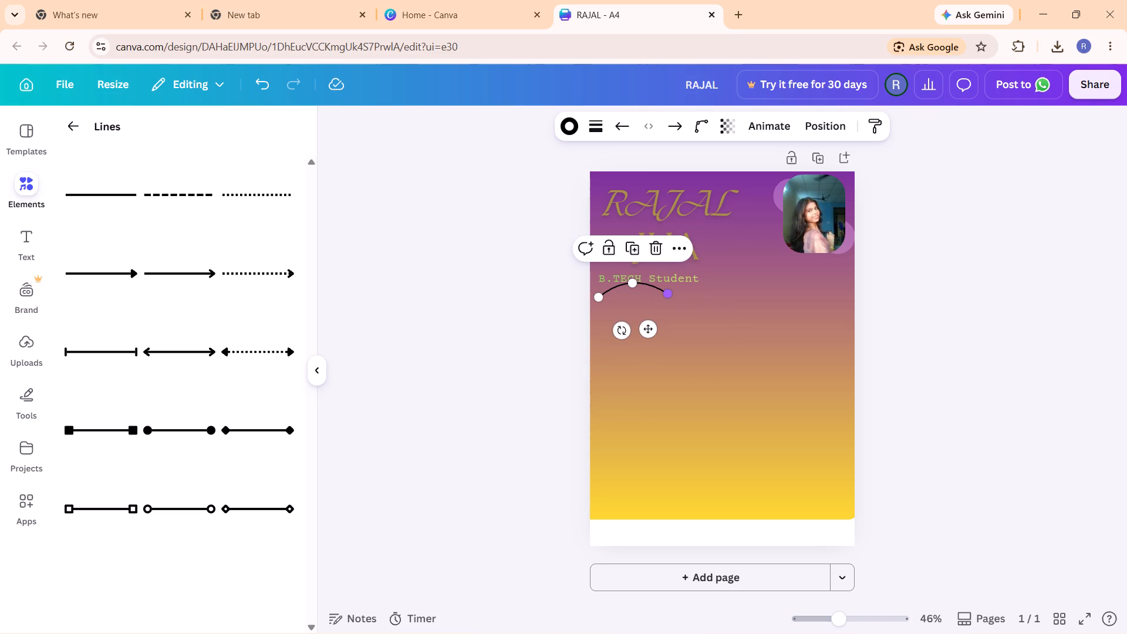
click(672, 292)
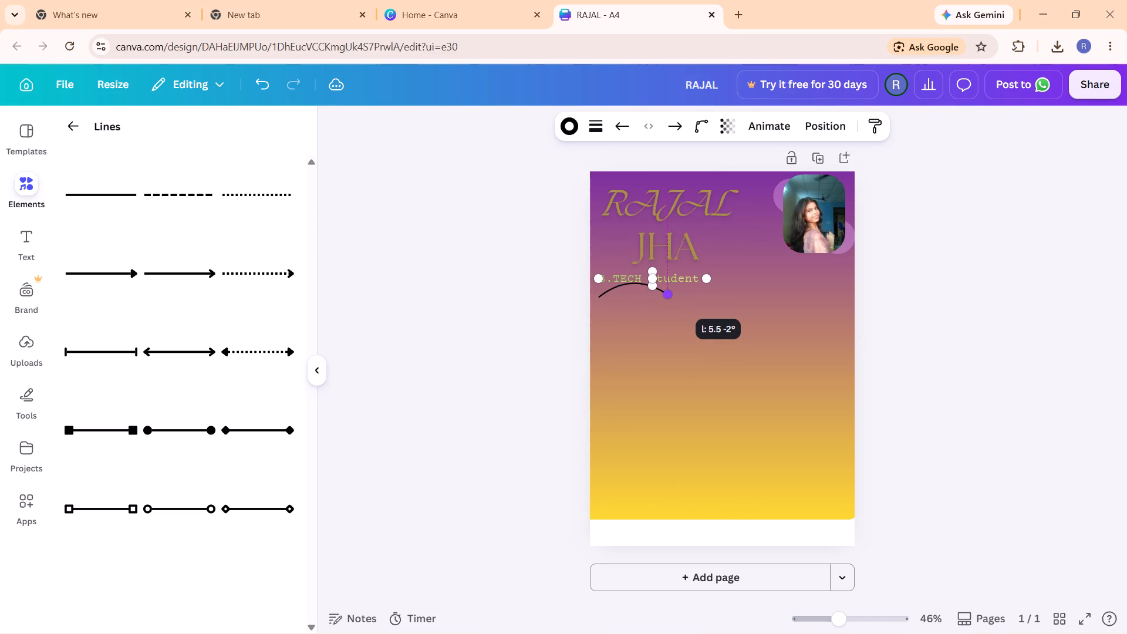
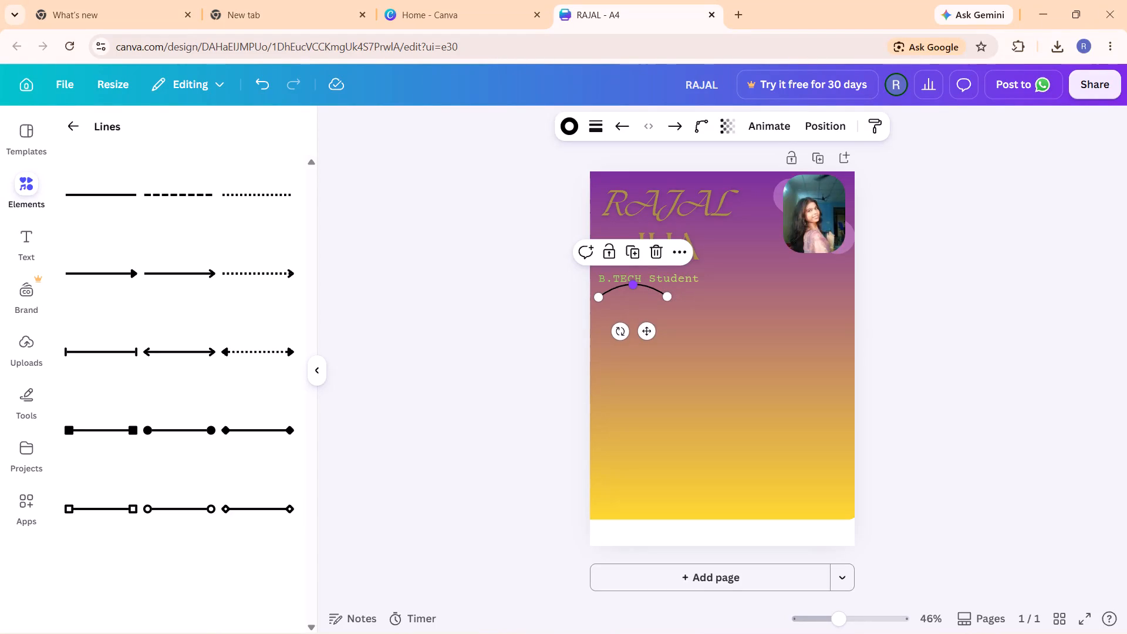
Bend the line under the subtitle downward into a shallow dip and shorten it from its right end to about half its width.
drag(636, 283, 632, 304)
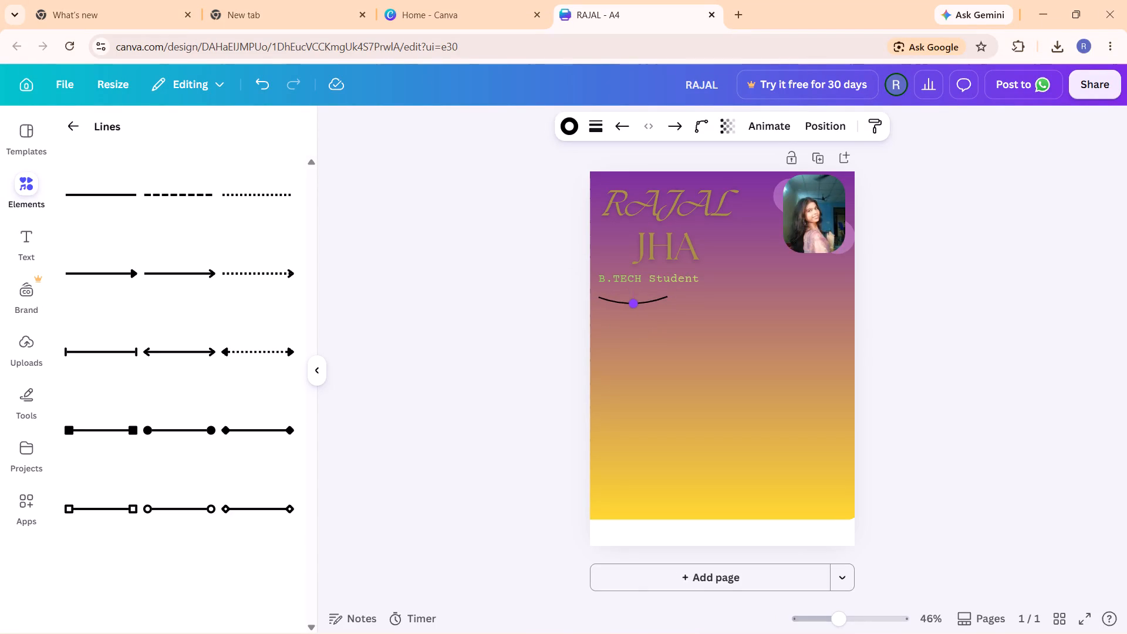
drag(632, 304, 630, 313)
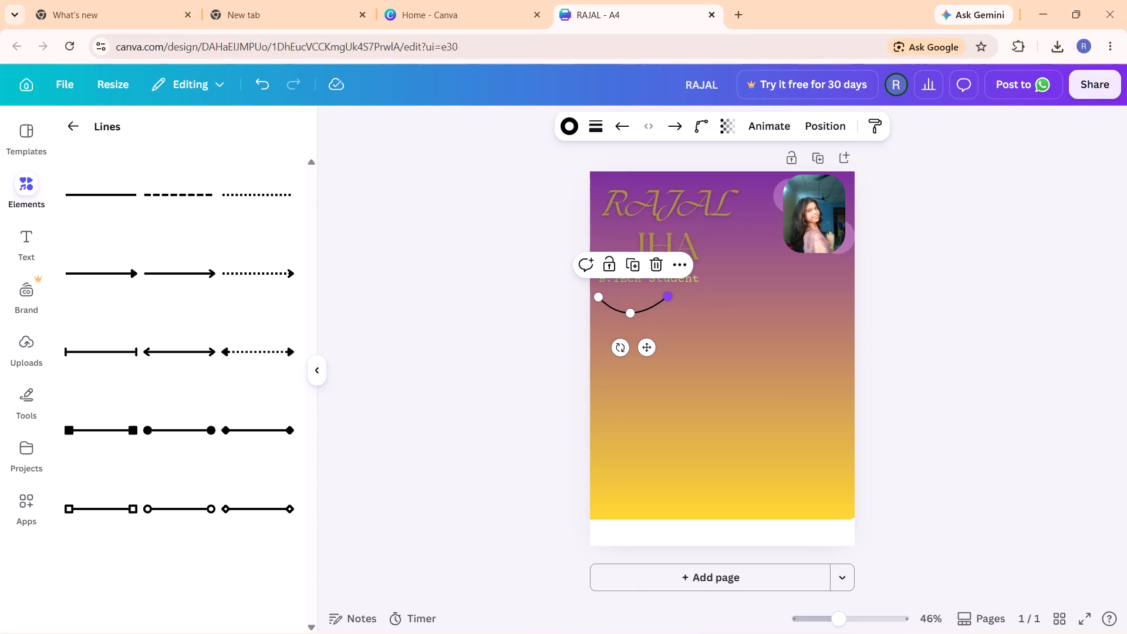
drag(667, 298, 630, 299)
drag(610, 317, 610, 316)
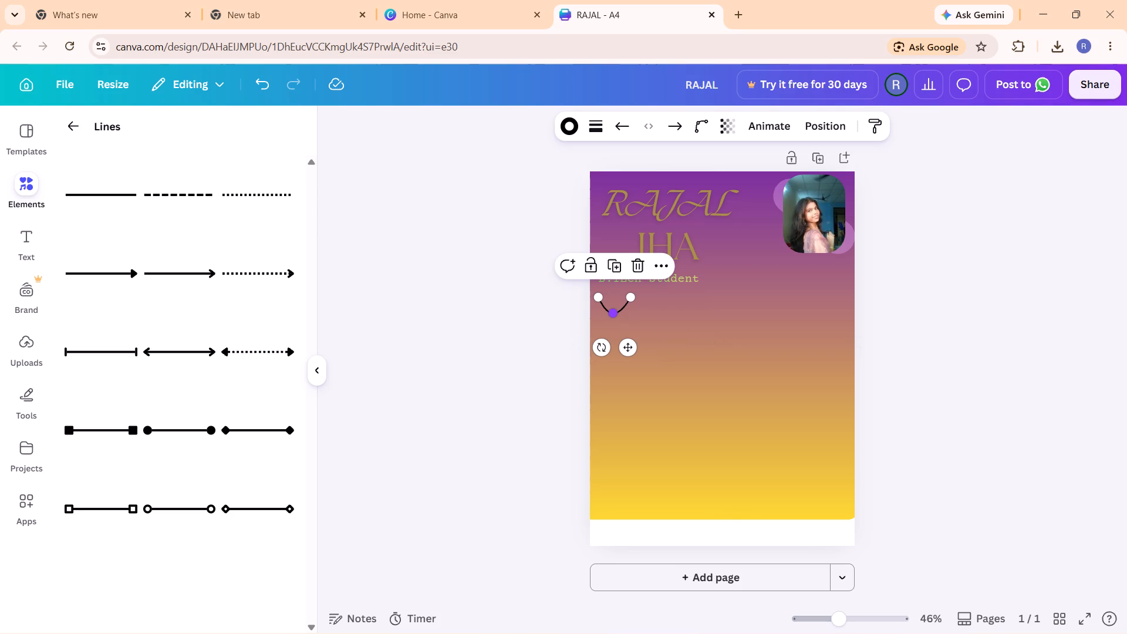
drag(610, 316, 614, 306)
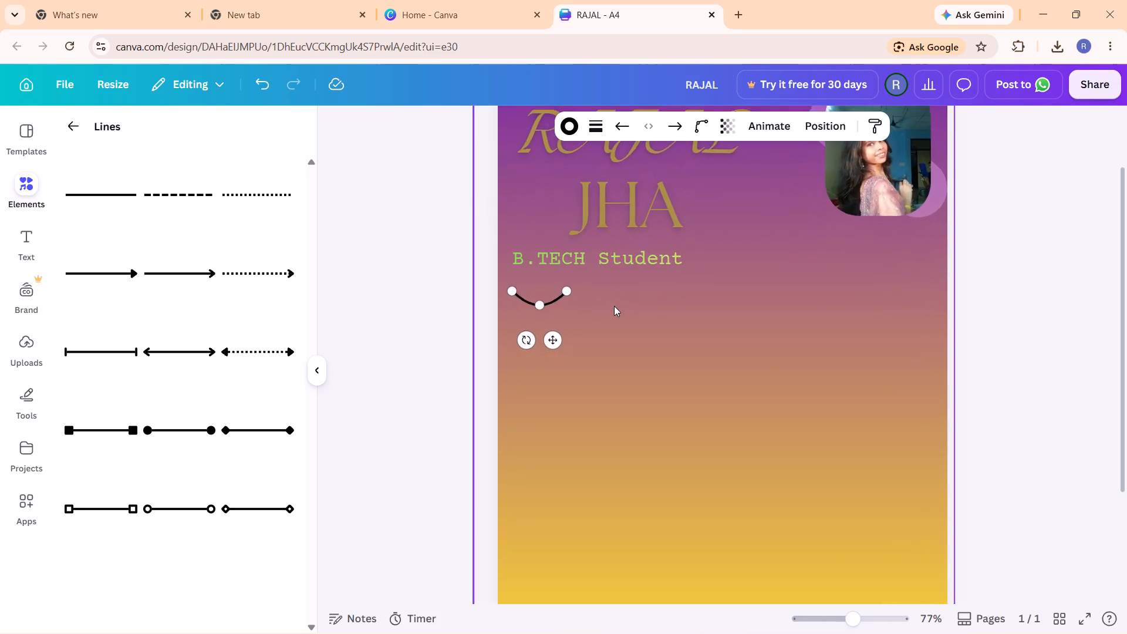
Duplicate the dipped curve and place the copy just to its right at the same height.
scroll(614, 306, right, 3)
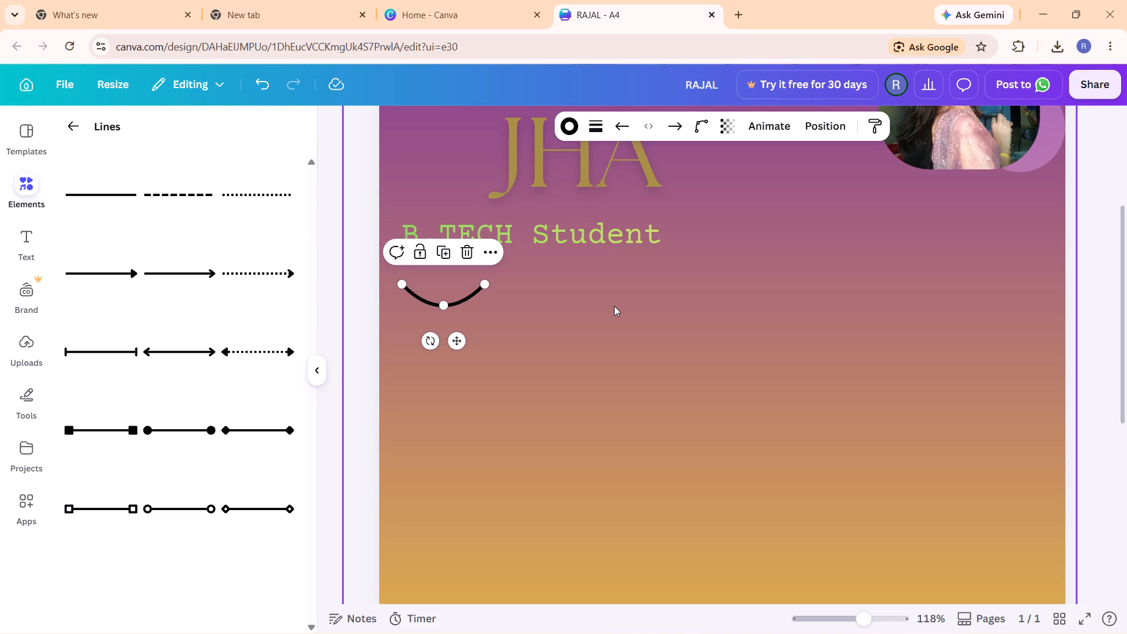
click(614, 306)
click(614, 306)
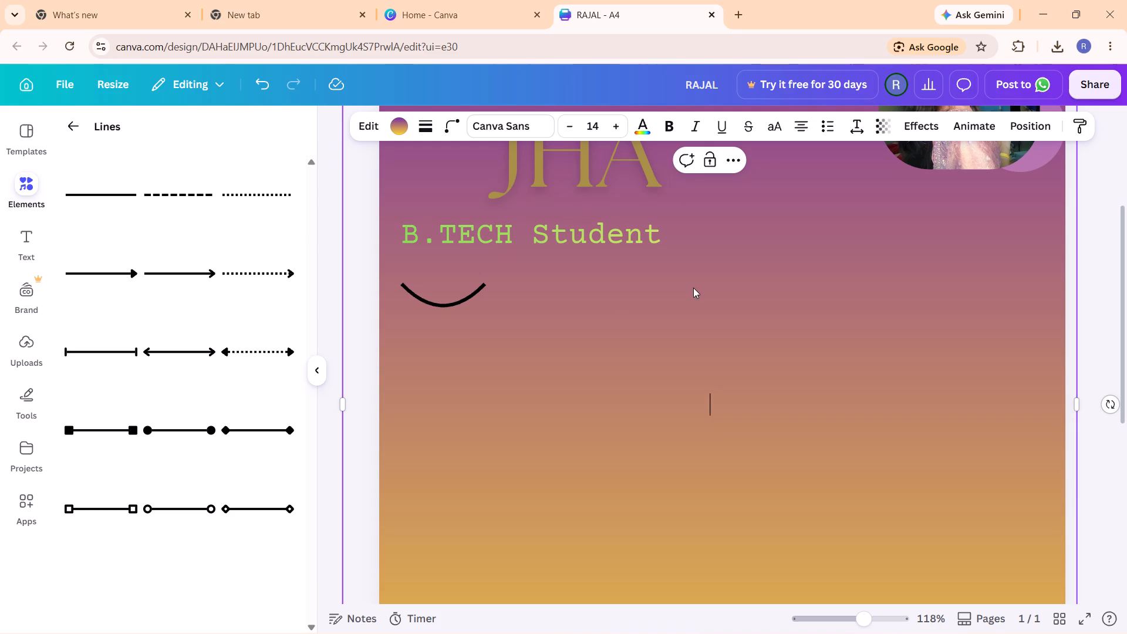
click(468, 296)
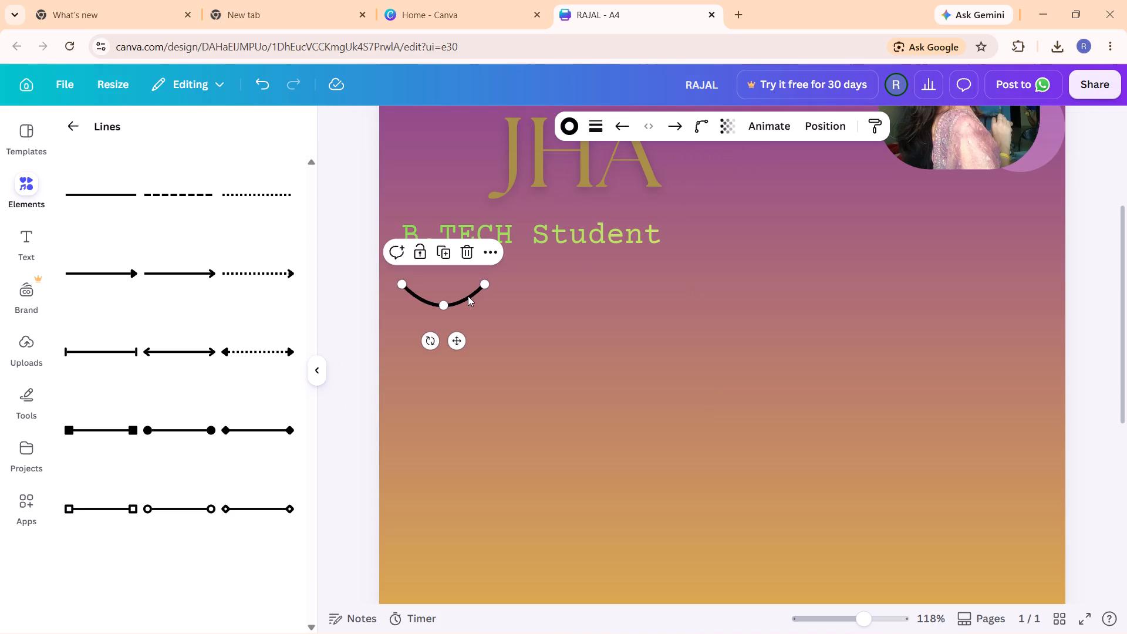
key(ctrl+c)
key(ctrl+v)
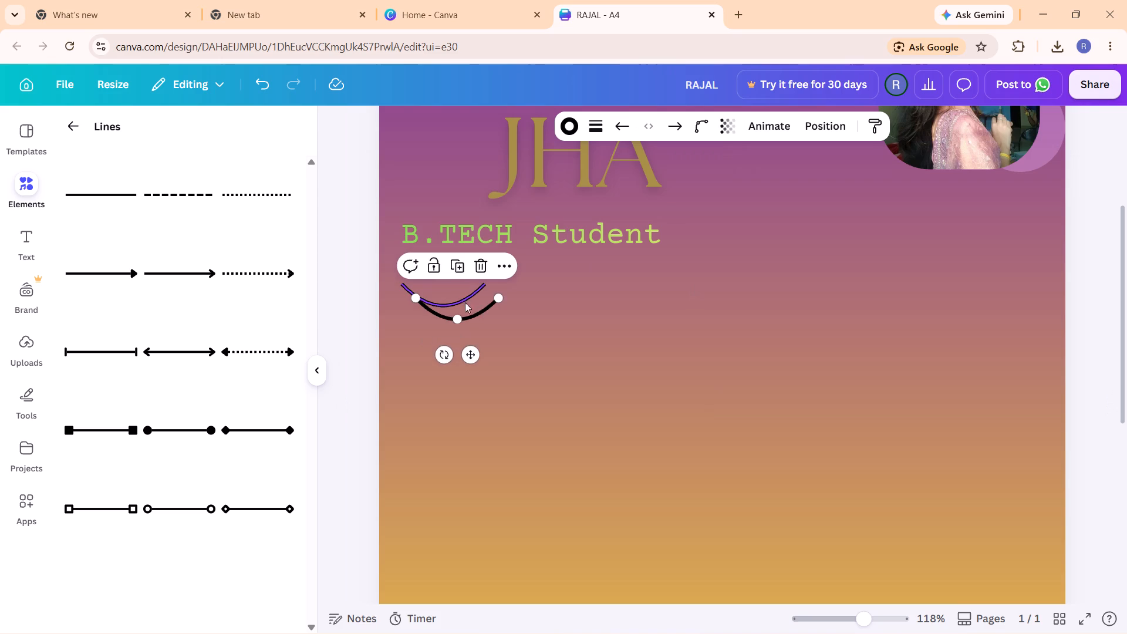
drag(468, 316, 555, 295)
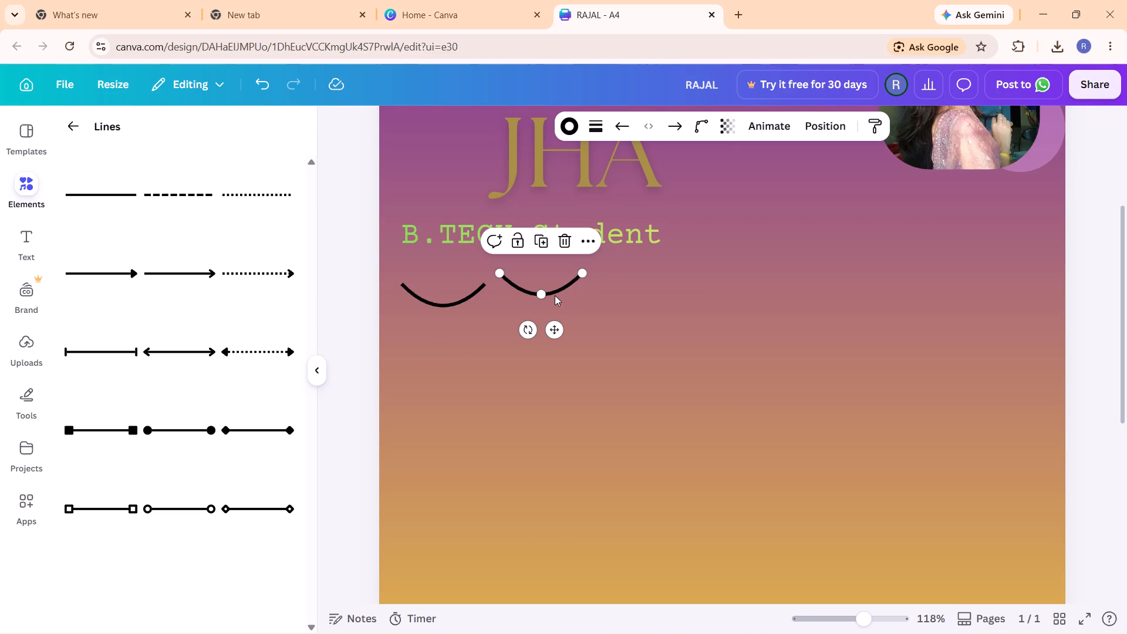
key(Down)
key(Down)
key(Down)
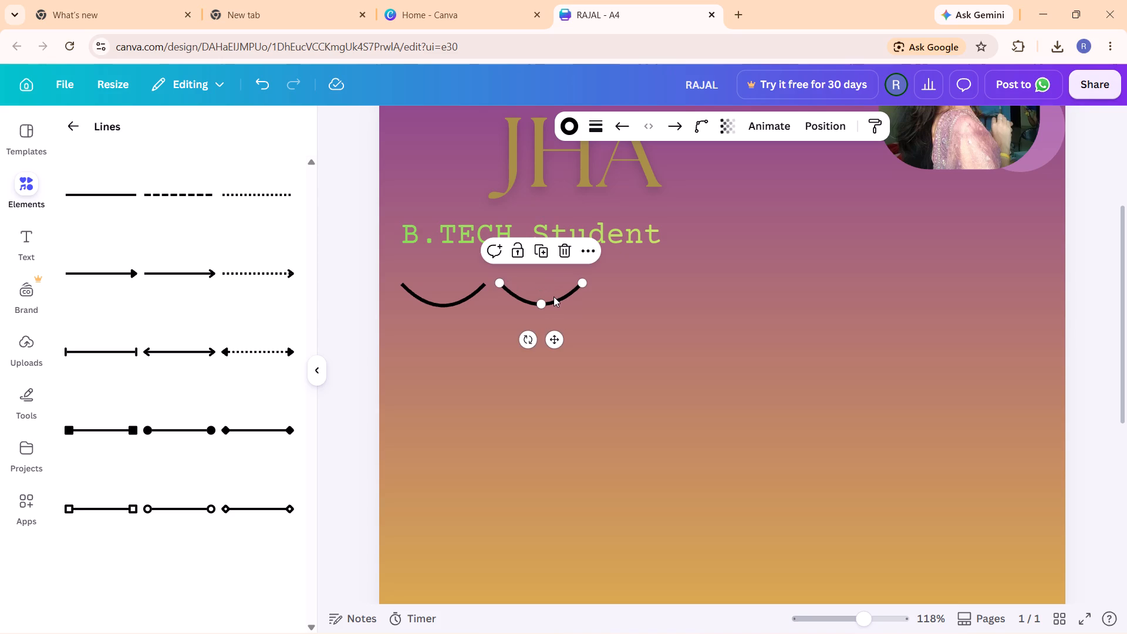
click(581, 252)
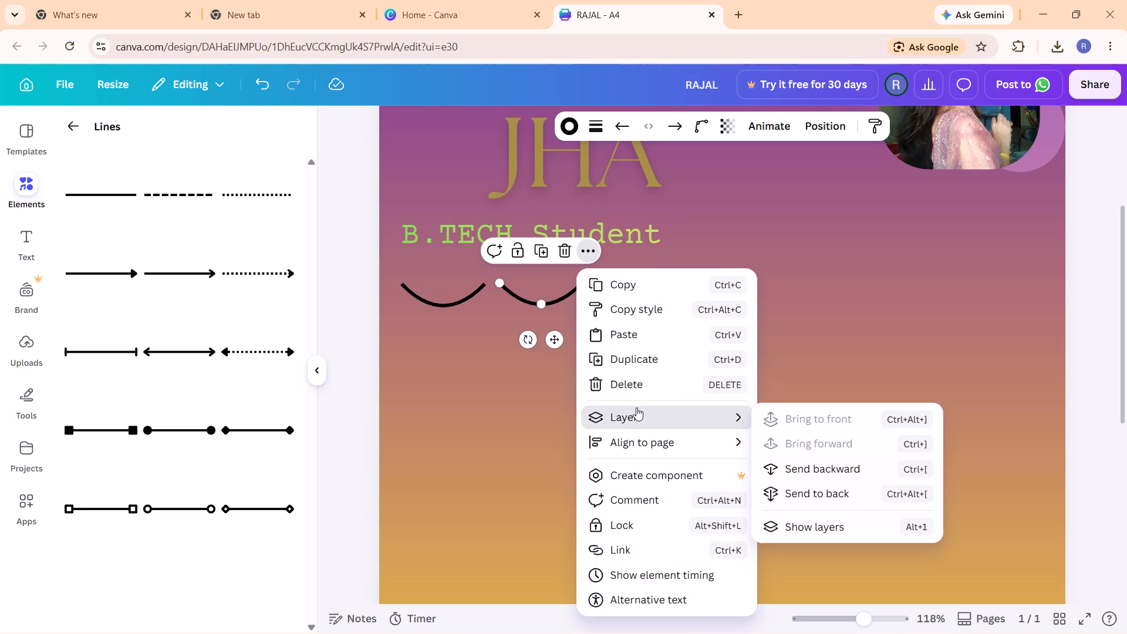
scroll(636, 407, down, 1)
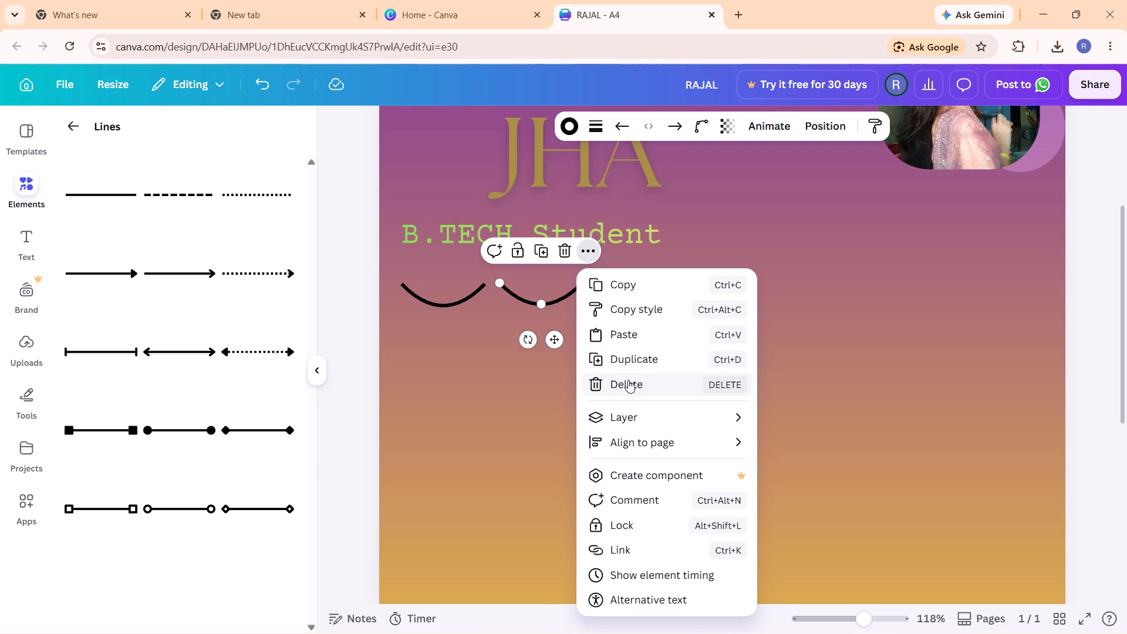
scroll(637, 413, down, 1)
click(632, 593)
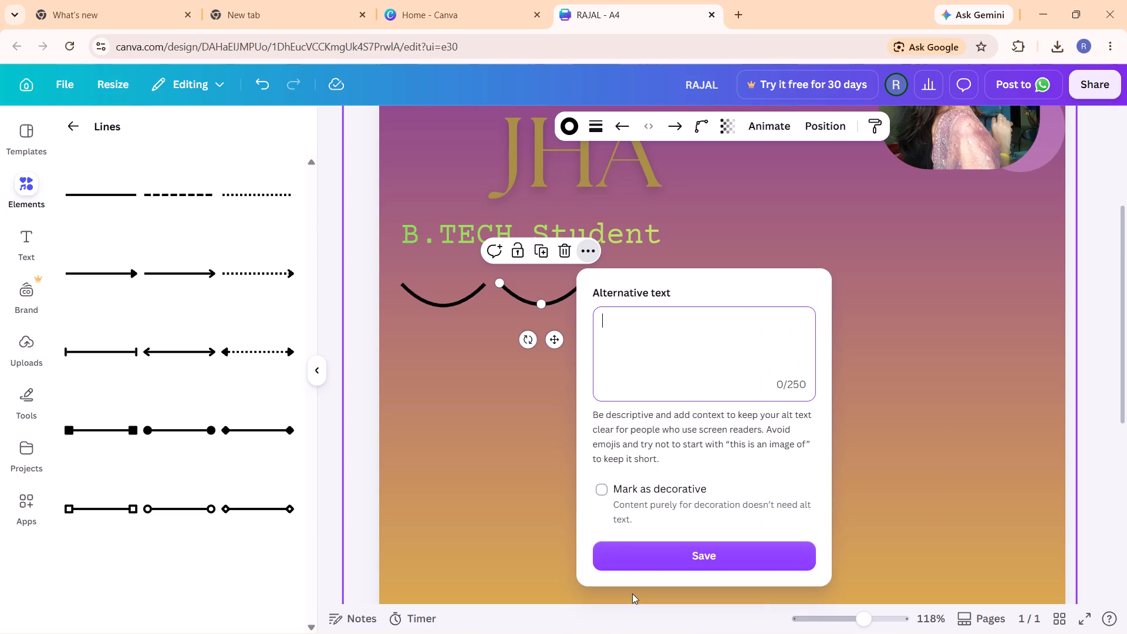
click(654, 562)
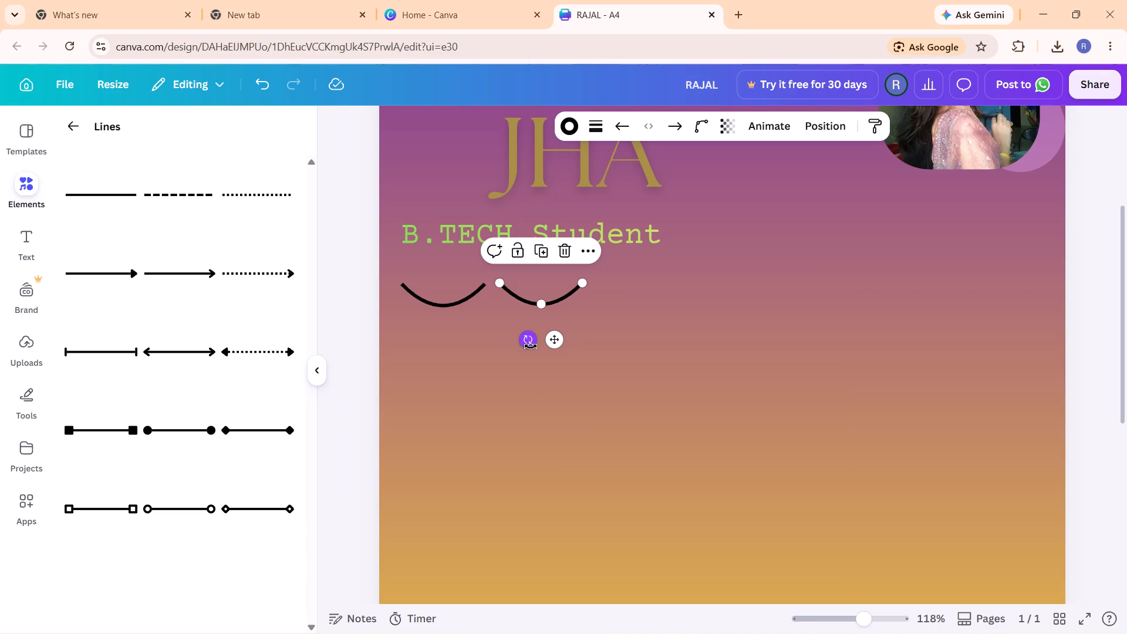
Rotate the copied curve about half a turn so that it forms an upward arch.
drag(531, 344, 498, 280)
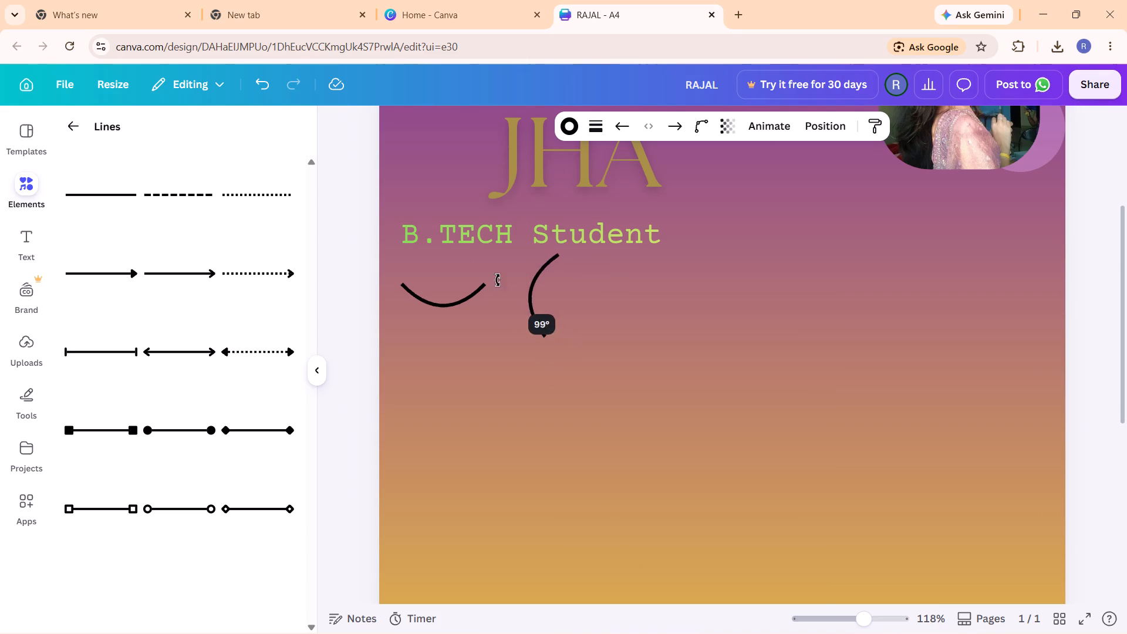
drag(498, 280, 550, 242)
click(522, 295)
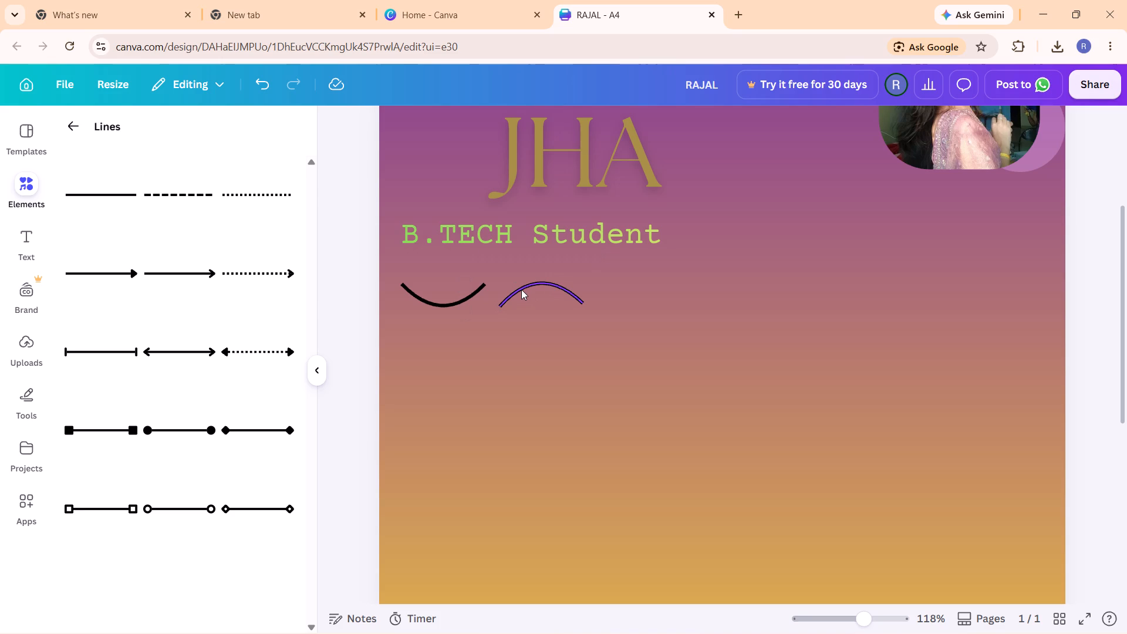
Move the arch against the dipped curve so its left end joins that curve's right end in one continuous wave.
drag(521, 289, 505, 279)
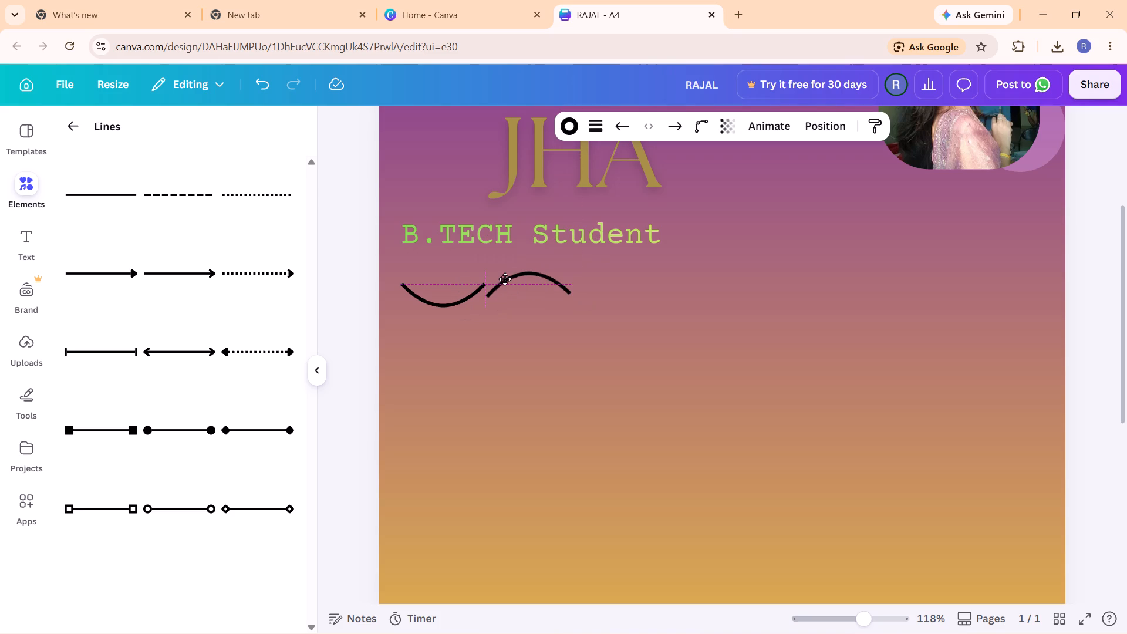
drag(505, 279, 504, 275)
key(Up)
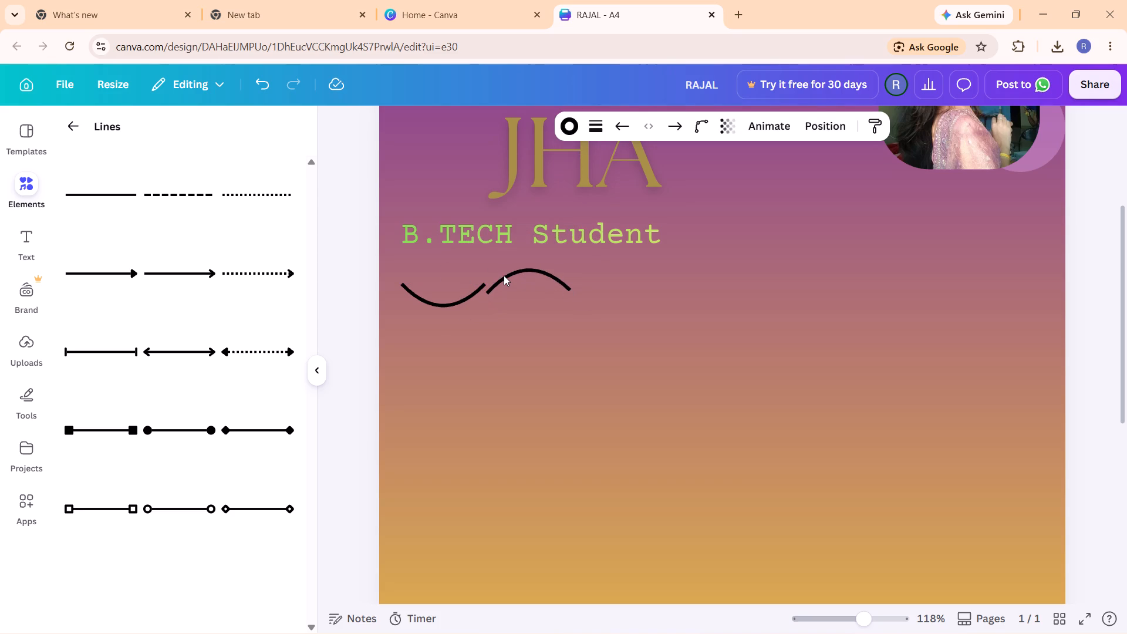
key(Up)
key(Up)
key(Up)
key(Left)
key(Down)
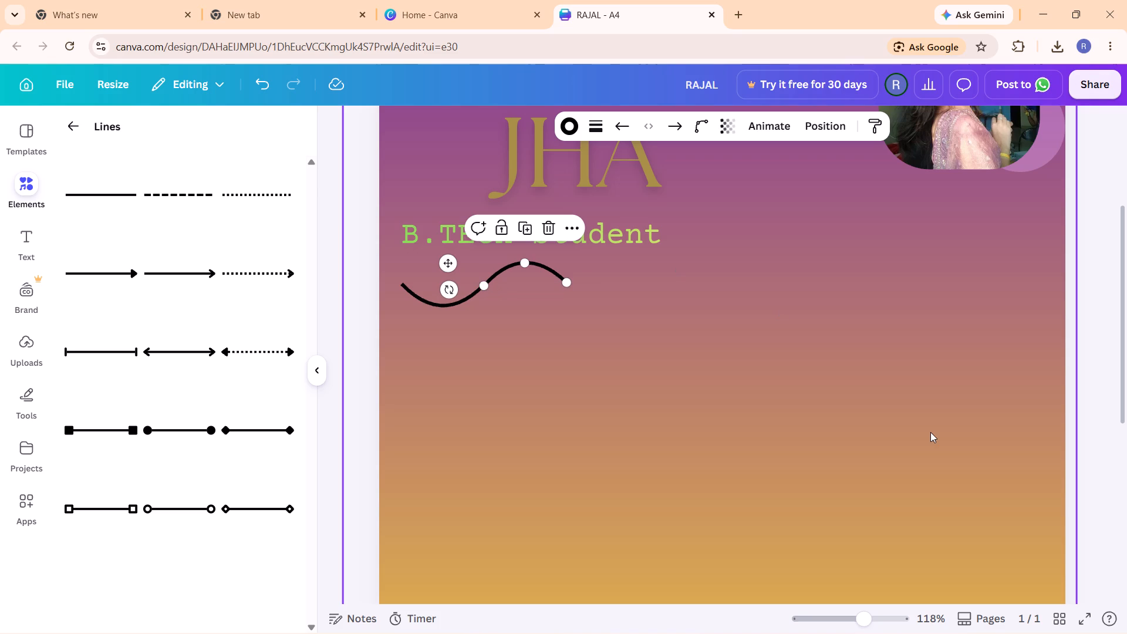
Group the dipped curve and the arch into one wave element.
ctrl+shift+click(437, 305)
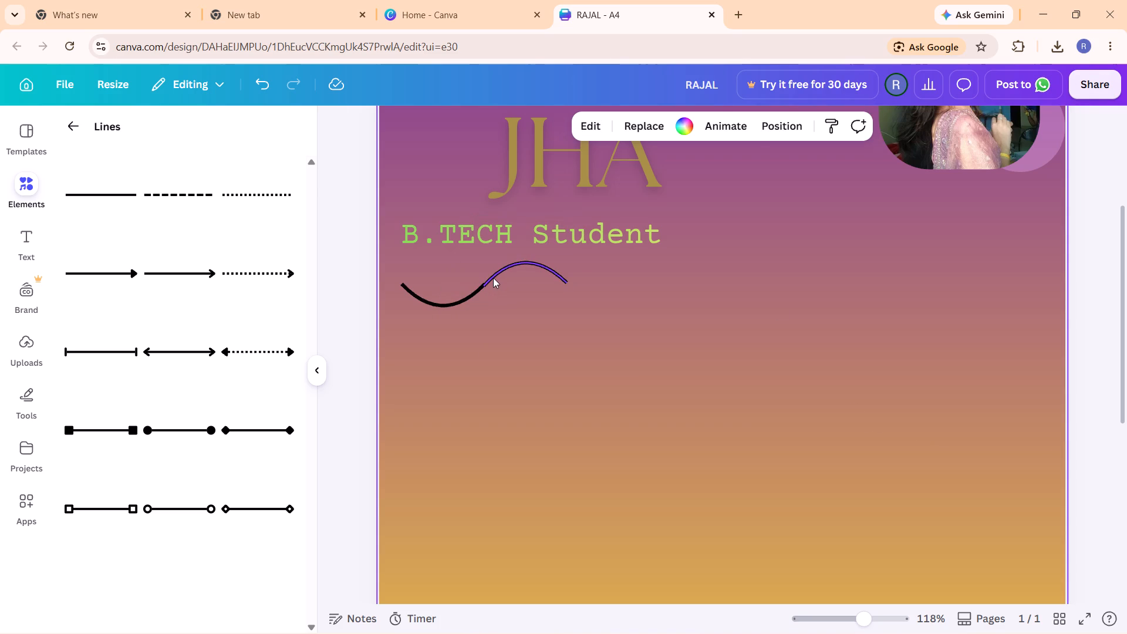
ctrl+shift+click(493, 278)
ctrl+click(493, 278)
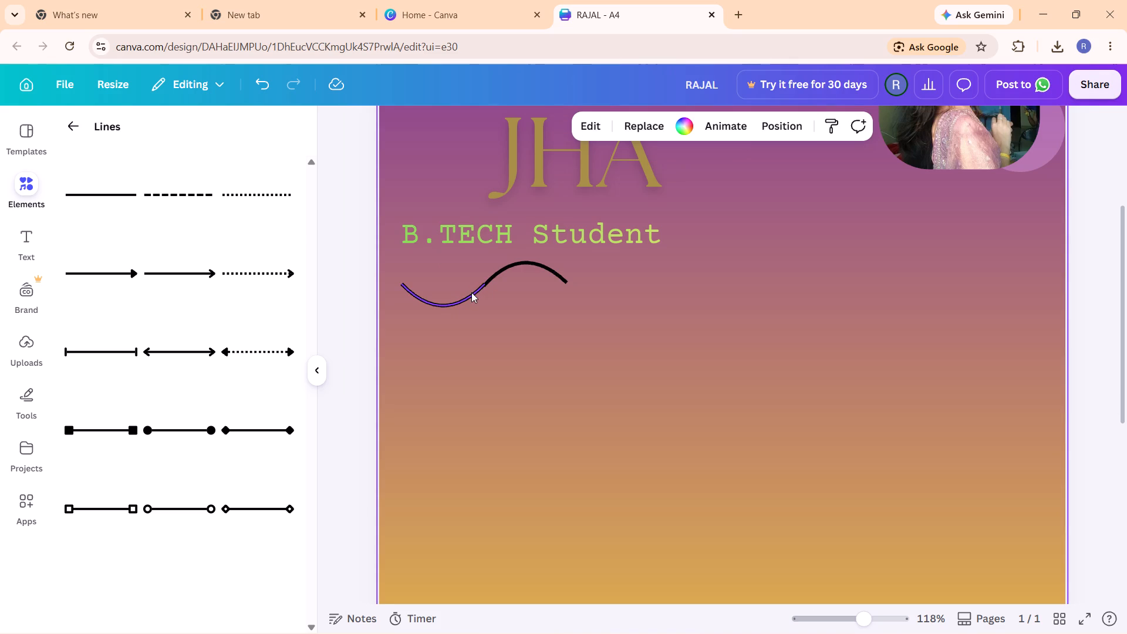
ctrl+click(471, 292)
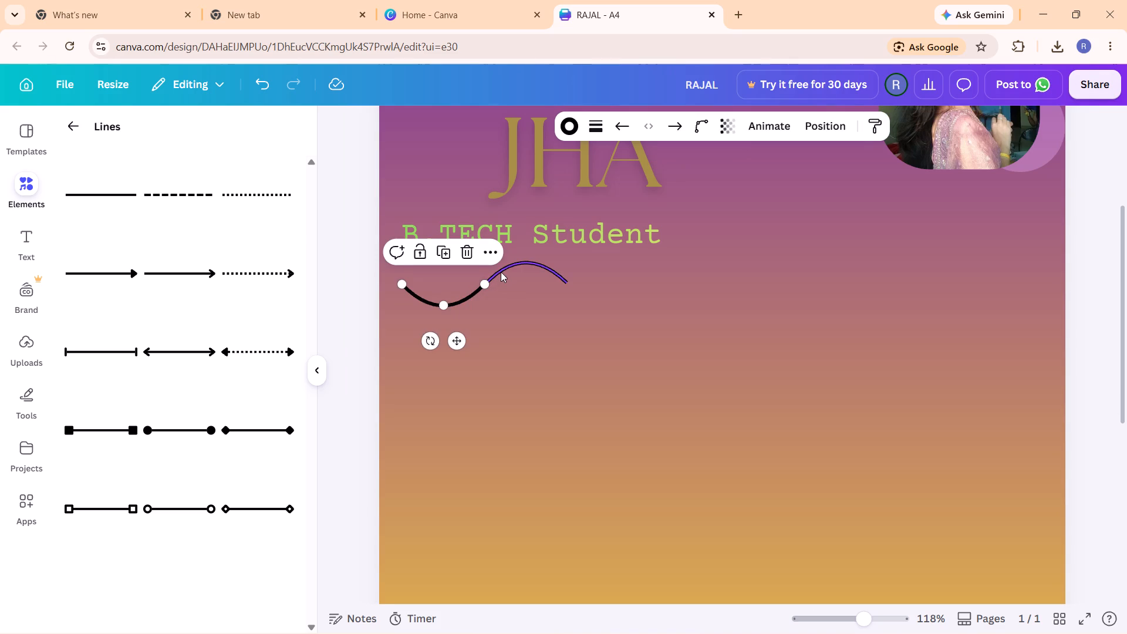
ctrl+click(501, 272)
shift+click(471, 292)
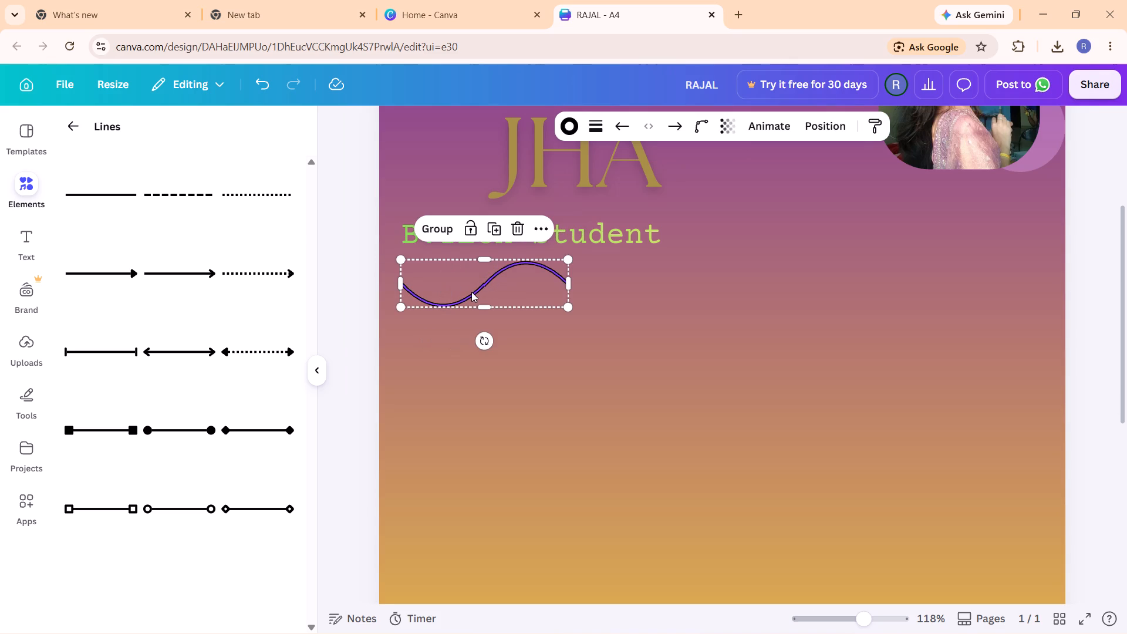
click(433, 235)
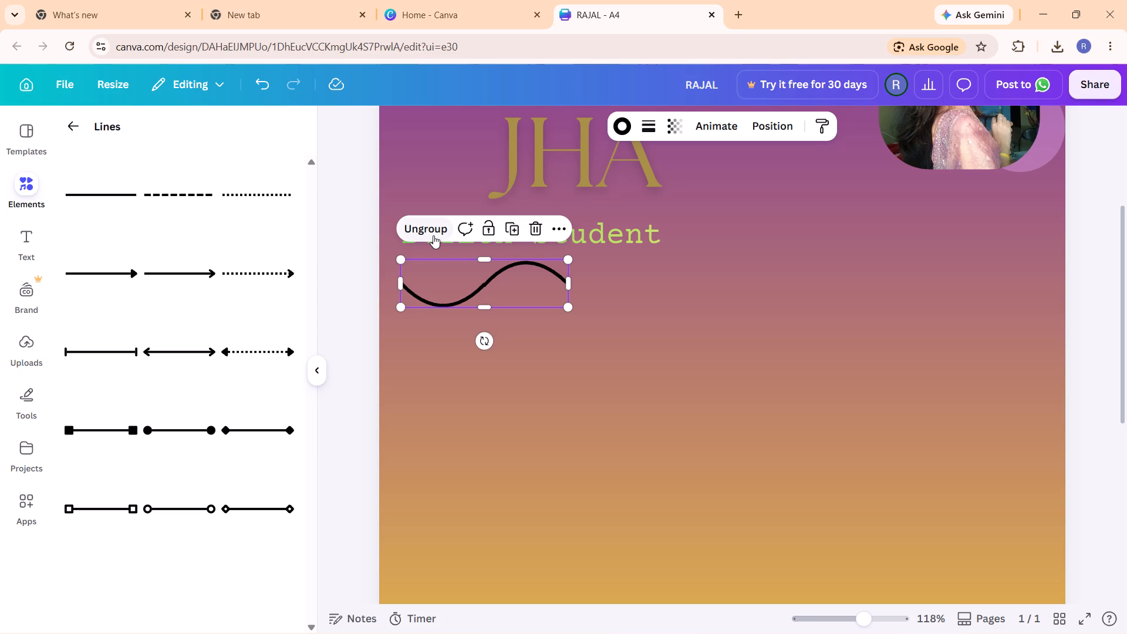
Duplicate the grouped wave and join the copy to its right end, extending the wavy line beneath the subtitle.
key(ctrl+c)
key(ctrl+v)
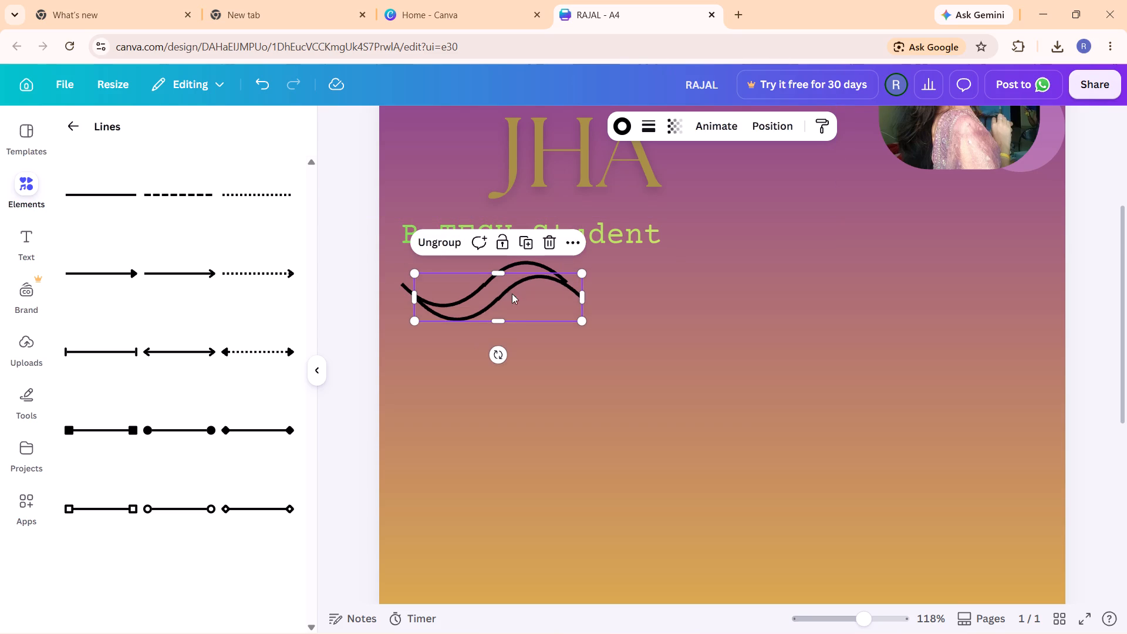
drag(493, 291, 494, 291)
drag(494, 291, 647, 277)
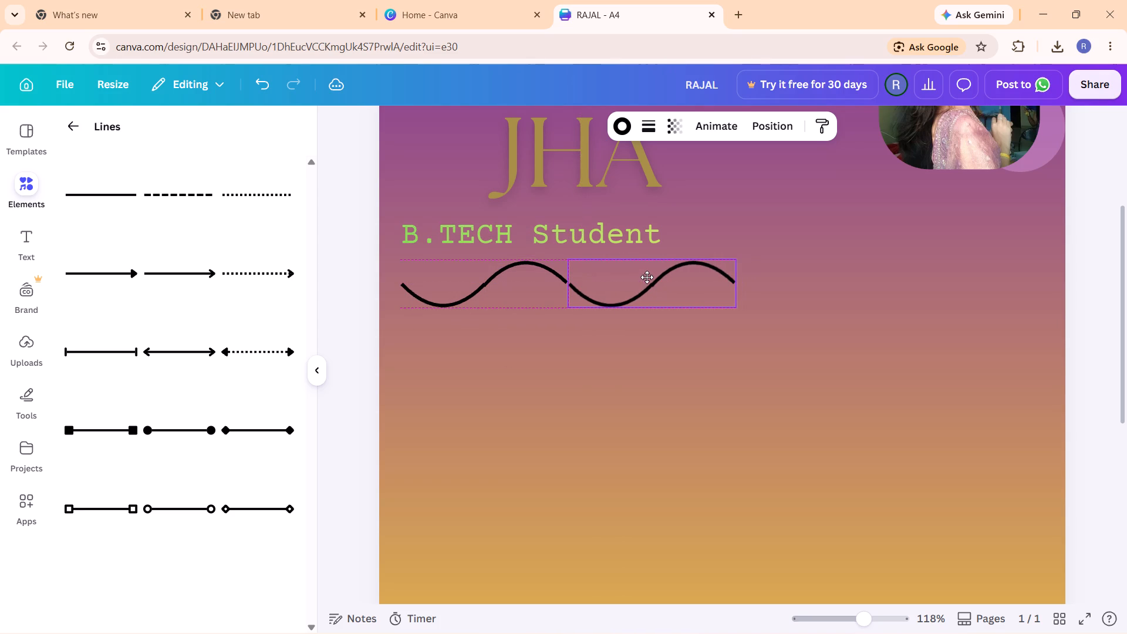
drag(647, 277, 646, 275)
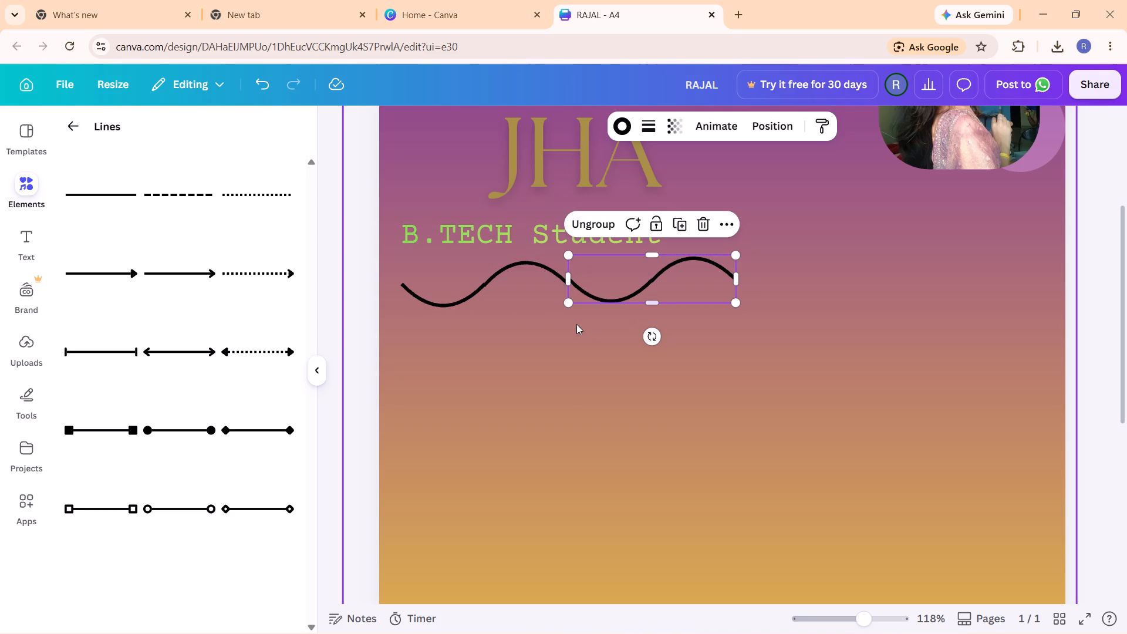
key(Left)
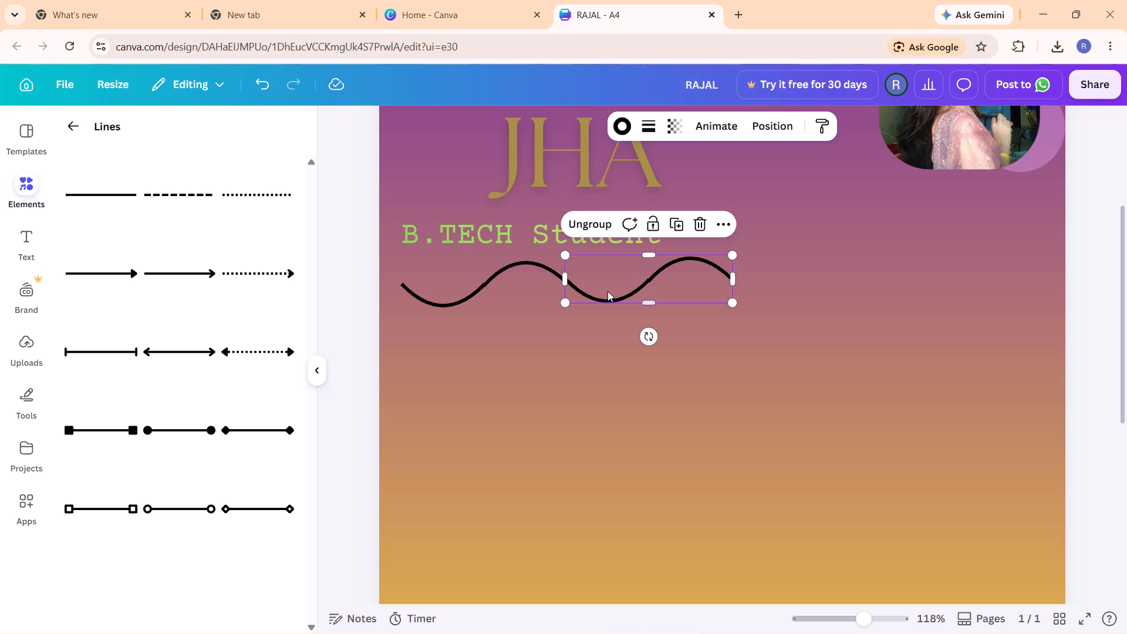
key(Down)
key(Up)
key(Down)
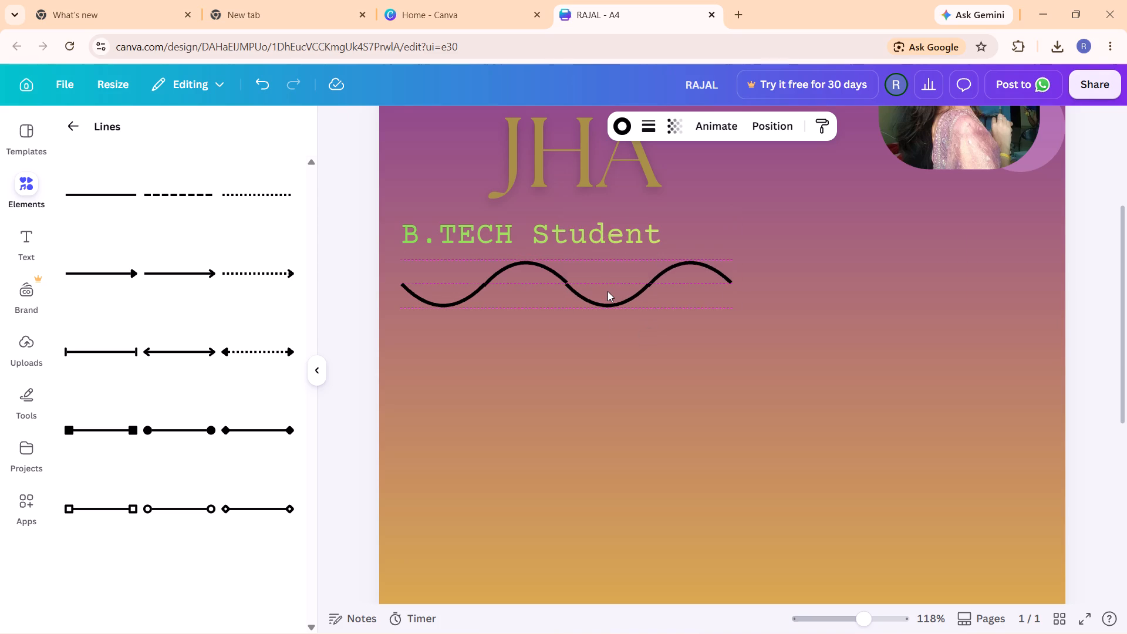
key(Left)
key(Up)
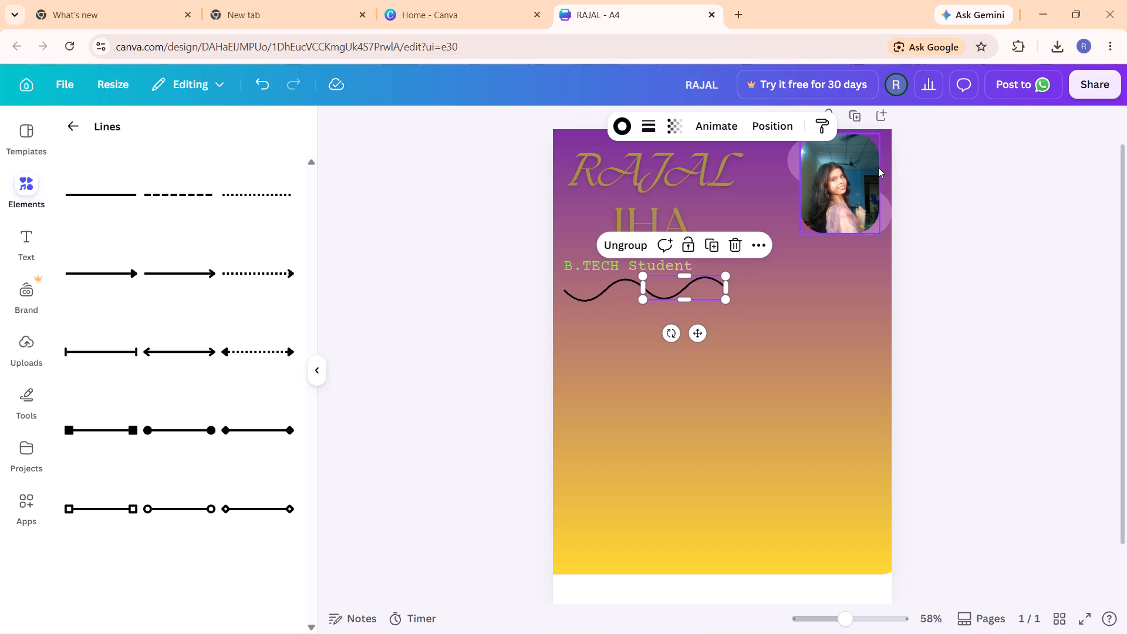
scroll(872, 174, up, 2)
click(953, 281)
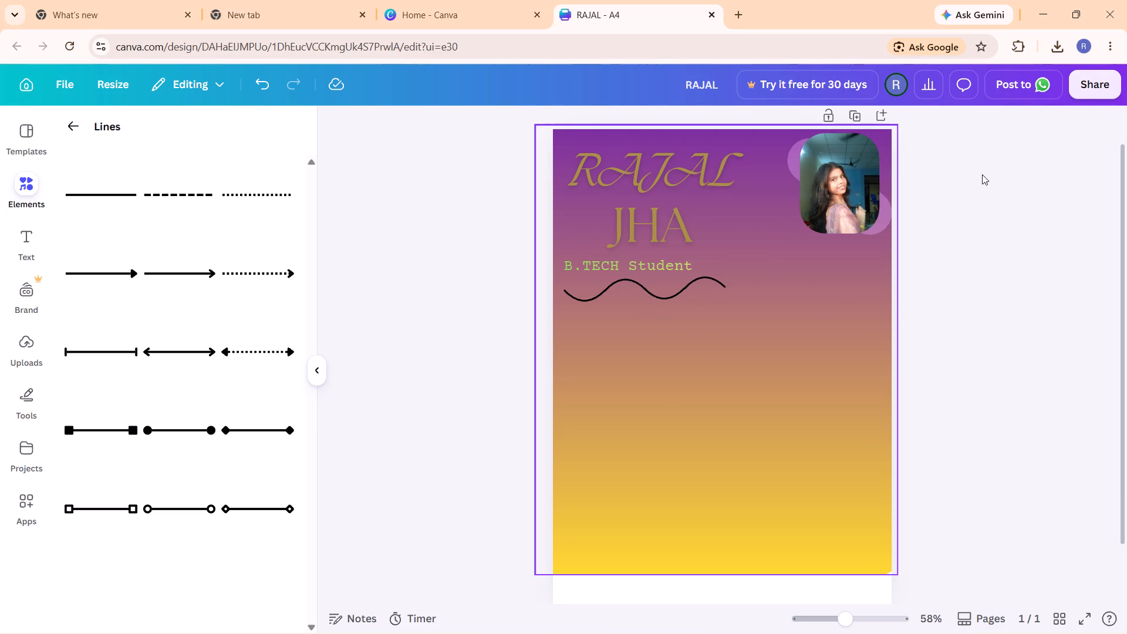
Paste another copy of the grouped wave and place it at the wavy line's right end as the third wave.
click(693, 282)
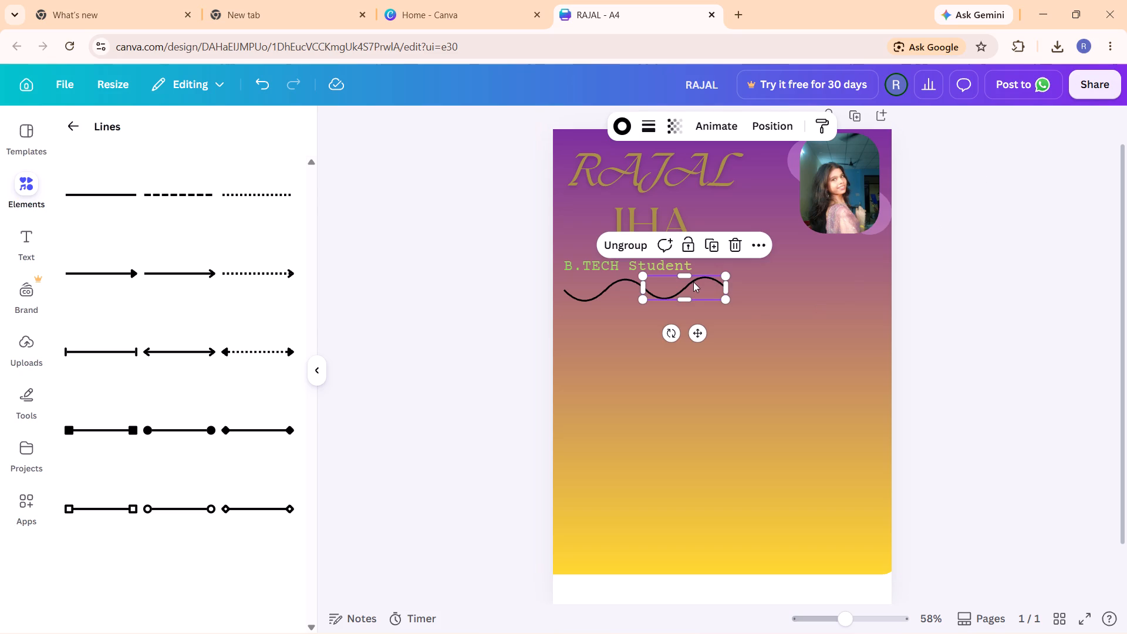
key(ctrl+v)
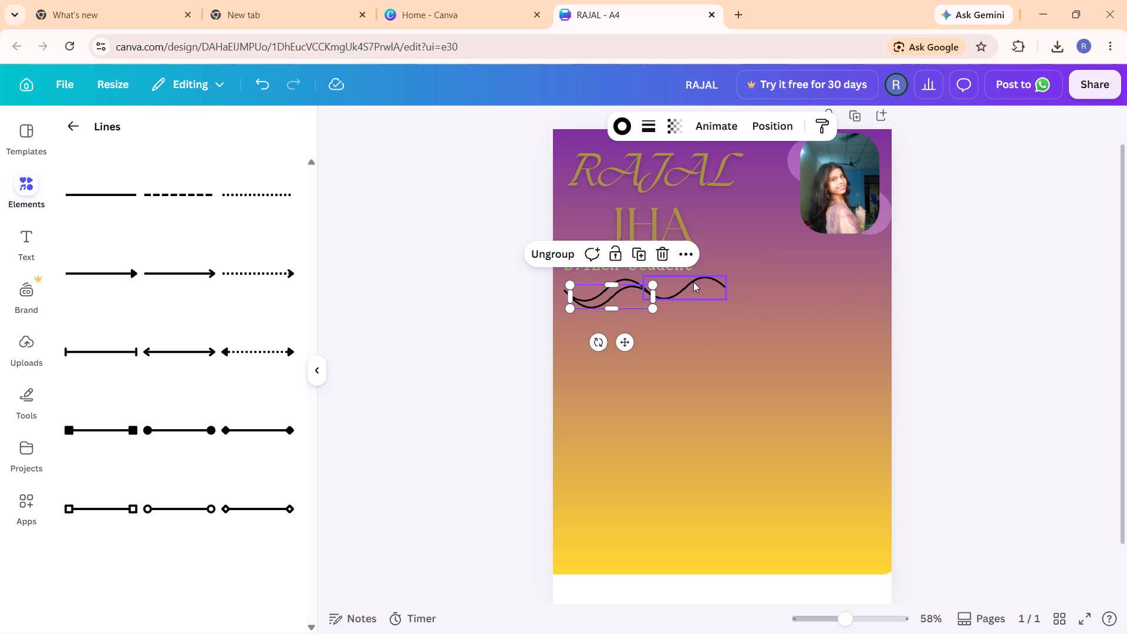
key(Right)
key(Right)
key(Right)
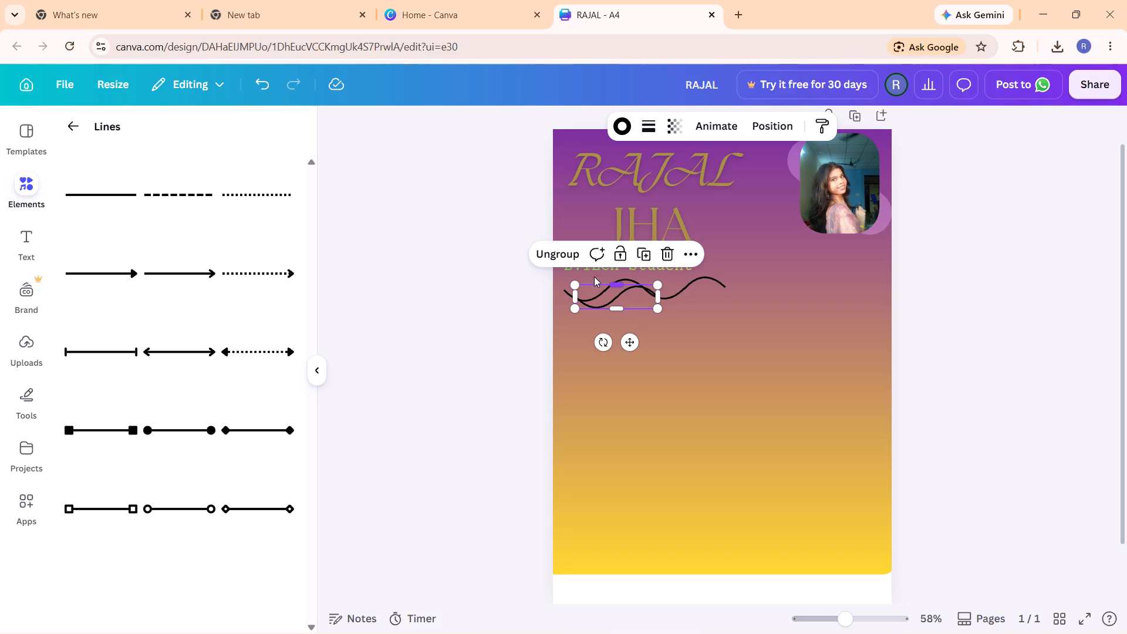
drag(605, 297, 662, 279)
drag(662, 279, 757, 285)
key(Left)
Nudge the third wave's dipped curve so its left end meets the second wave's right end.
click(757, 285)
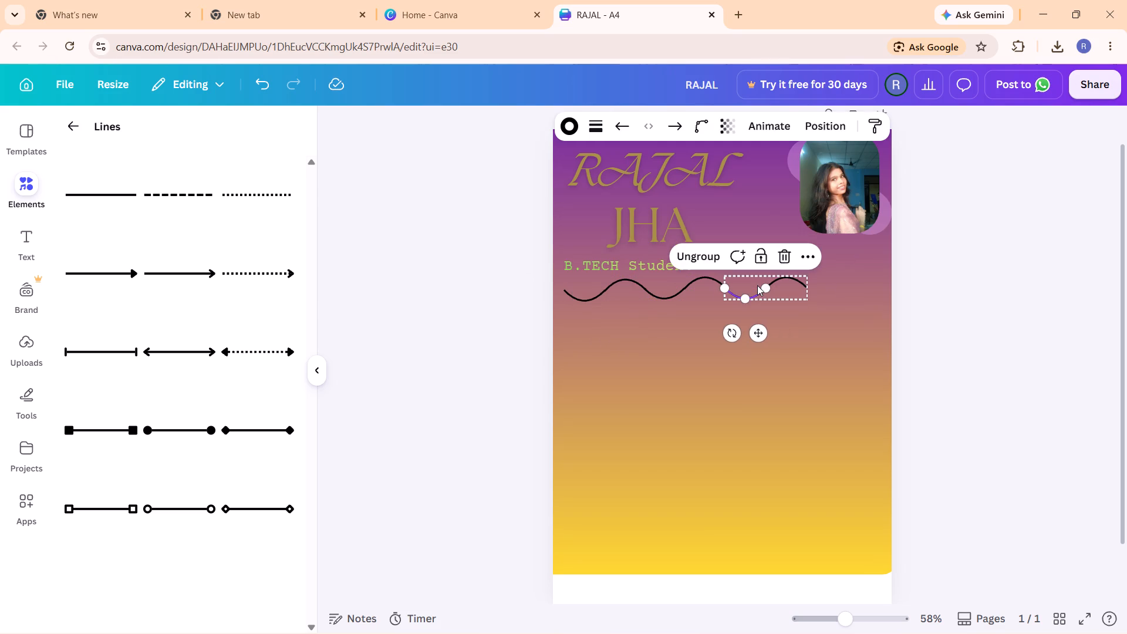
scroll(757, 285, up, 2)
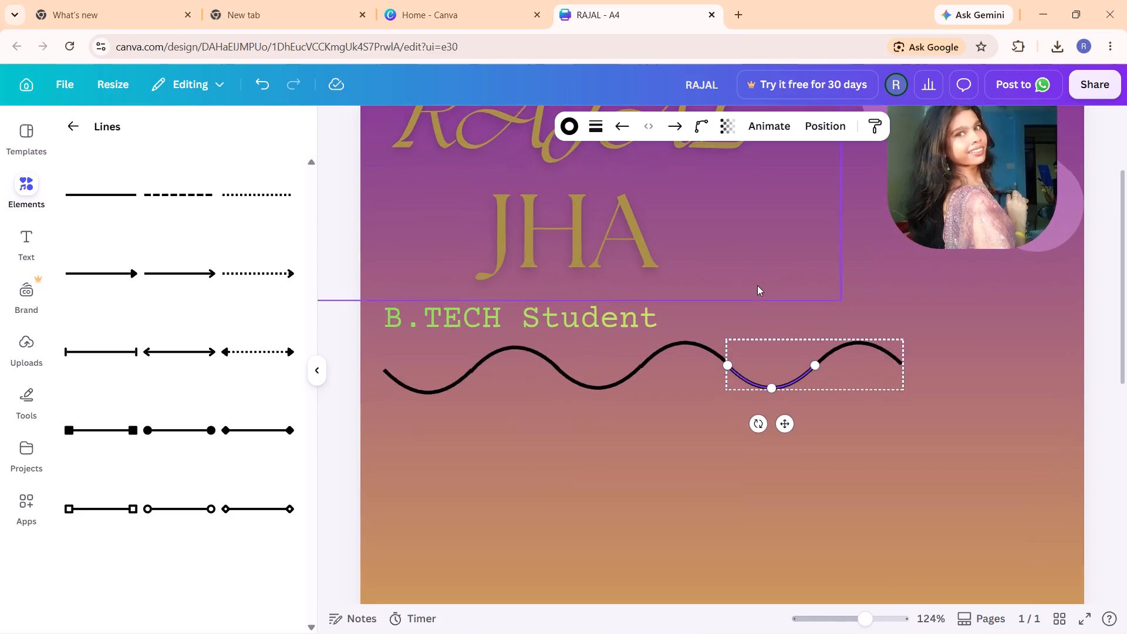
key(Up)
key(Down)
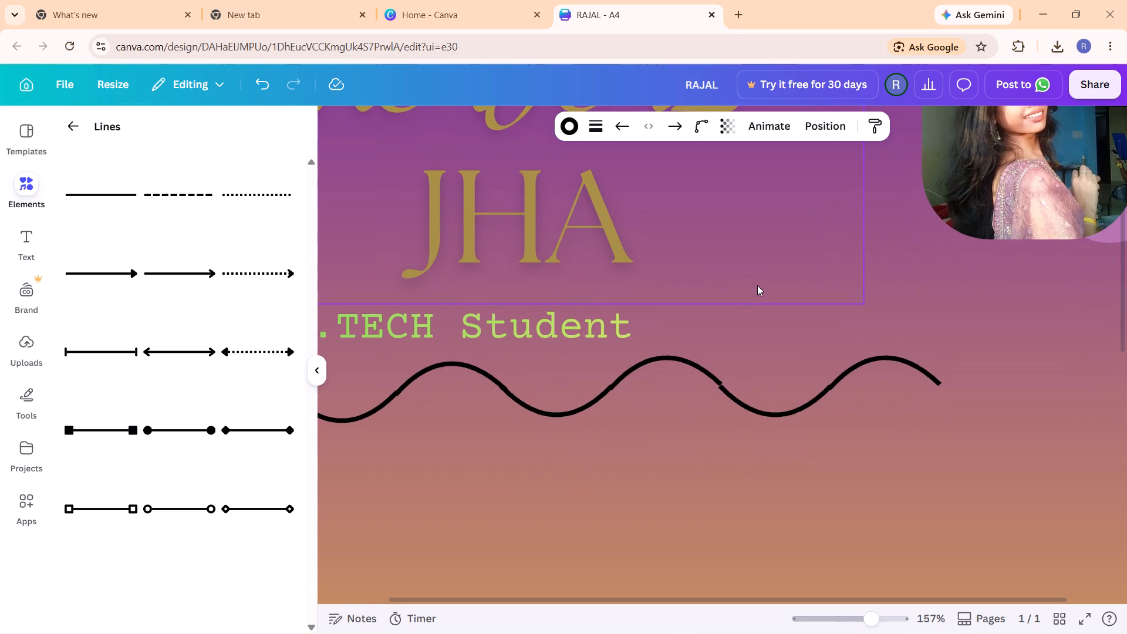
key(Down)
key(Up)
key(Down)
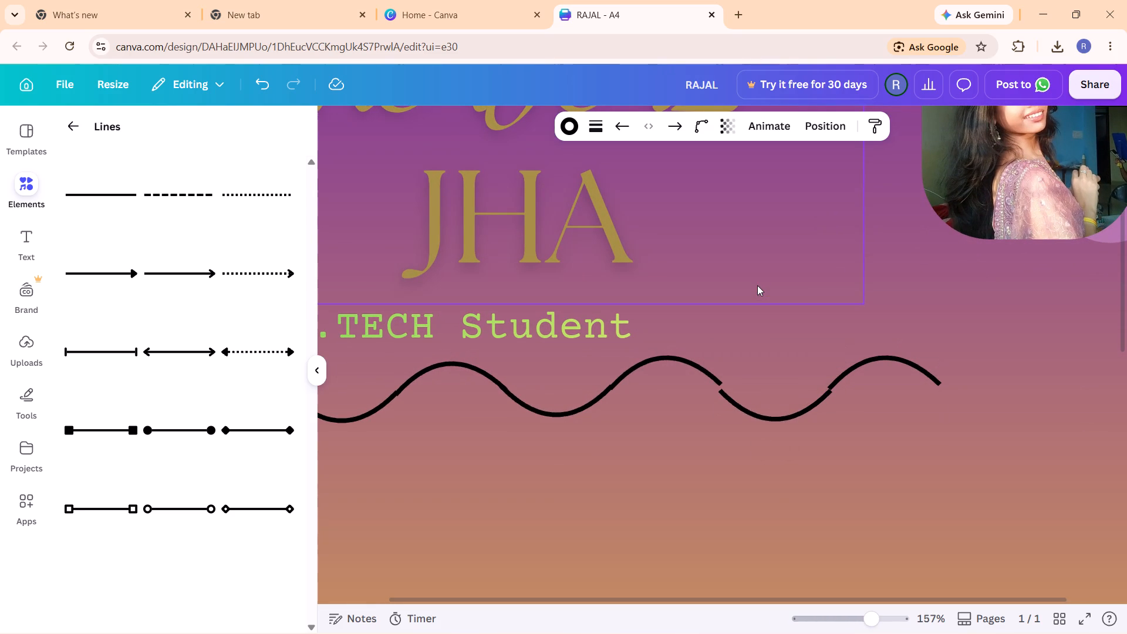
key(Up)
key(Right)
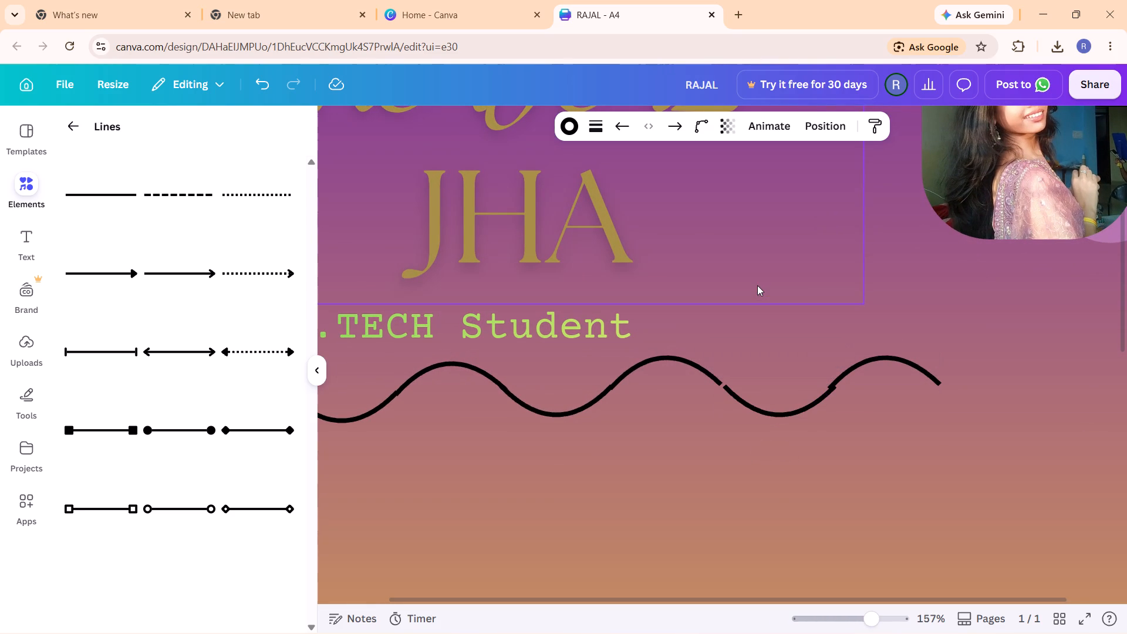
key(Left)
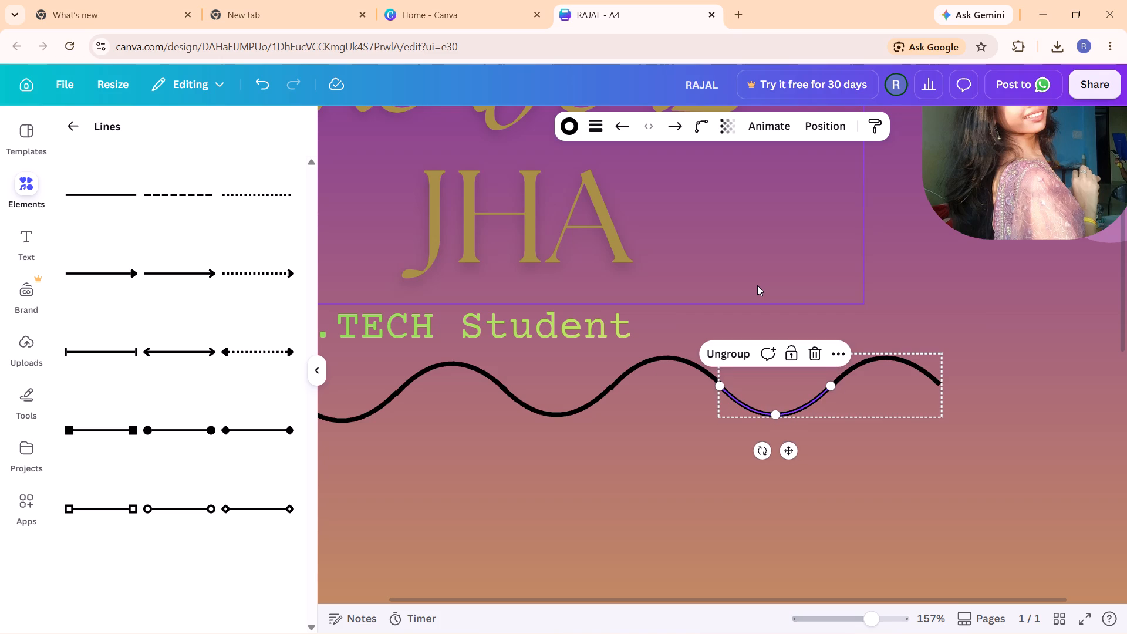
key(Left)
key(Up)
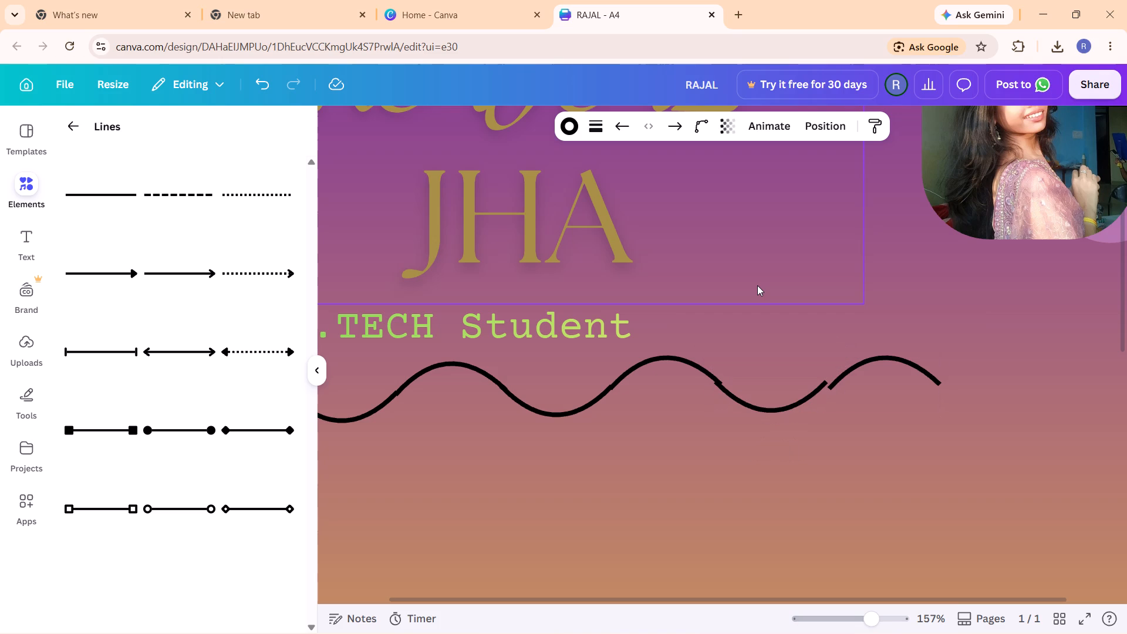
key(Up)
key(Down)
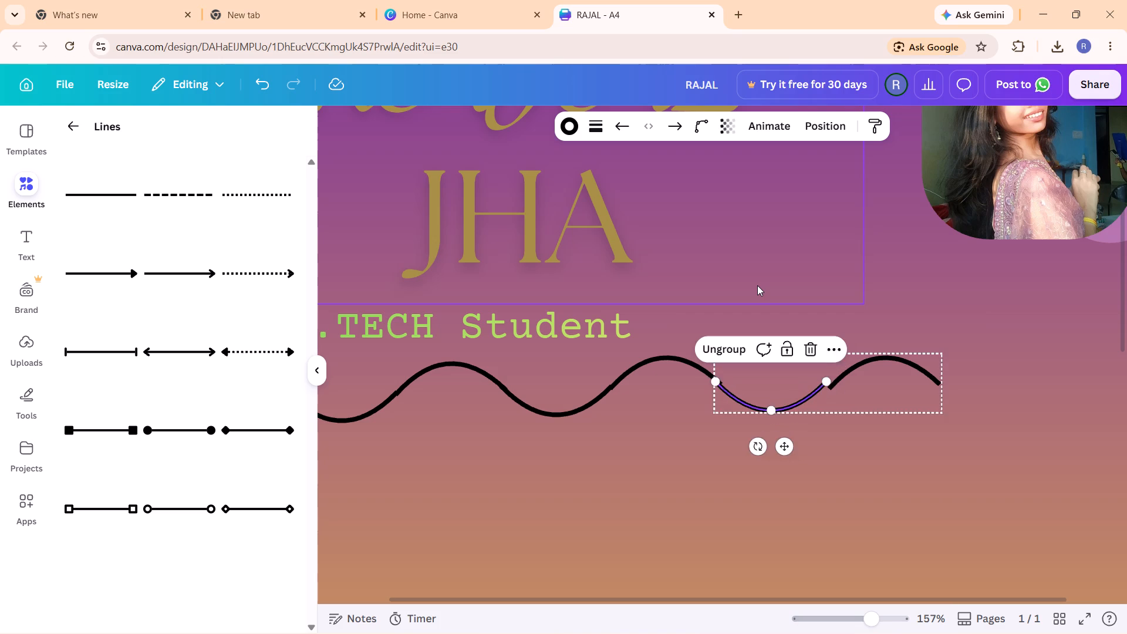
key(Right)
key(Up)
key(Down)
key(Left)
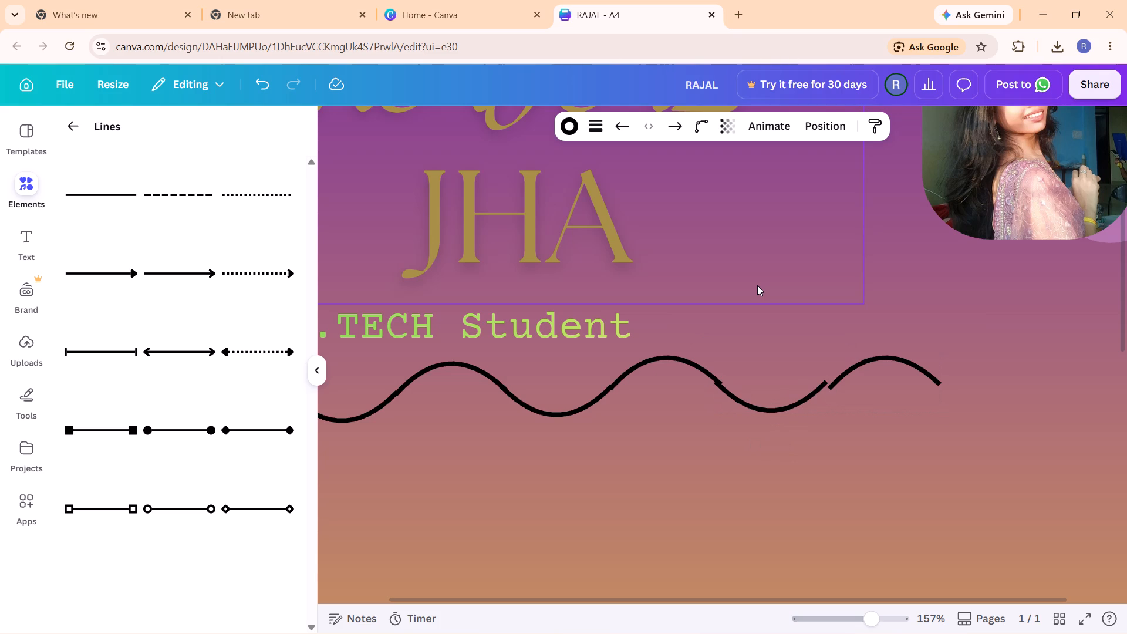
Nudge the third wave's arch up and left to join the right end of its dipped curve.
click(890, 362)
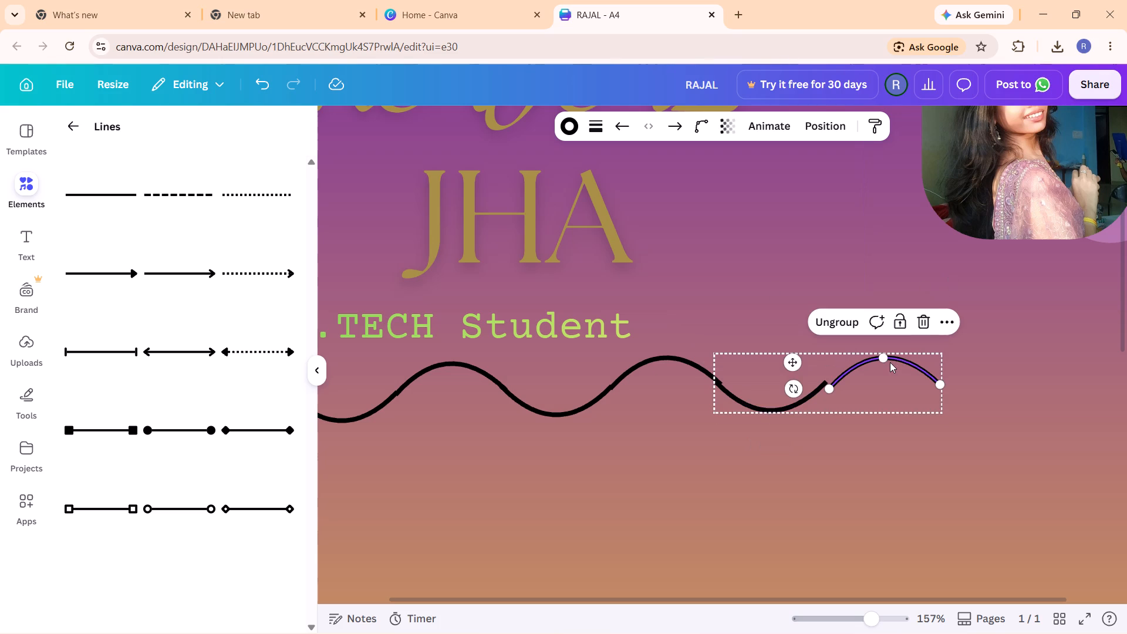
key(Up)
key(Left)
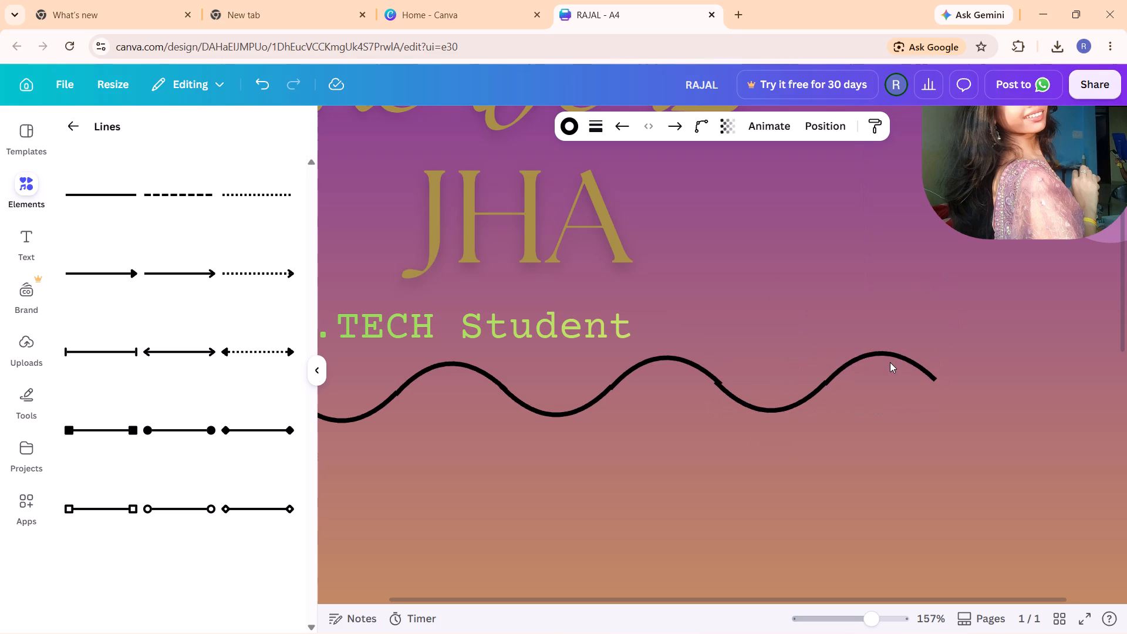
key(Left)
key(Right)
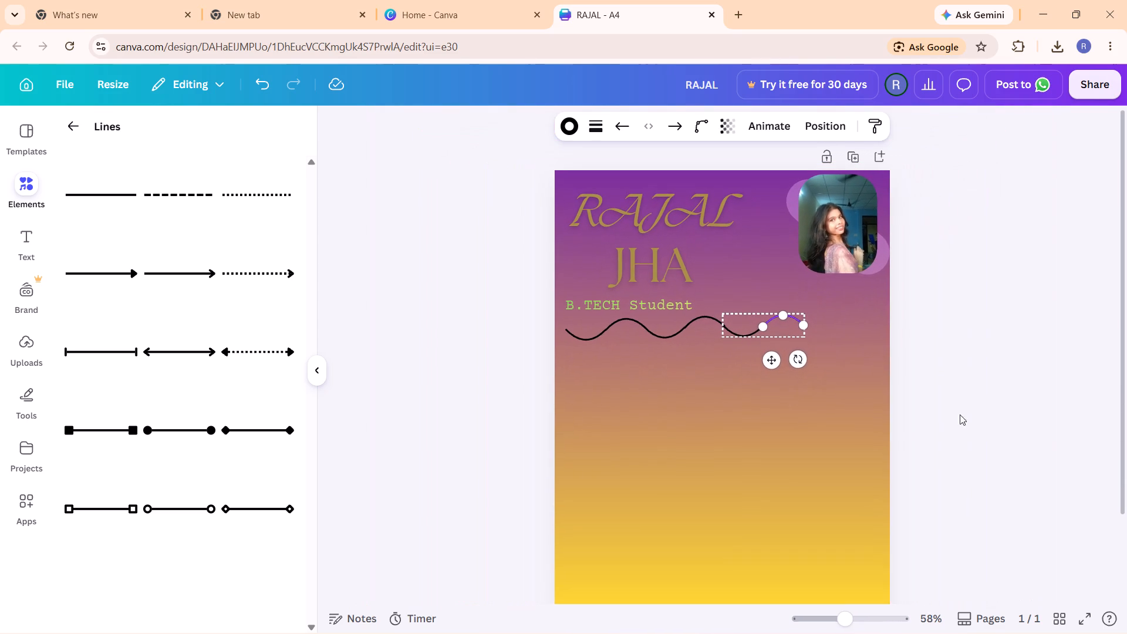
click(981, 411)
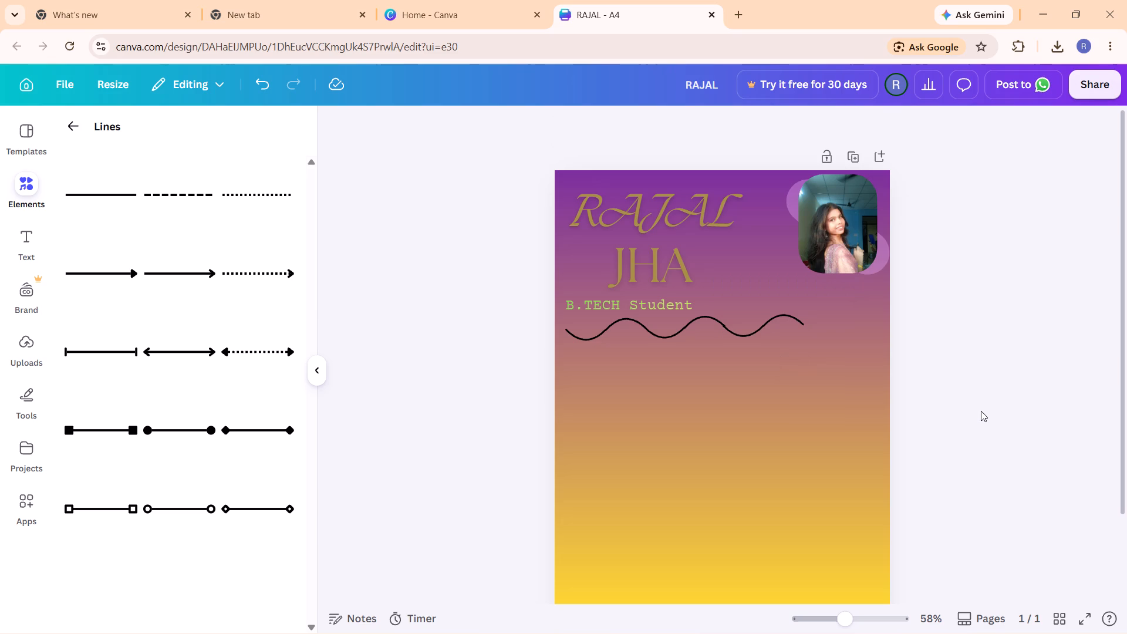
Select all three waves beneath the subtitle, copy them, and group them into one wavy-line element.
click(742, 335)
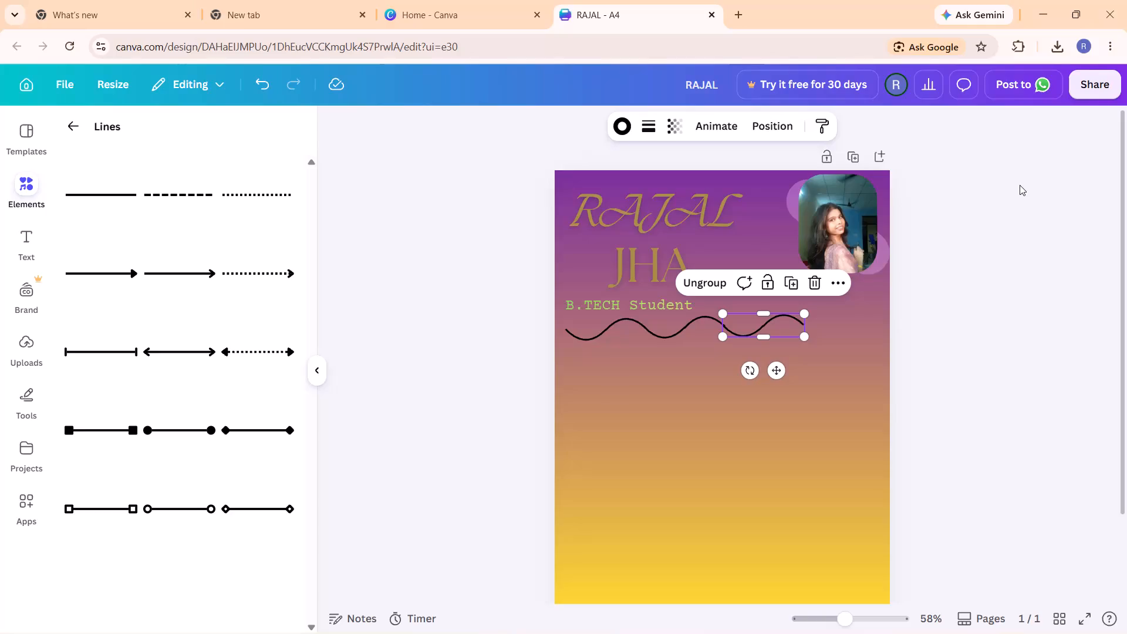
key(shift+Left)
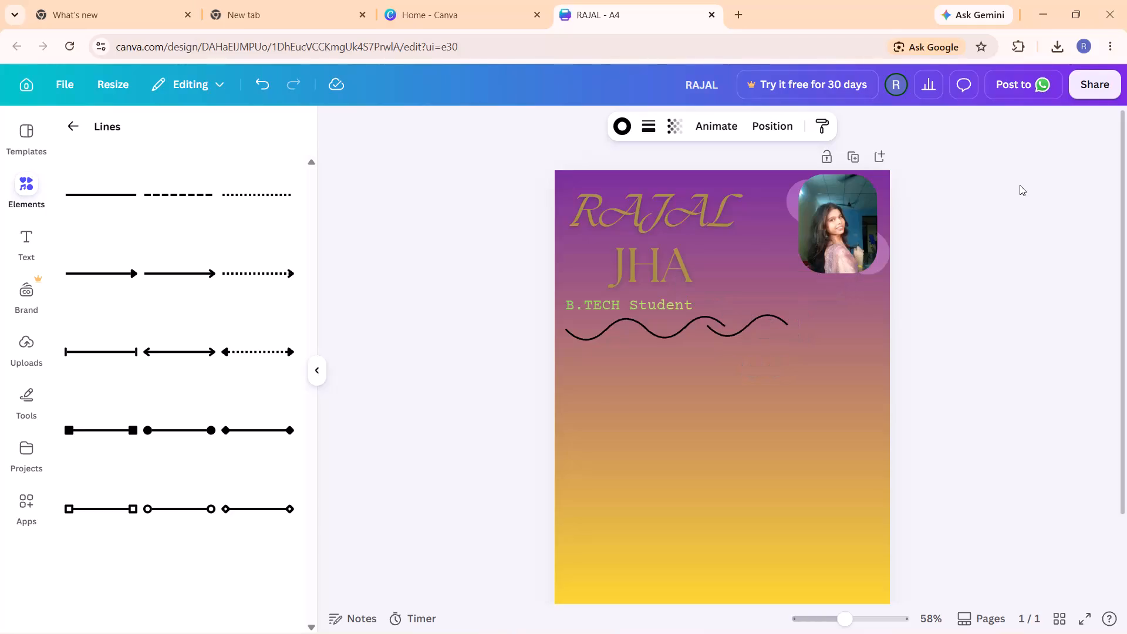
key(shift+Right)
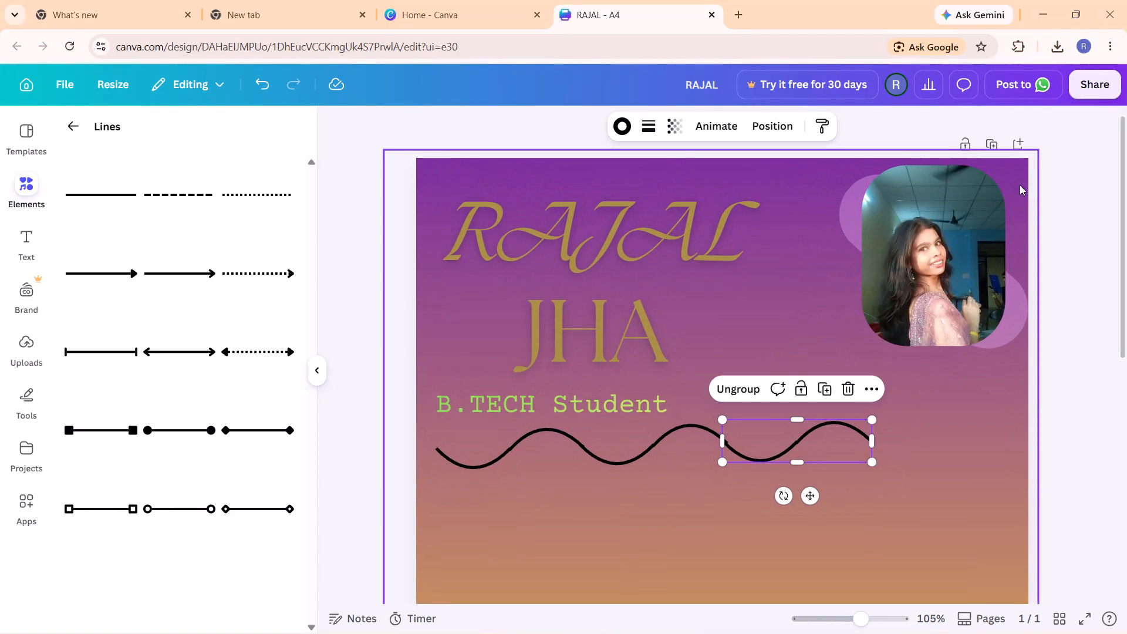
shift+click(677, 437)
shift+click(509, 450)
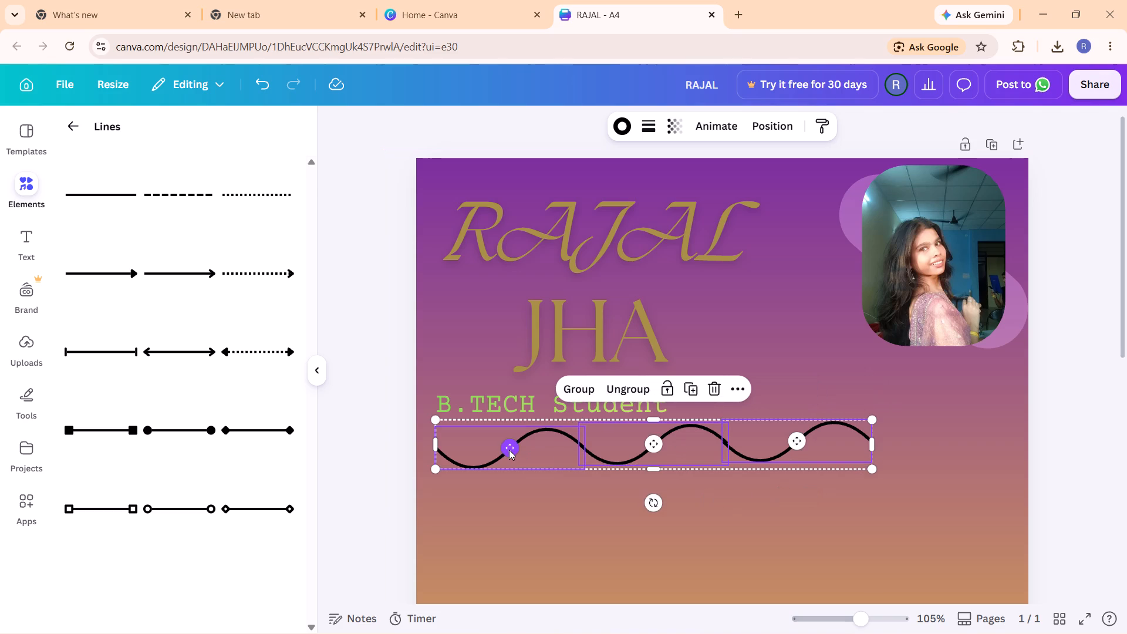
key(ctrl+c)
key(ctrl+c)
key(ctrl+c)
key(ctrl+c)
click(579, 392)
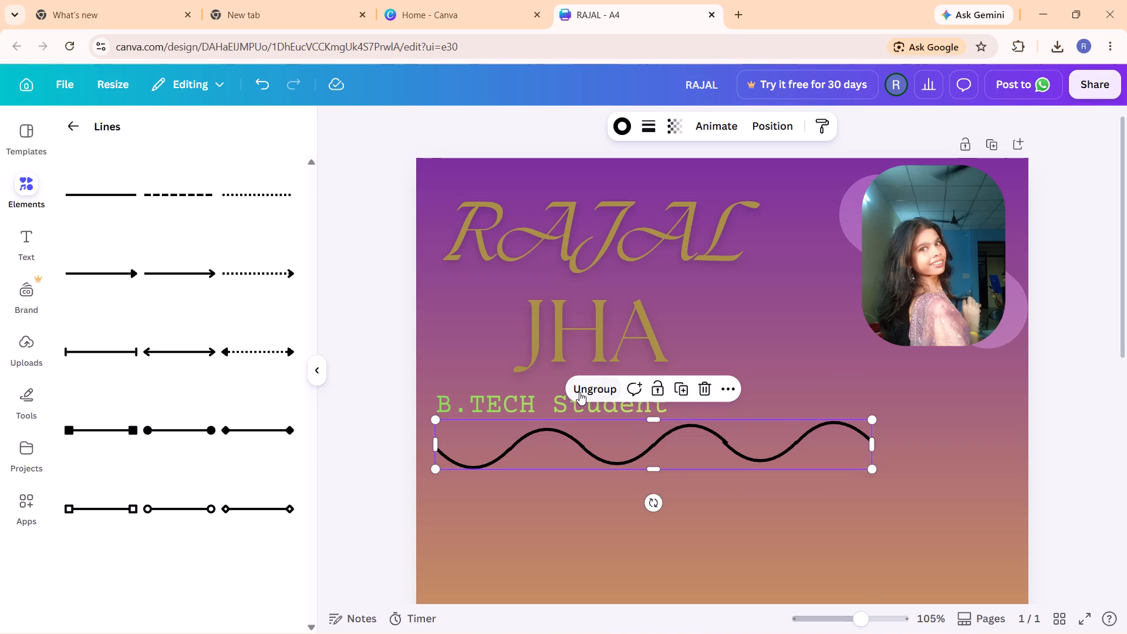
Paste the copied three waves directly over the grouped wavy line.
click(839, 443)
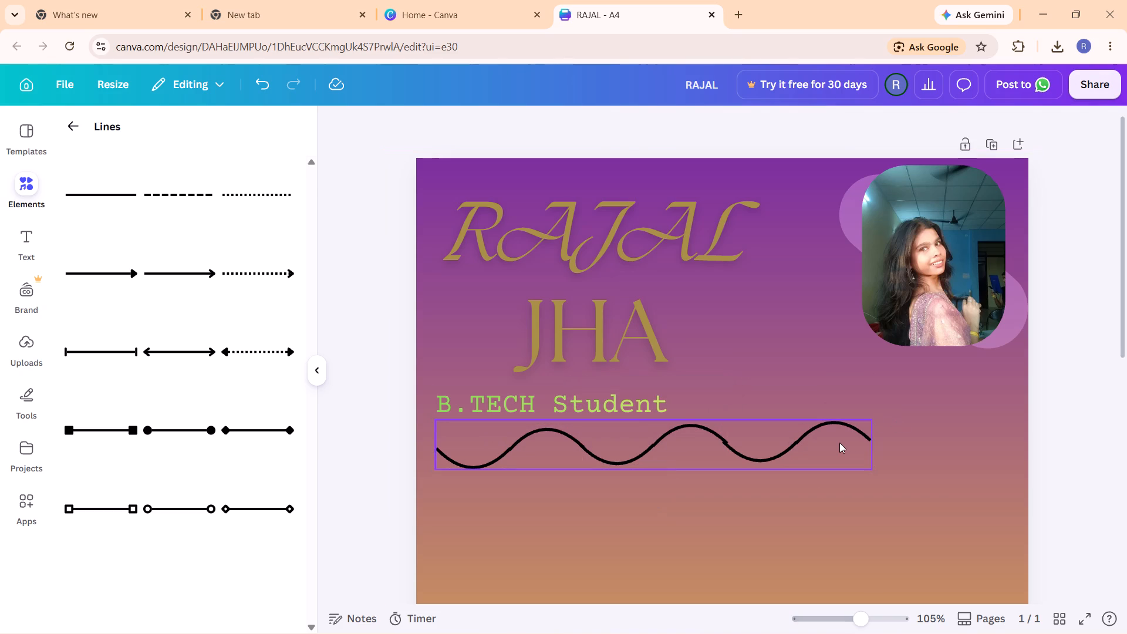
key(ctrl+v)
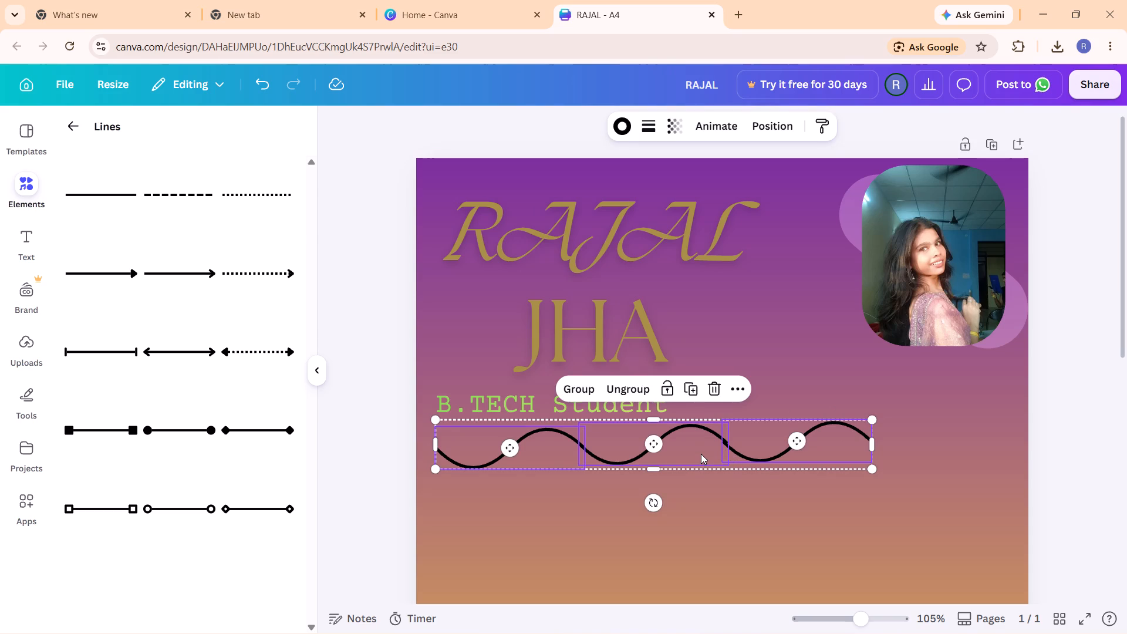
click(865, 554)
Pull the arch of the pasted middle wave down off the line and delete it.
click(776, 447)
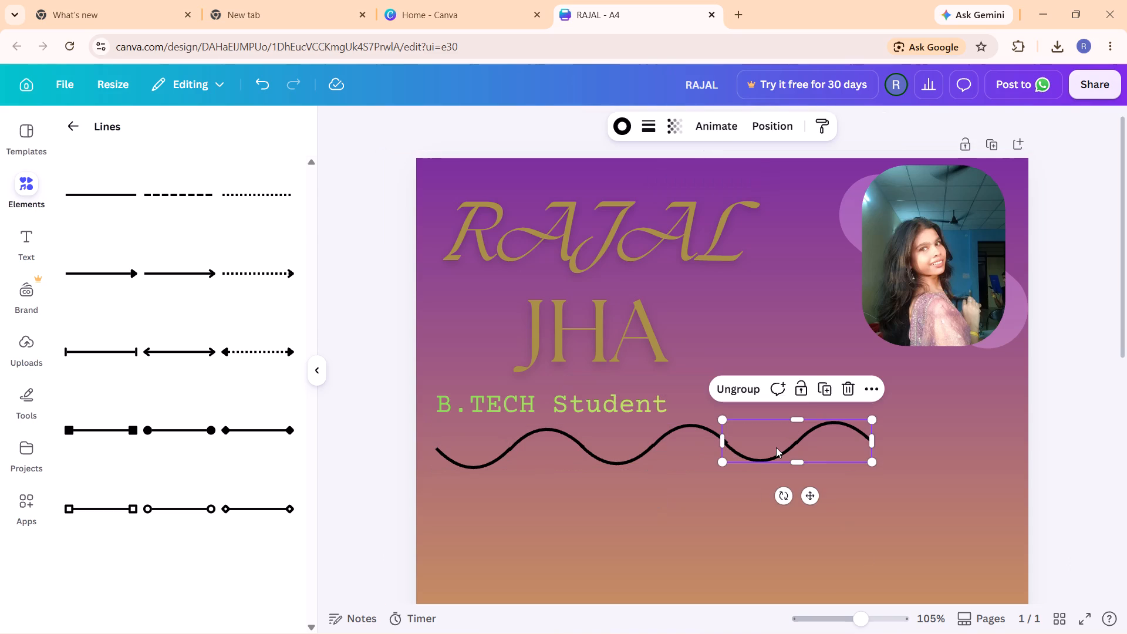
click(664, 431)
click(664, 431)
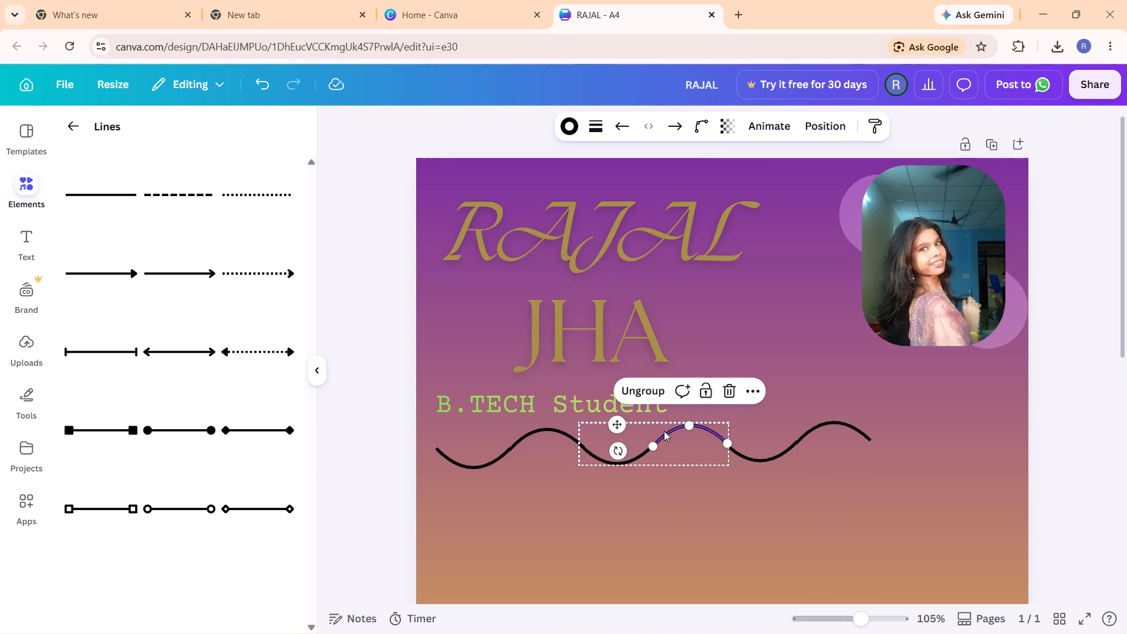
drag(664, 431, 661, 451)
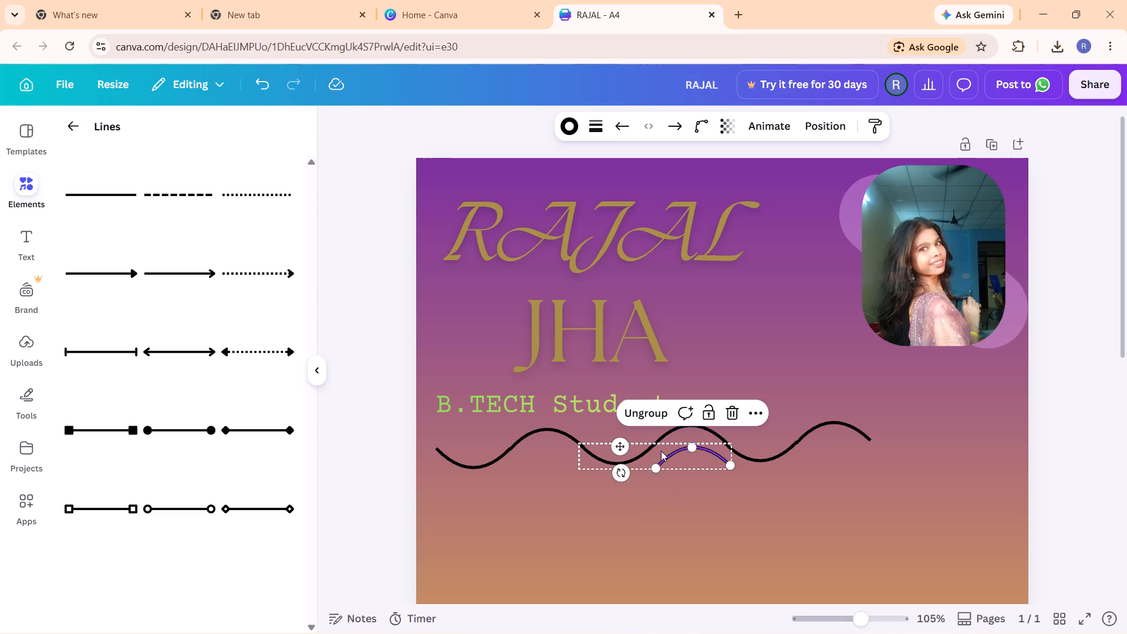
key(Delete)
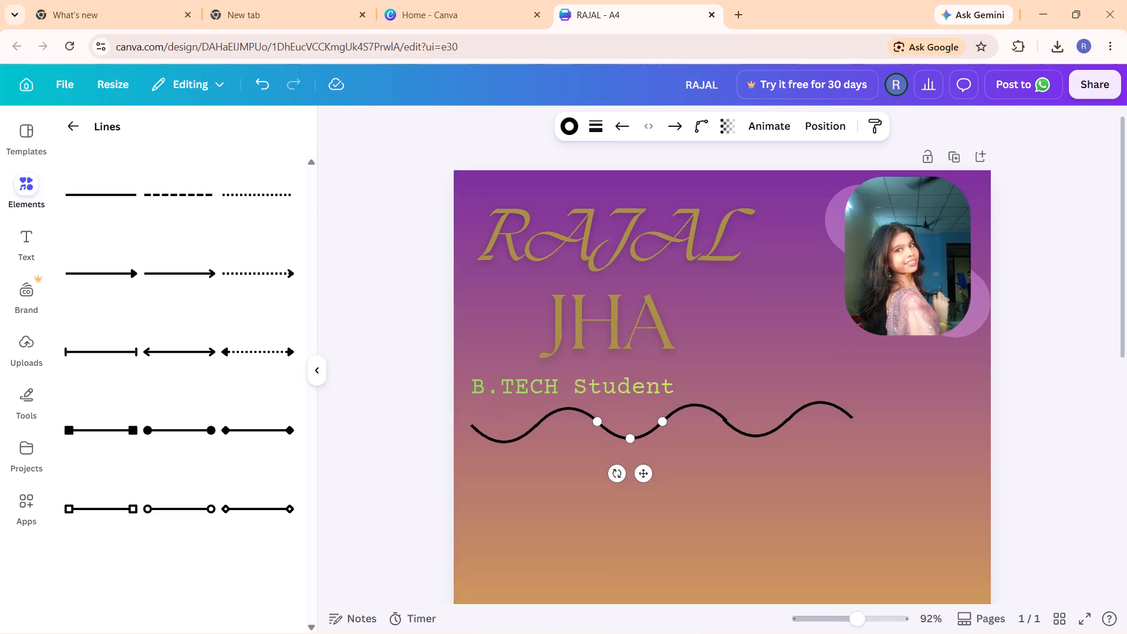
Duplicate the grouped three-wave line and move the copy right so it runs past the page's right edge.
click(753, 358)
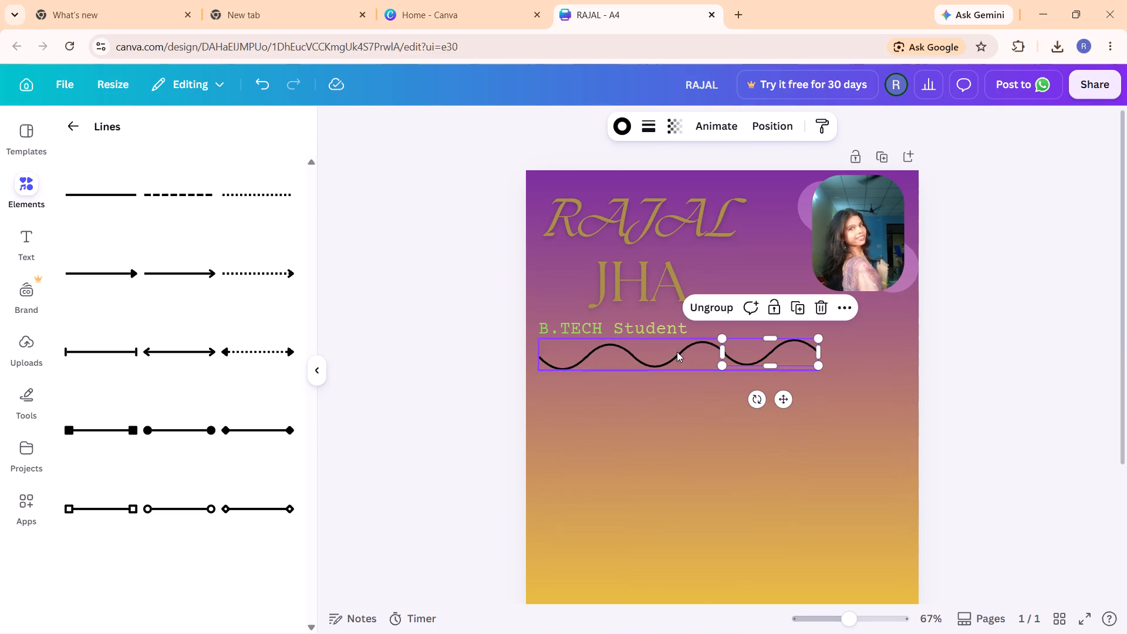
click(680, 353)
key(ctrl+c)
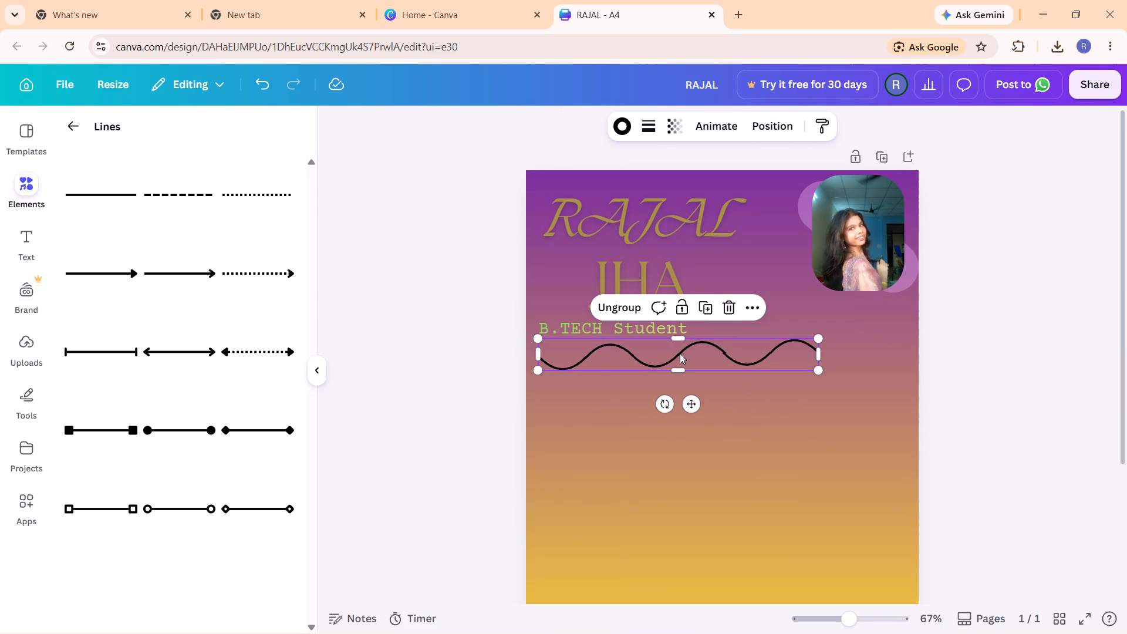
key(ctrl+v)
drag(690, 365, 893, 362)
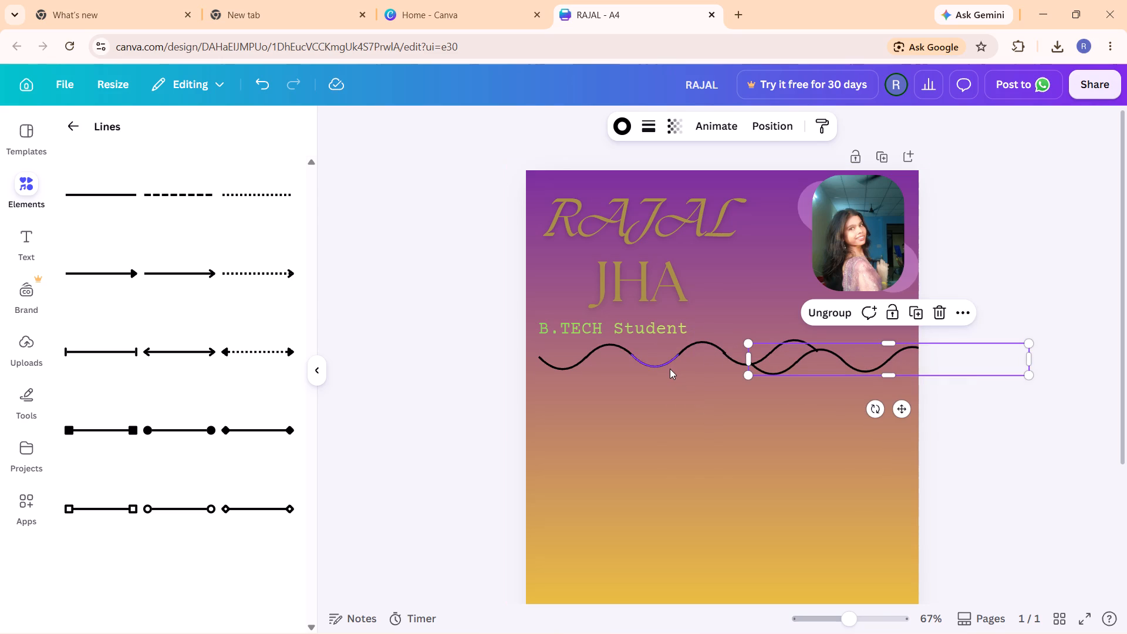
Shrink the grouped three-wave line to about 10.3 wide by 1.2 high and lift it clear of the stray waves underneath.
click(669, 368)
click(677, 377)
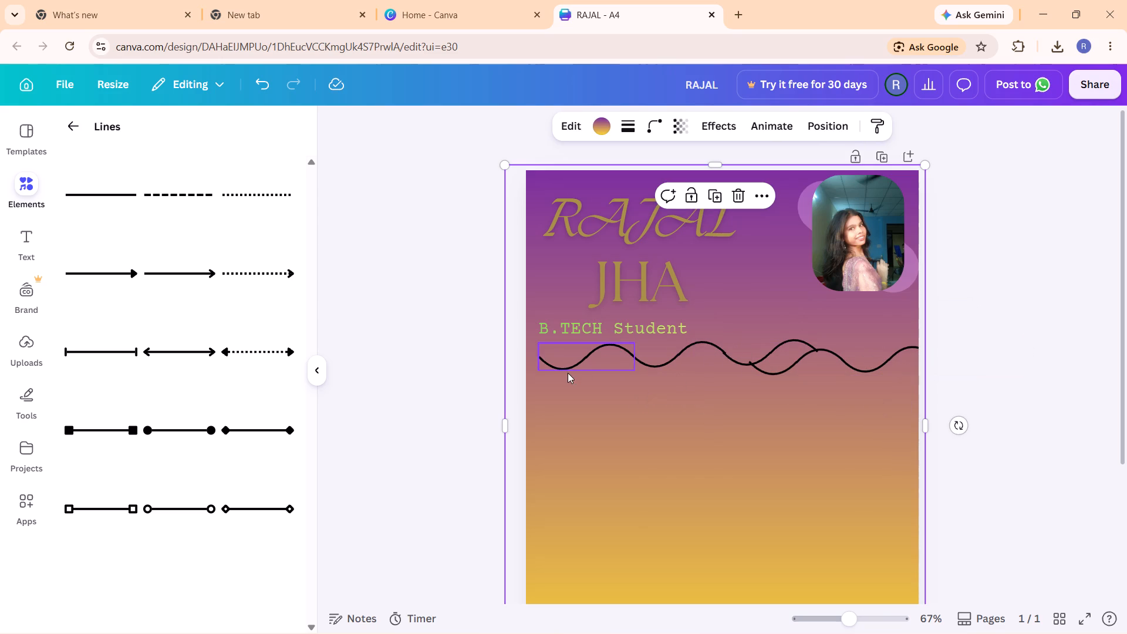
click(568, 373)
click(639, 363)
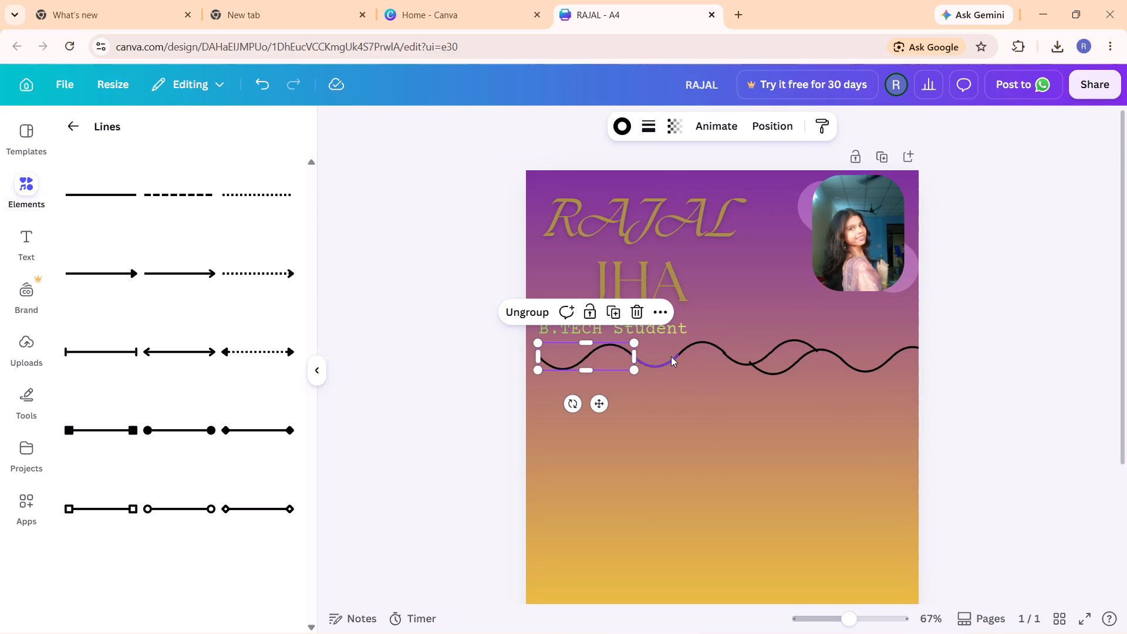
click(671, 356)
click(659, 349)
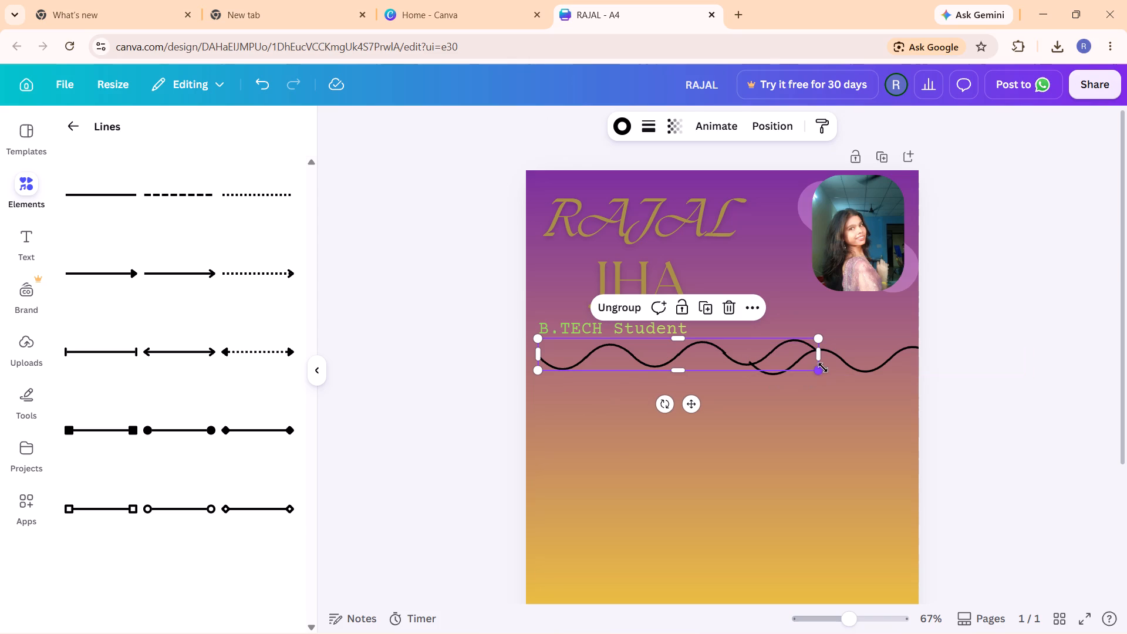
drag(820, 367, 717, 378)
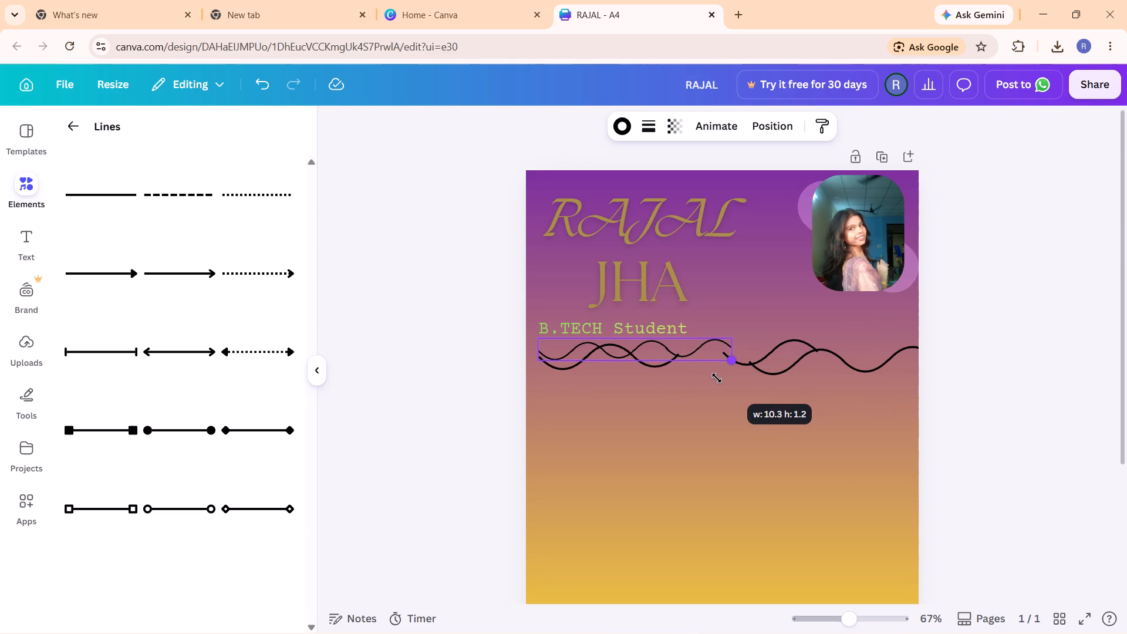
drag(717, 378, 703, 376)
drag(674, 344, 671, 312)
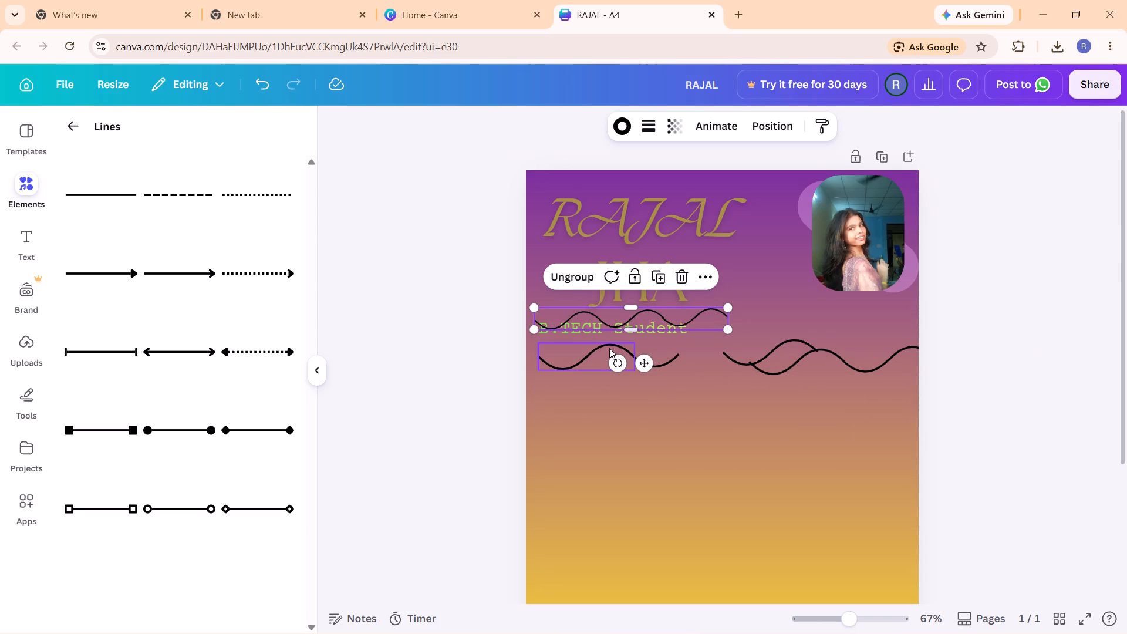
Delete the leftover single wave and the short arc beneath the subtitle.
click(609, 348)
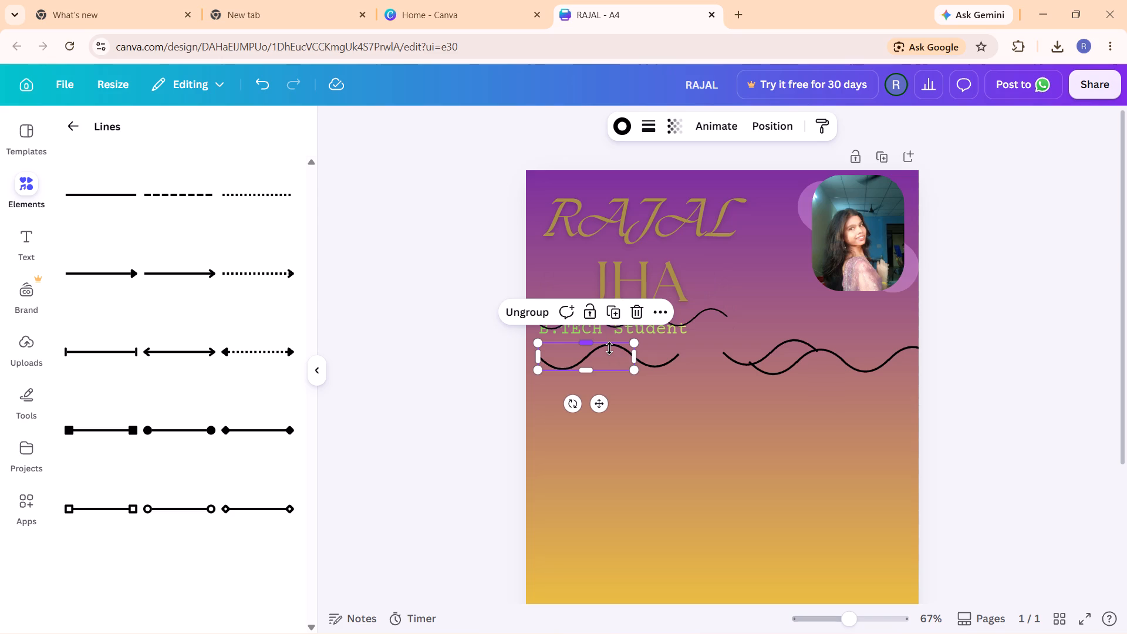
key(Delete)
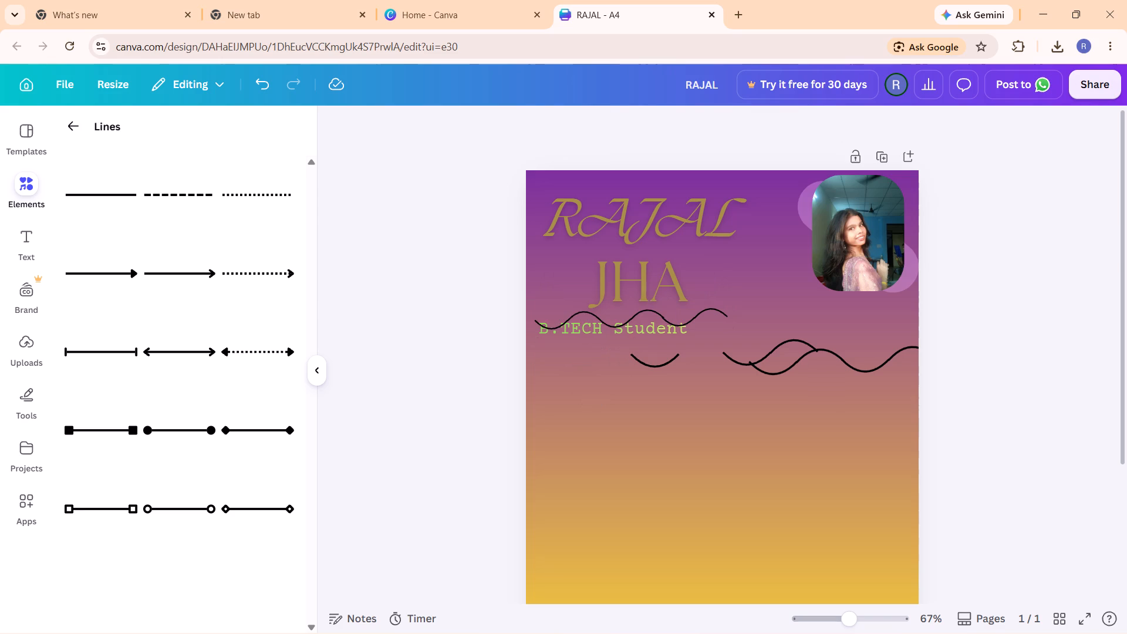
click(650, 360)
key(Delete)
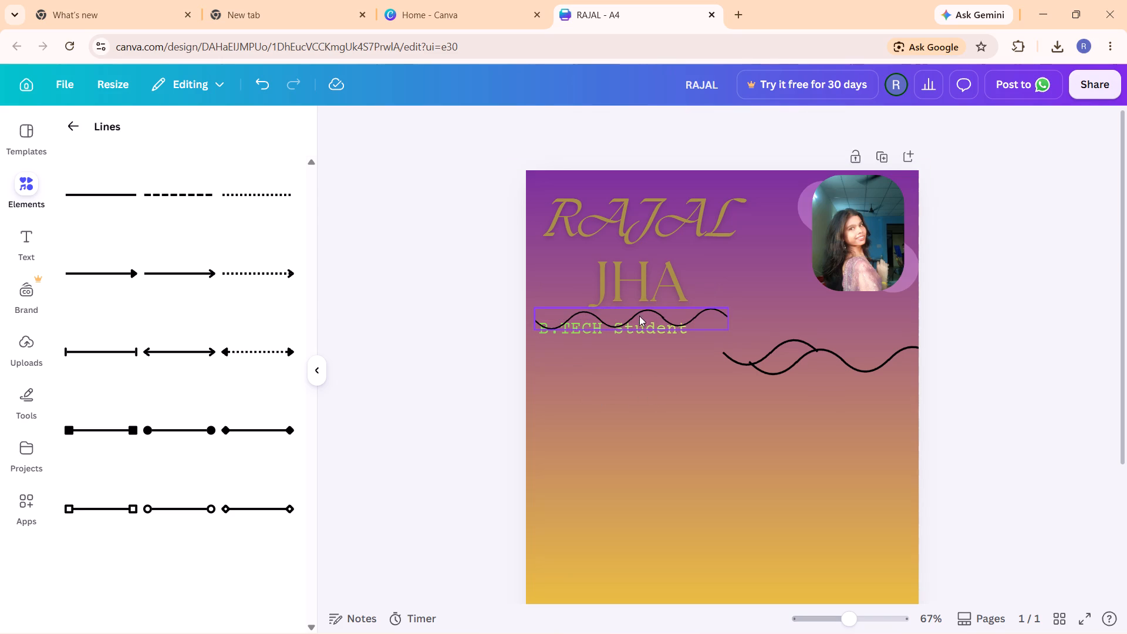
Place the shrunken three-wave line just below the subtitle, flush with the page's left edge, and widen it slightly.
click(633, 325)
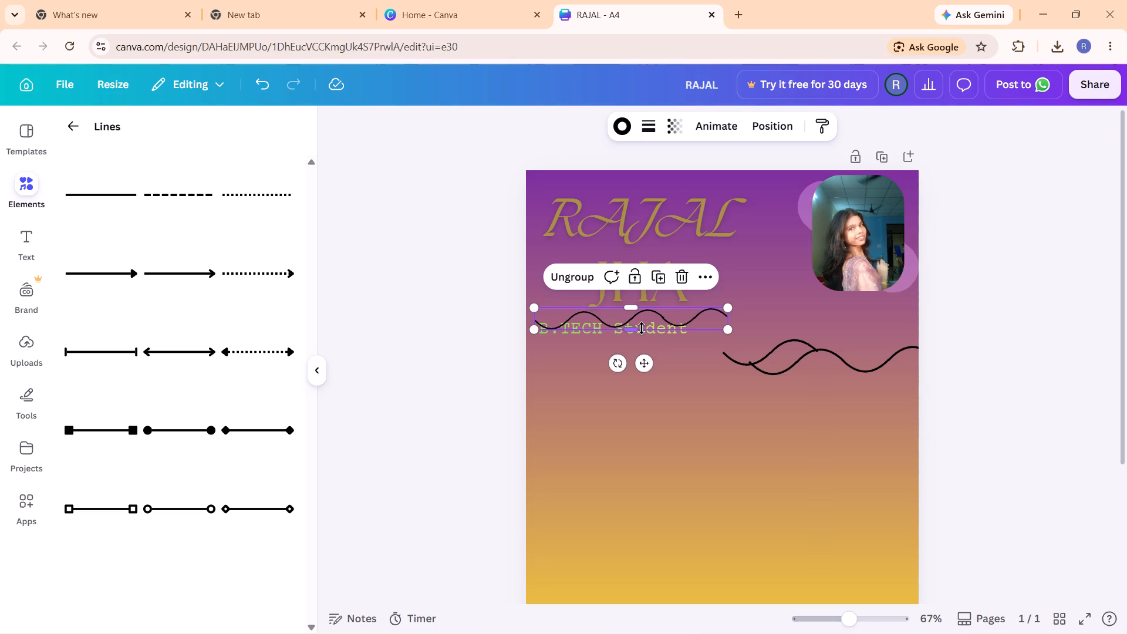
drag(652, 315, 644, 342)
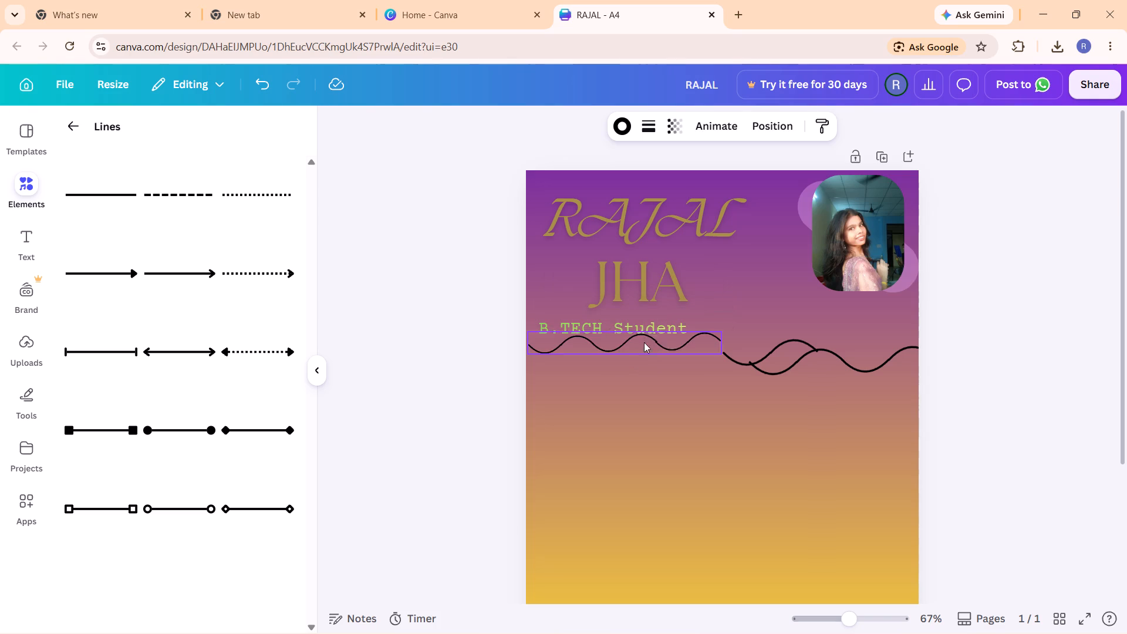
drag(644, 342, 643, 348)
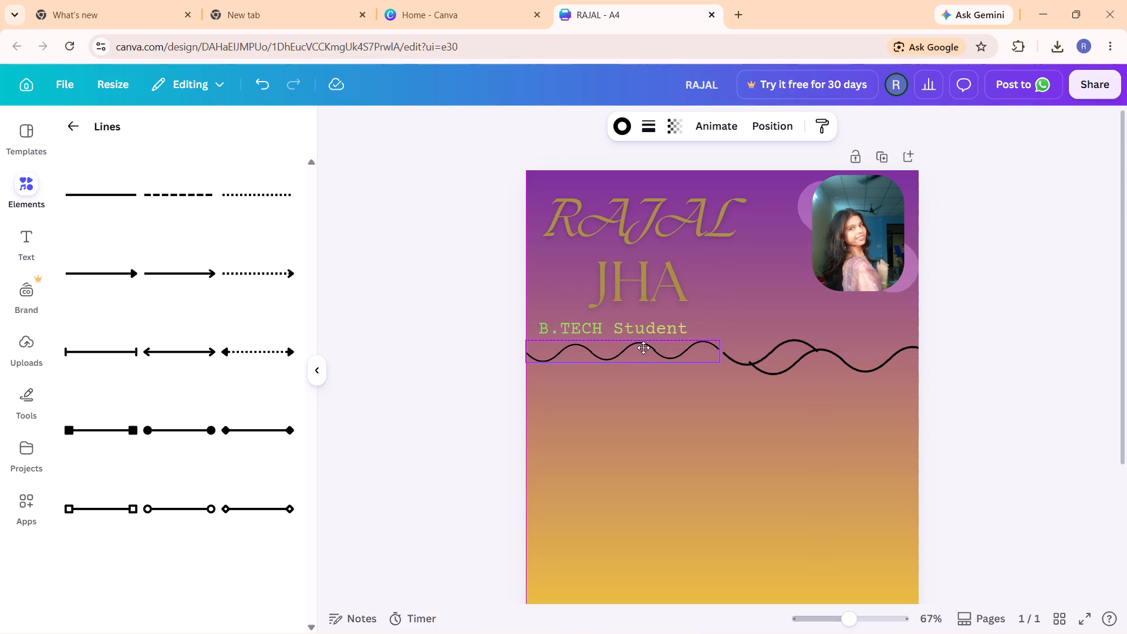
drag(643, 348, 643, 348)
drag(721, 364, 719, 365)
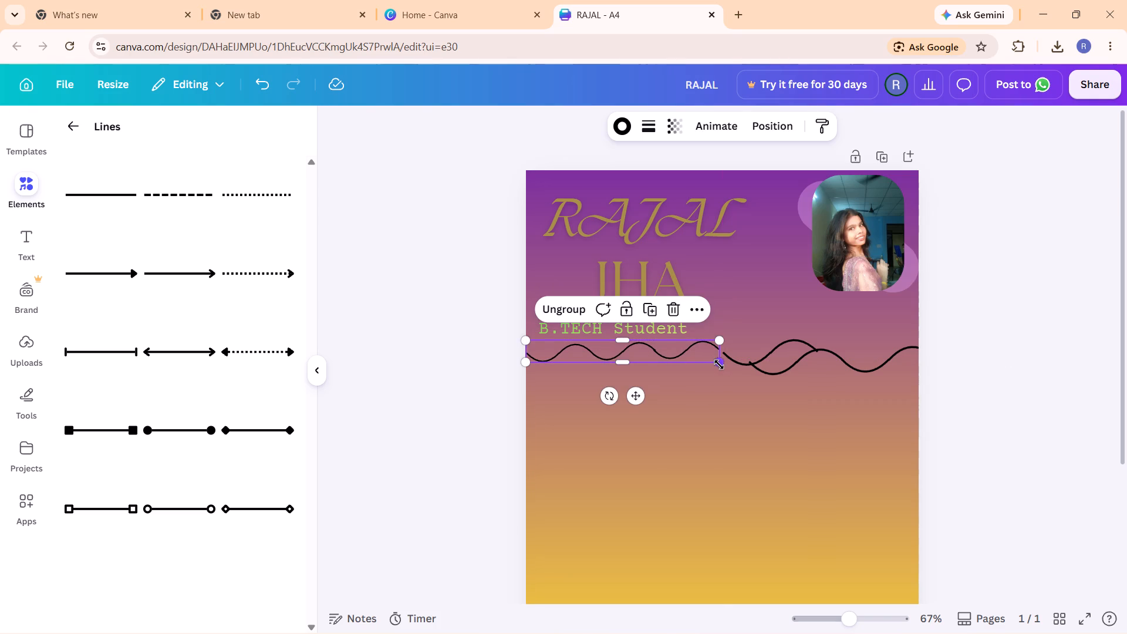
drag(719, 365, 629, 362)
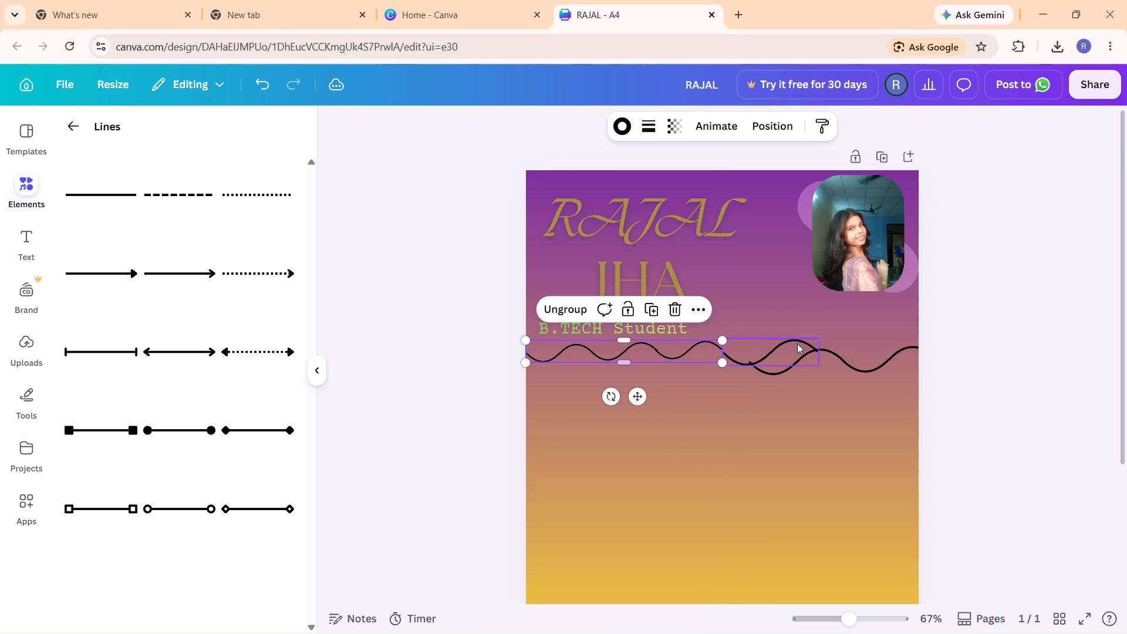
Move the larger three-wave copy up out of the way and delete the leftover wave beneath it.
click(779, 355)
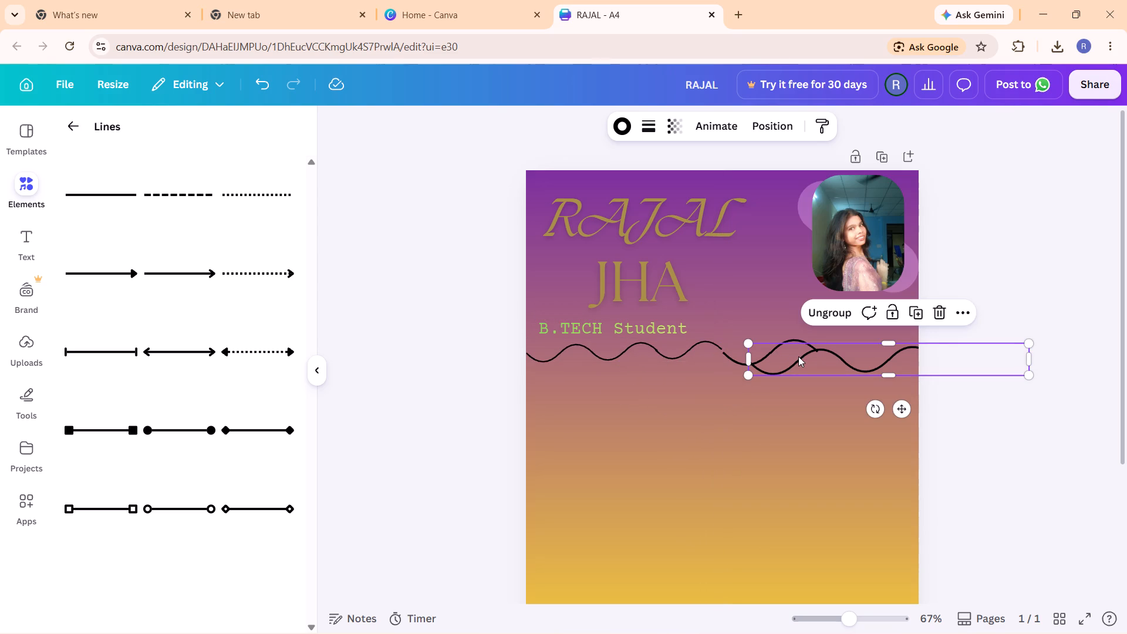
drag(798, 356, 791, 297)
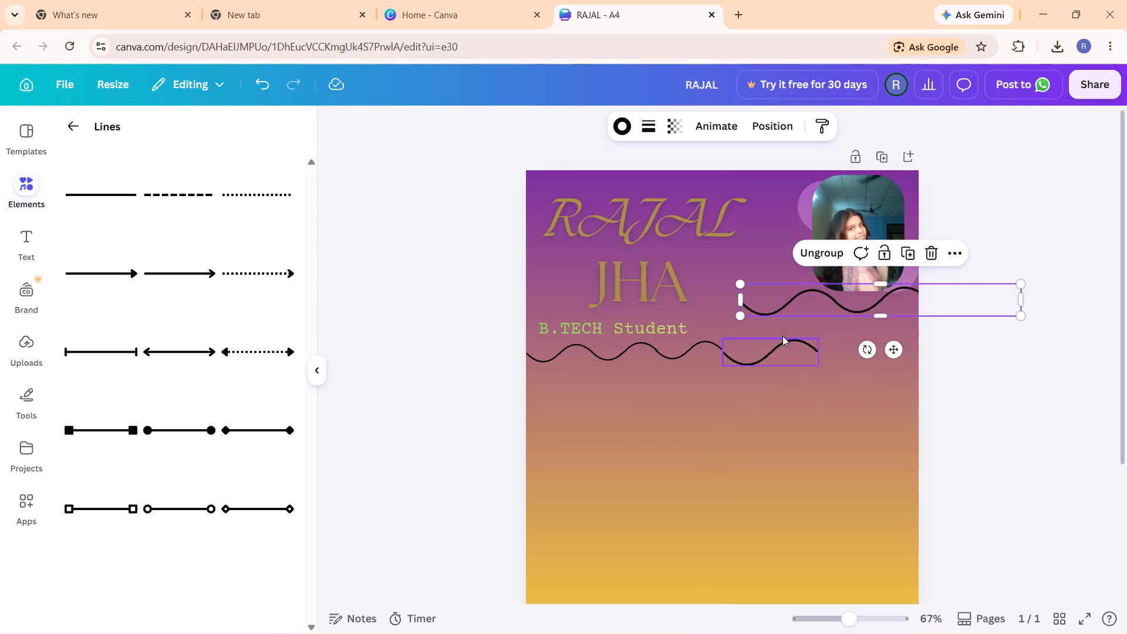
click(782, 336)
key(Delete)
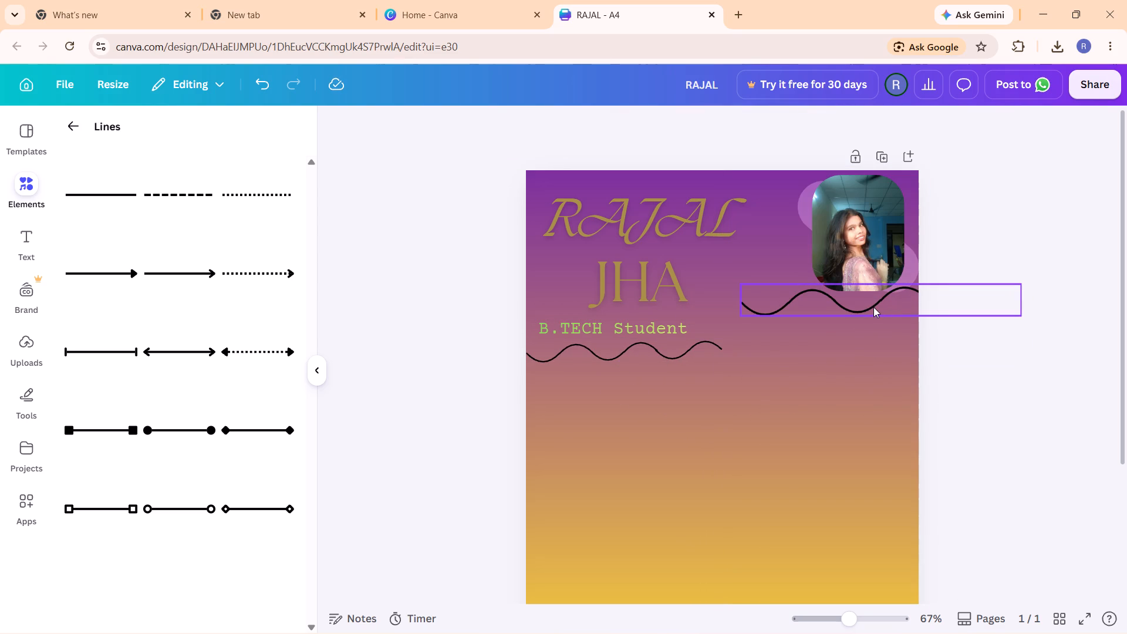
Bring the larger three-wave copy down to the first line's end and shrink it to about 10.3 wide by 1.2 high.
click(873, 307)
drag(862, 305, 832, 353)
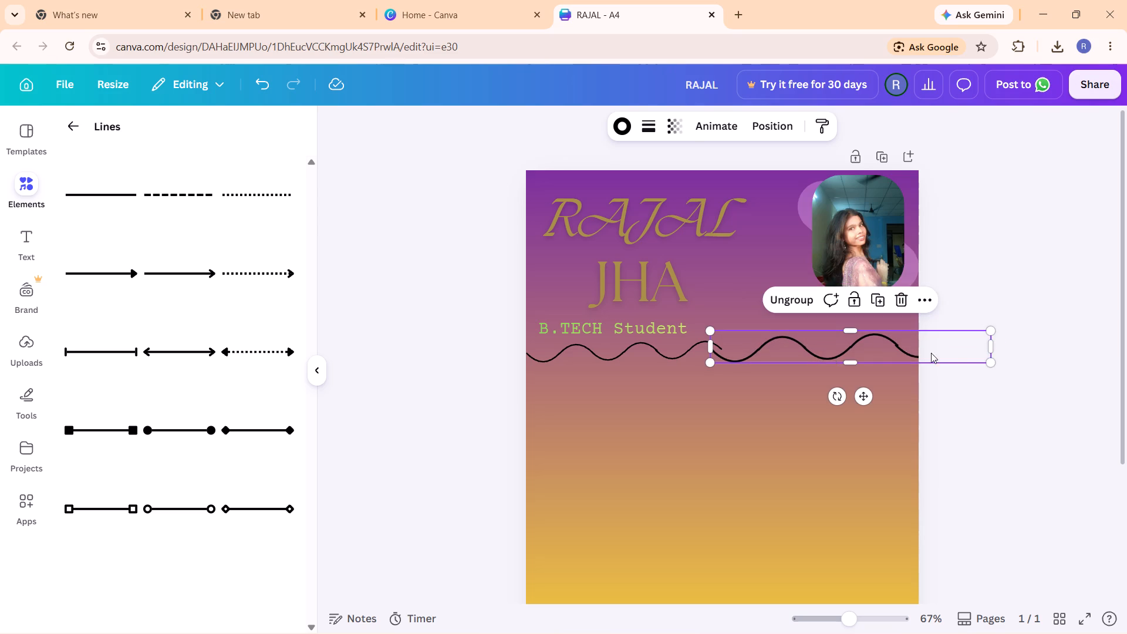
drag(990, 365, 856, 376)
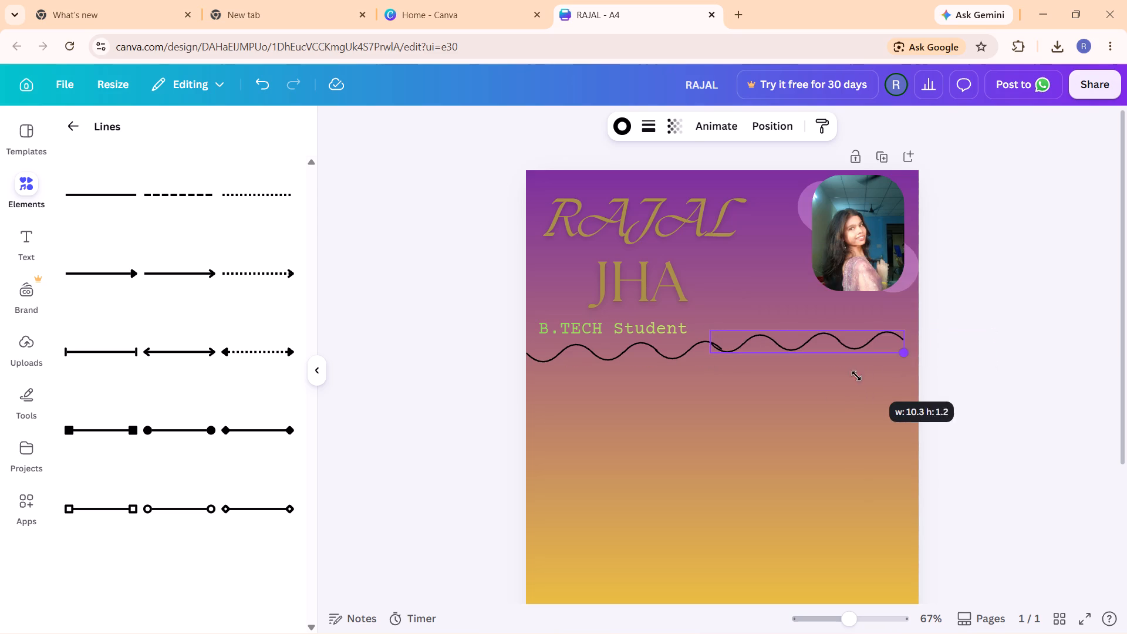
drag(856, 376, 804, 374)
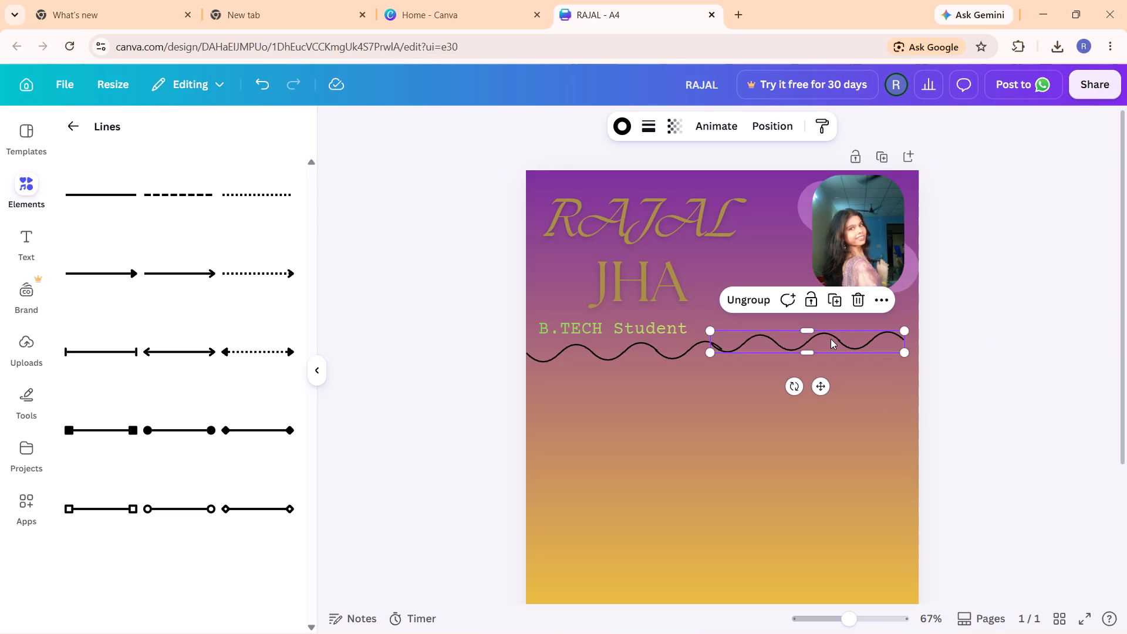
Fine-tune the second wavy line's position so its start joins the end of the first line.
drag(831, 339, 838, 343)
scroll(838, 343, up, 1)
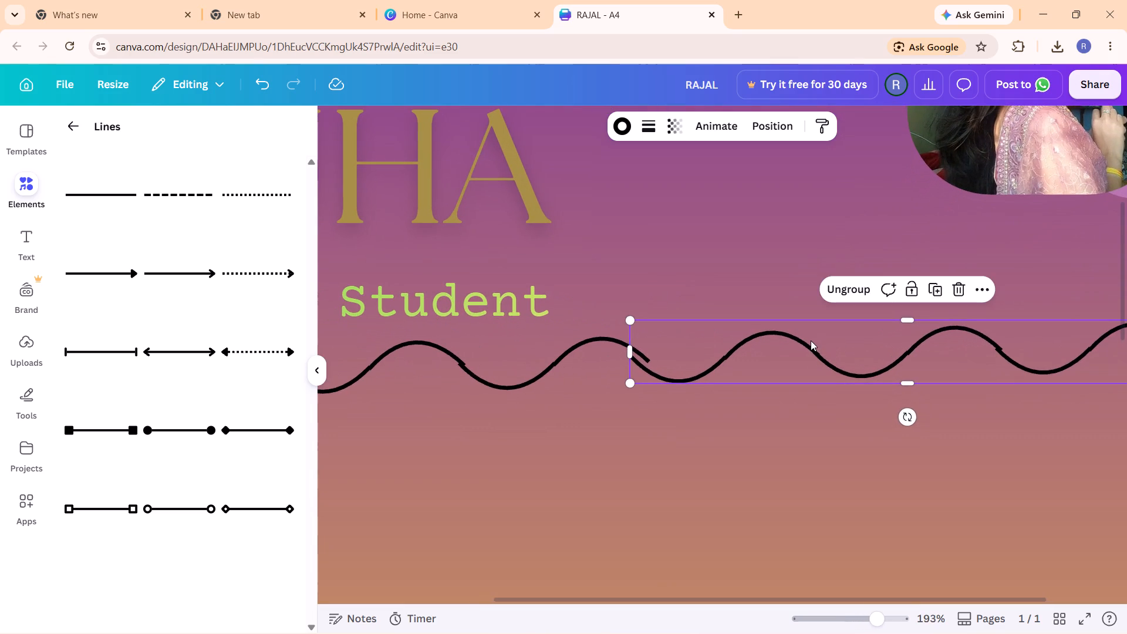
key(Up)
key(Up)
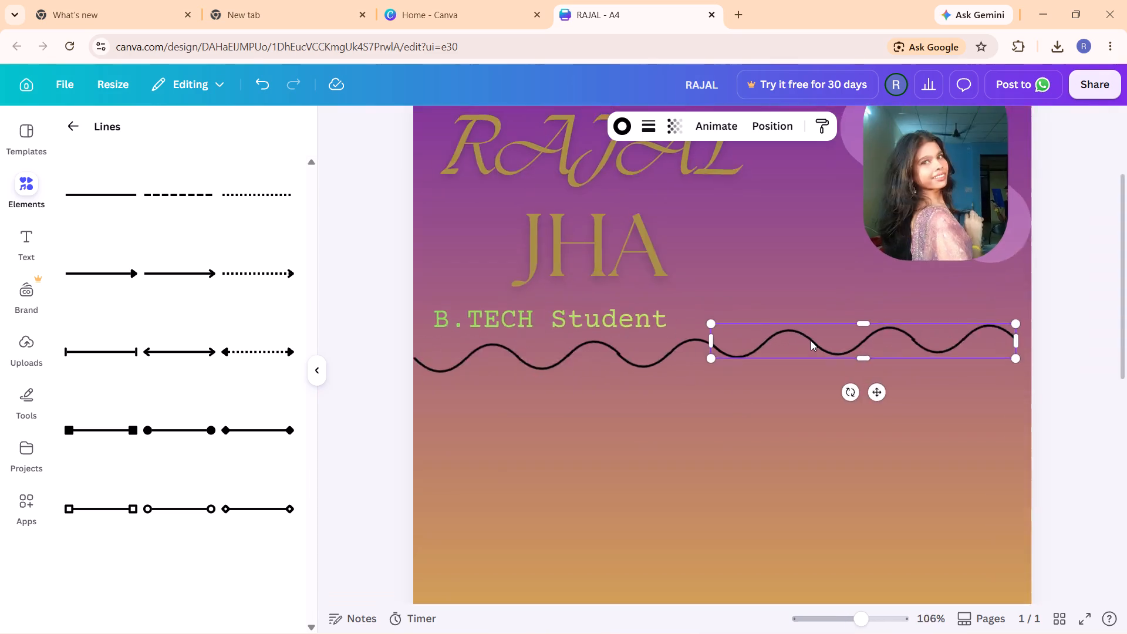
click(1126, 379)
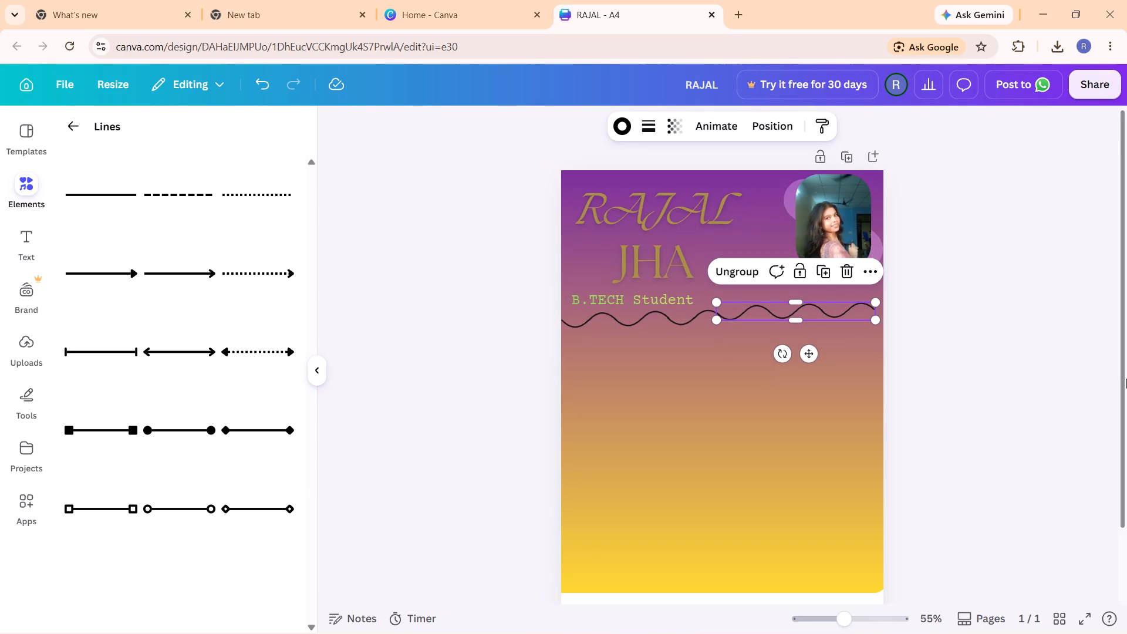
click(1069, 412)
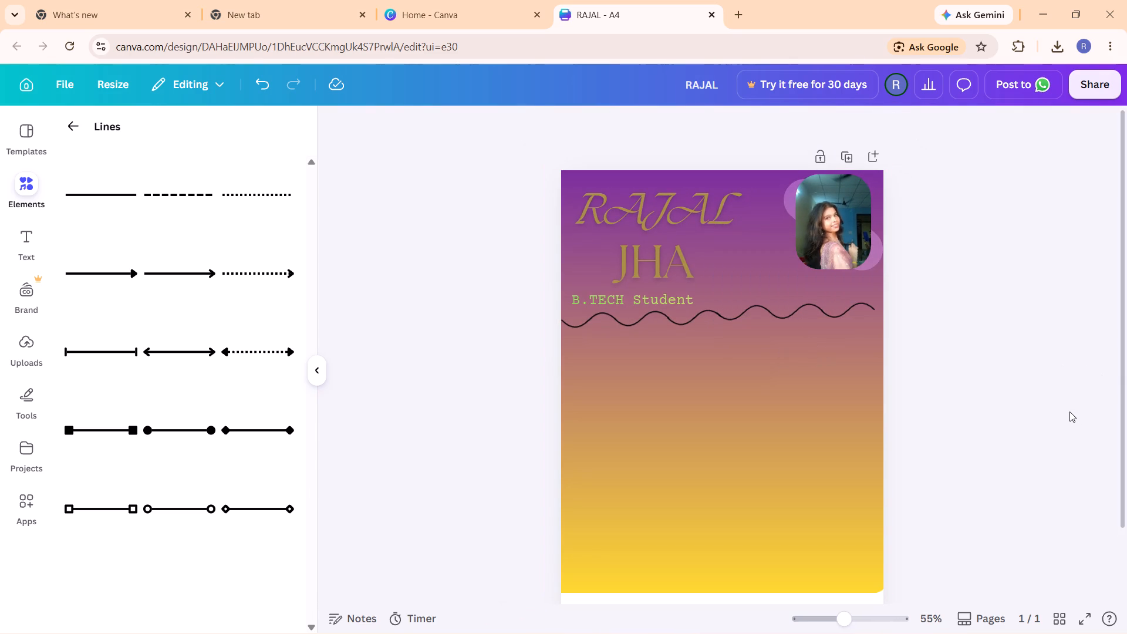
Rotate the second wavy line slightly clockwise and nudge it down to level it with the first line.
click(777, 309)
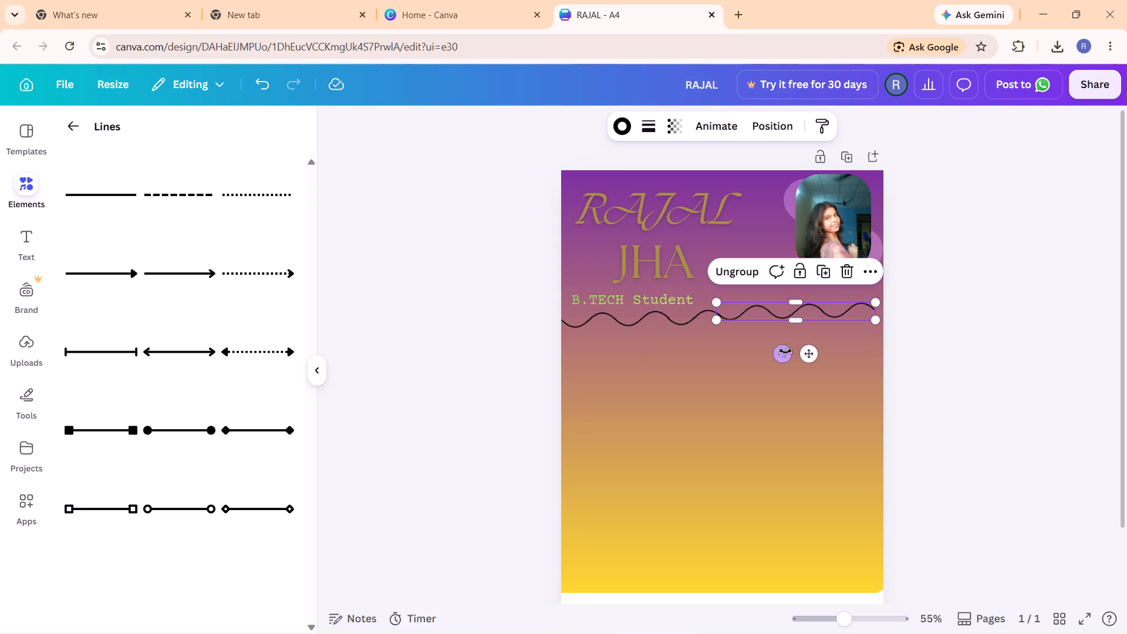
click(784, 353)
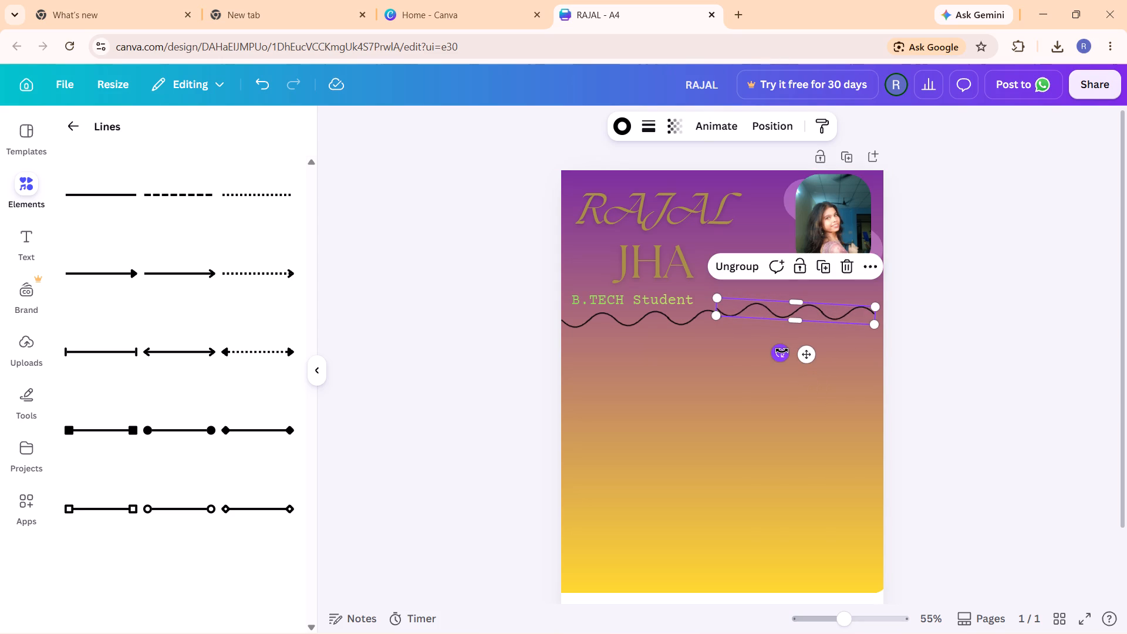
key(Down)
key(Down)
key(Down)
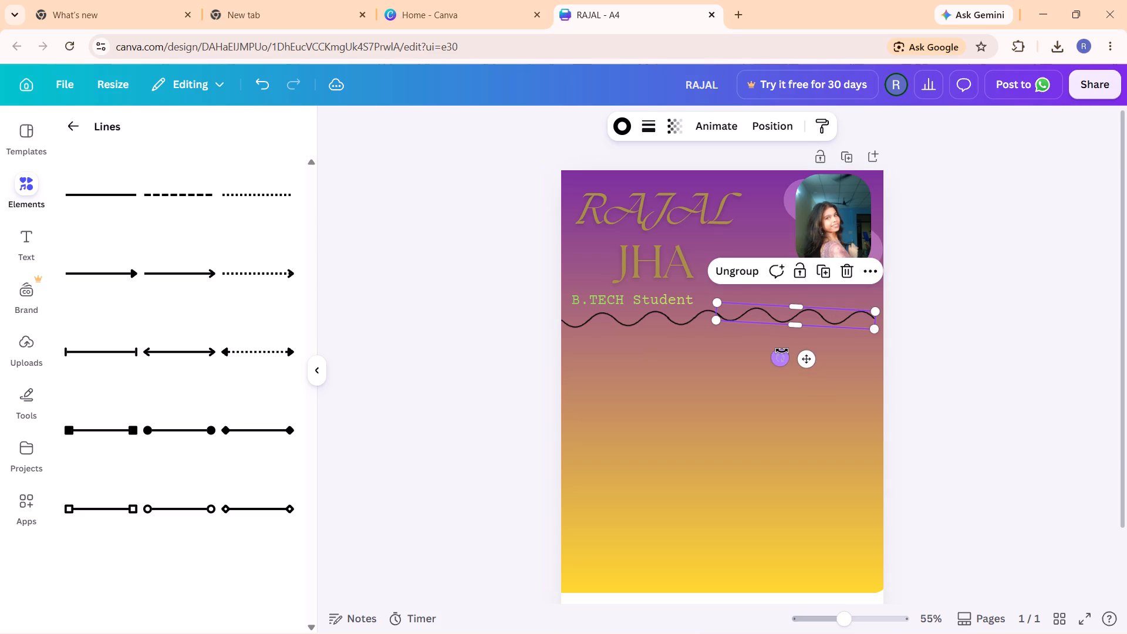
click(992, 366)
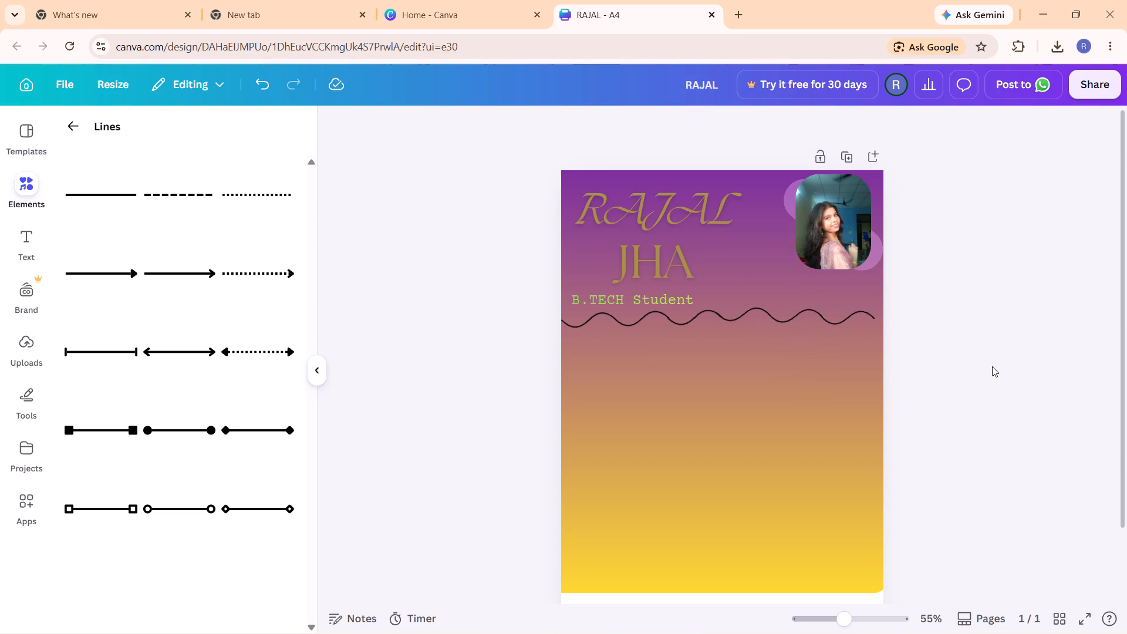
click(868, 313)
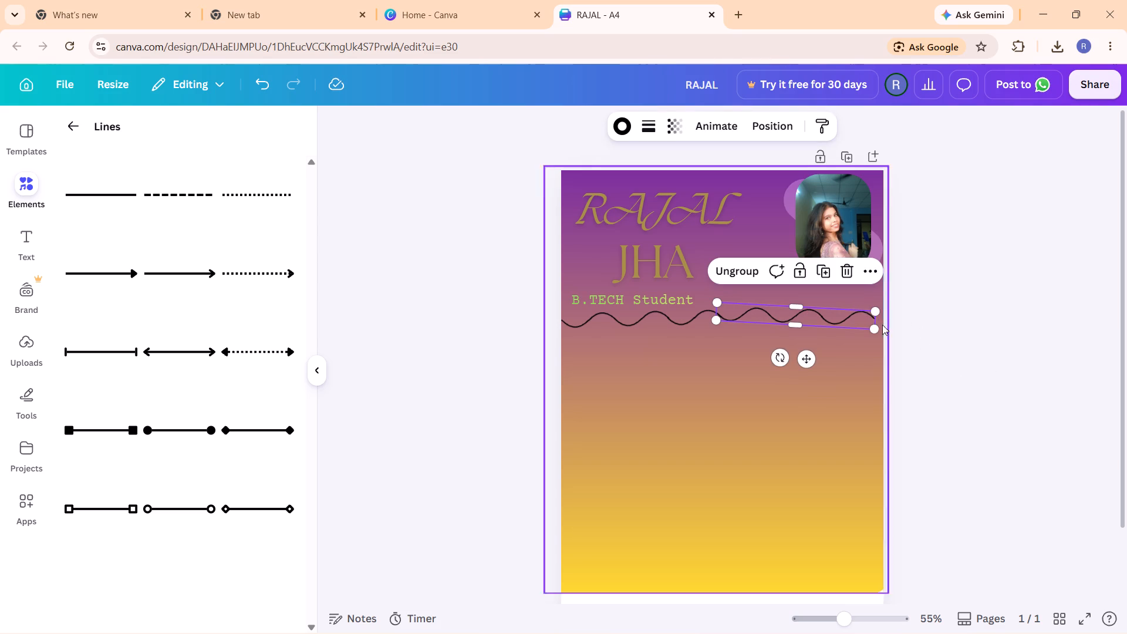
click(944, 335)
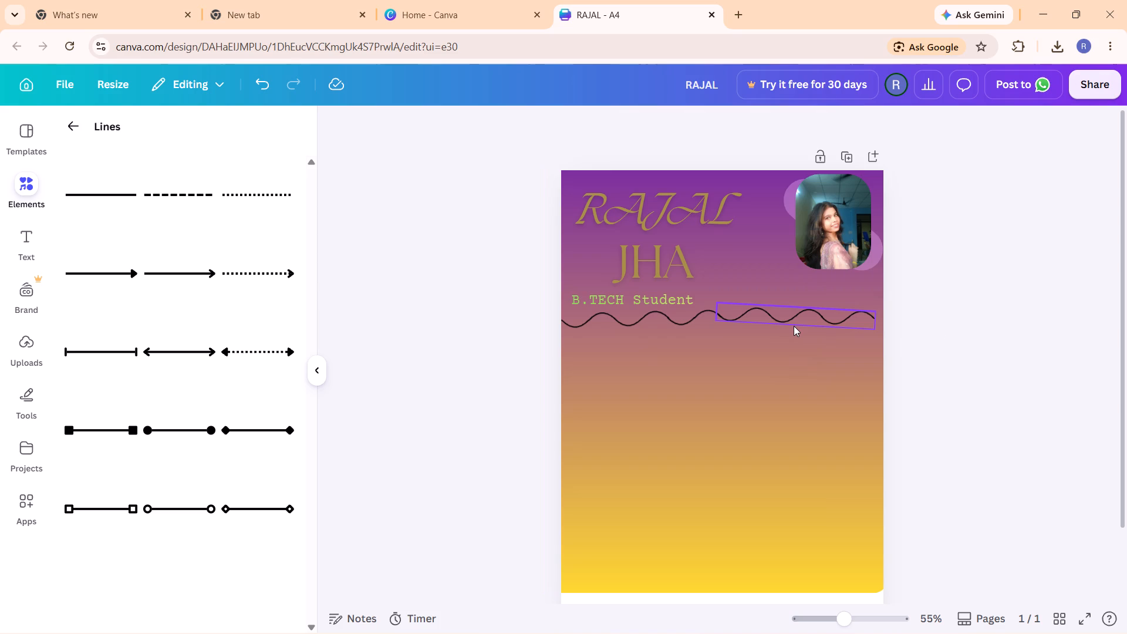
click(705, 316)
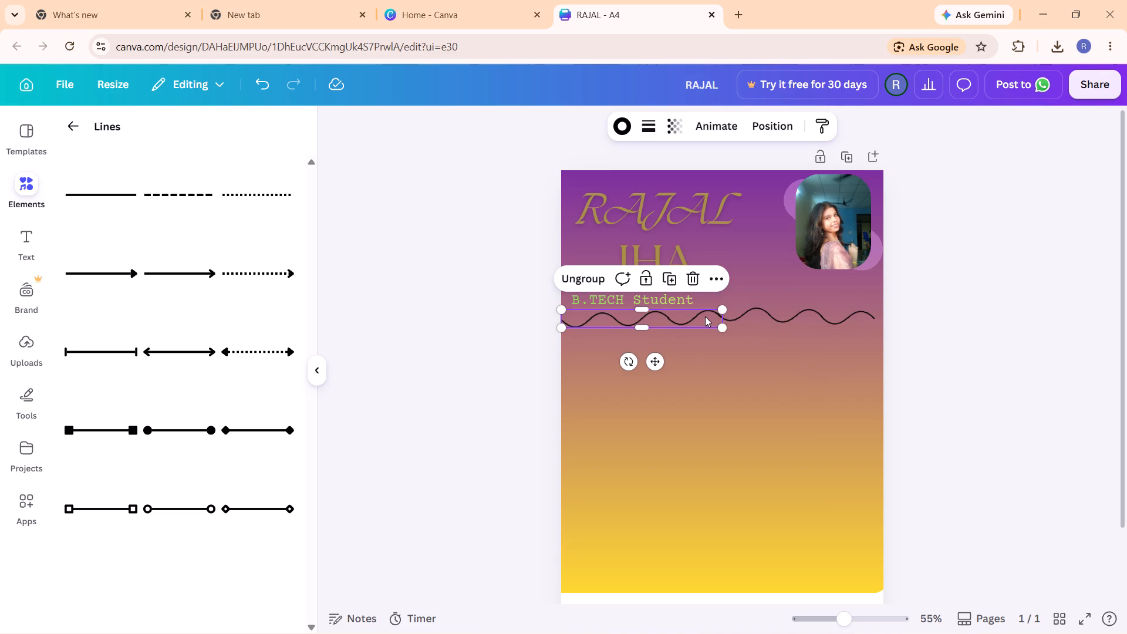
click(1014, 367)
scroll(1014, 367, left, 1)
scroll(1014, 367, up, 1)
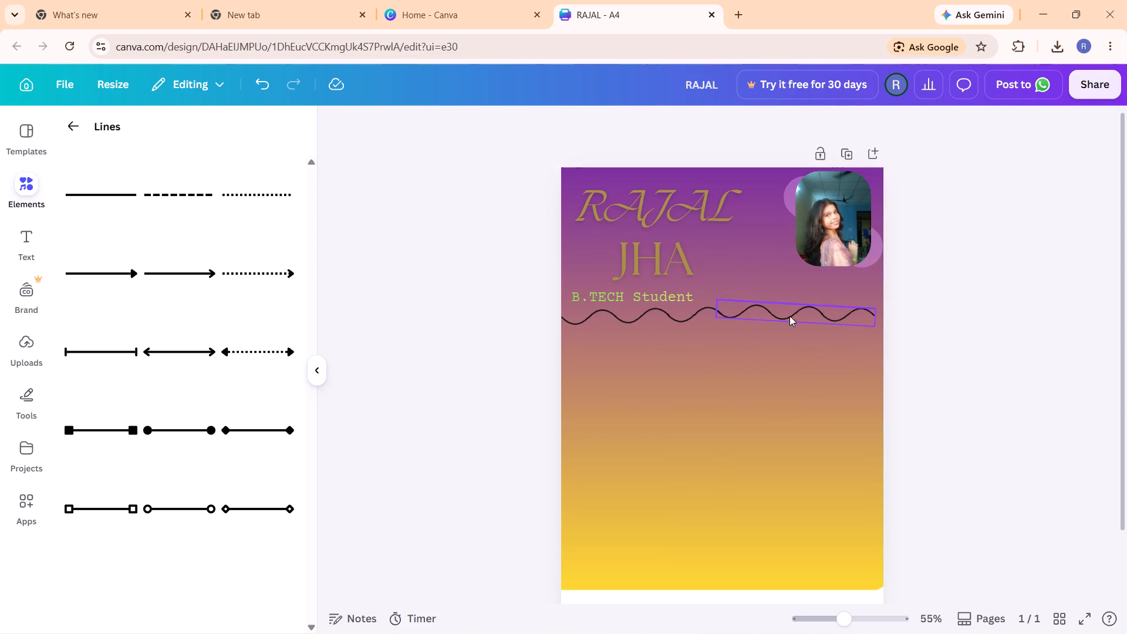
Recolour the first wavy line's stroke, trying light blue and settling on the medium blue from the default solid colours.
click(611, 319)
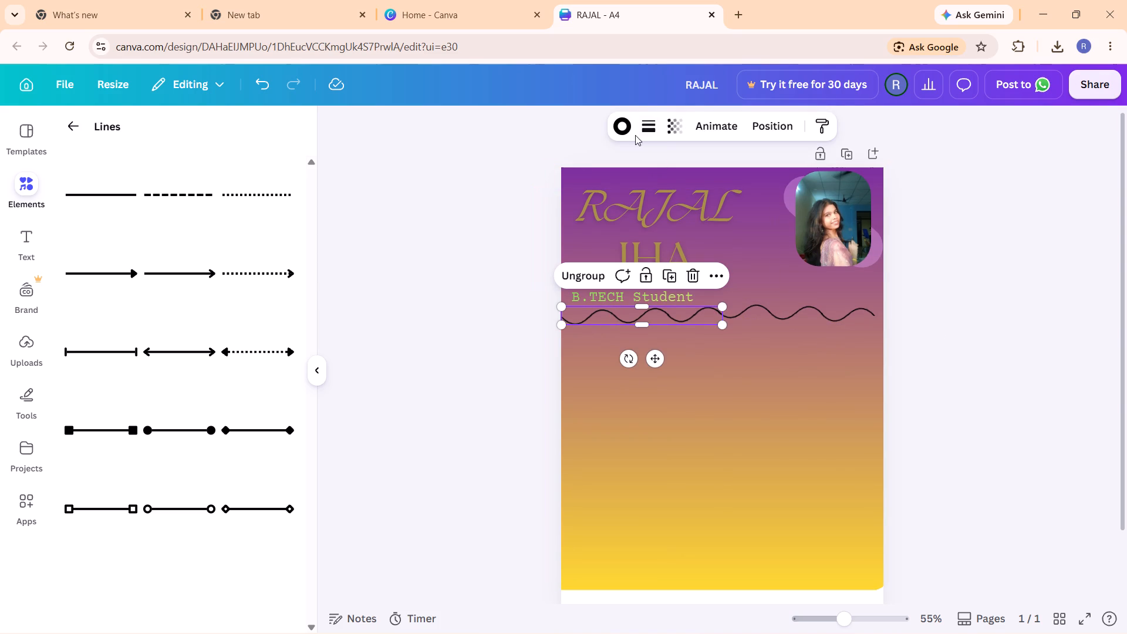
click(631, 131)
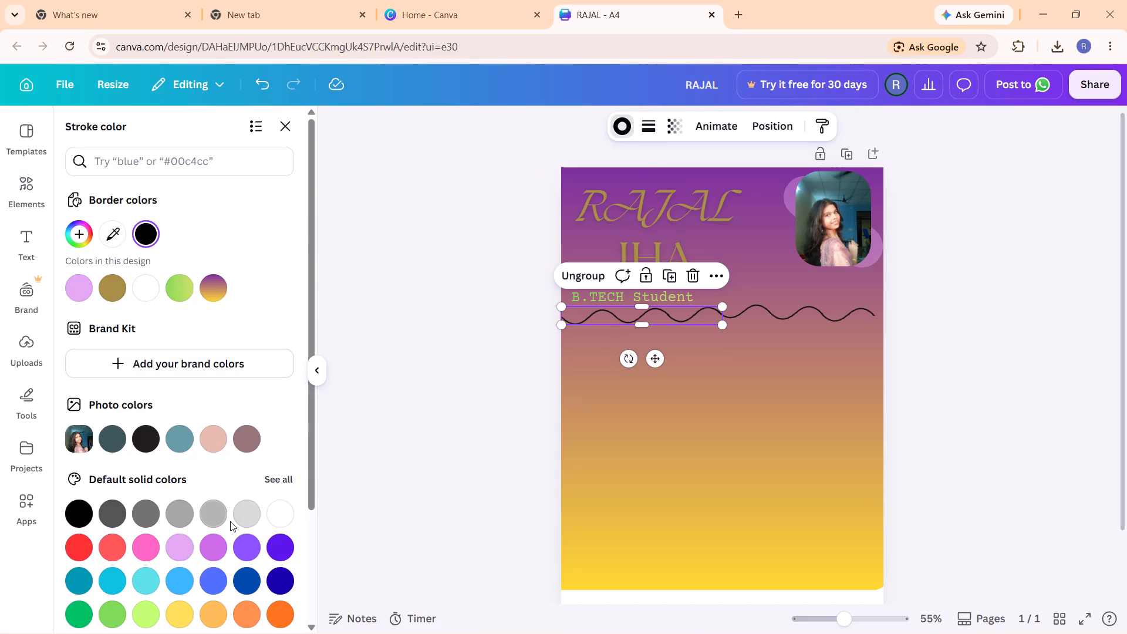
click(188, 575)
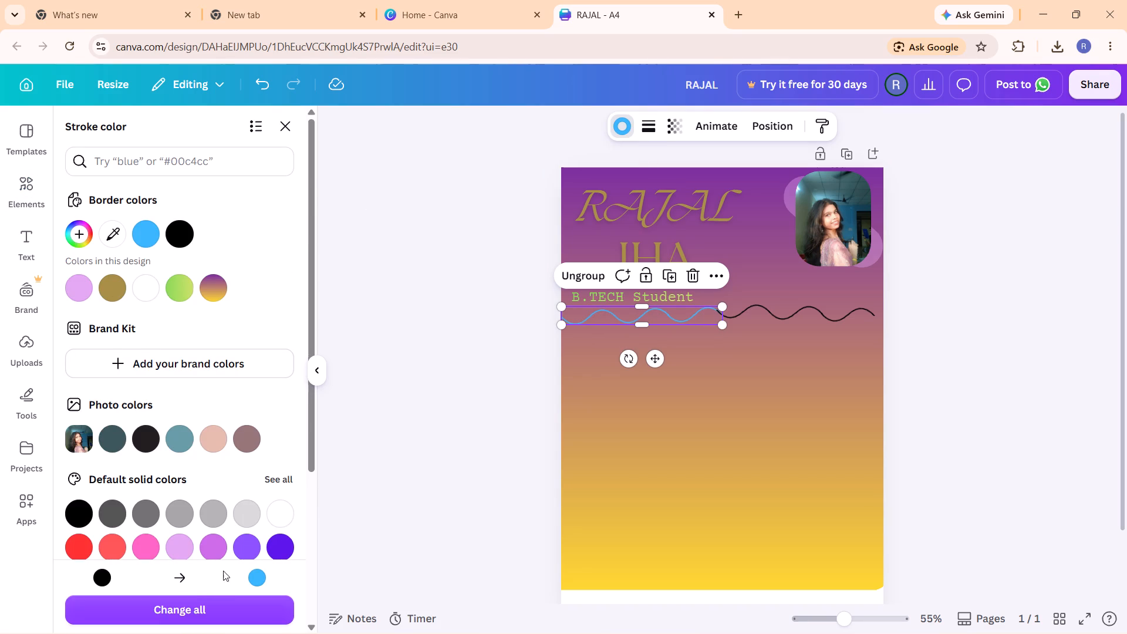
scroll(227, 569, down, 1)
click(204, 488)
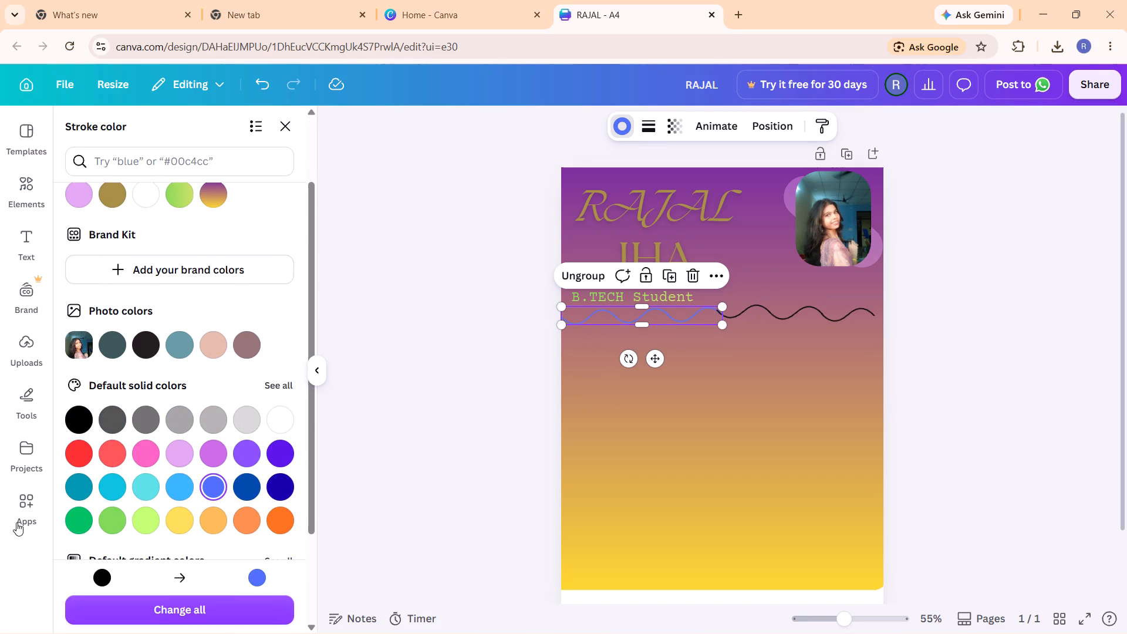
Recolour the first wavy line's stroke, trying several default gradients and settling on the black-to-gold gradient.
scroll(178, 481, down, 6)
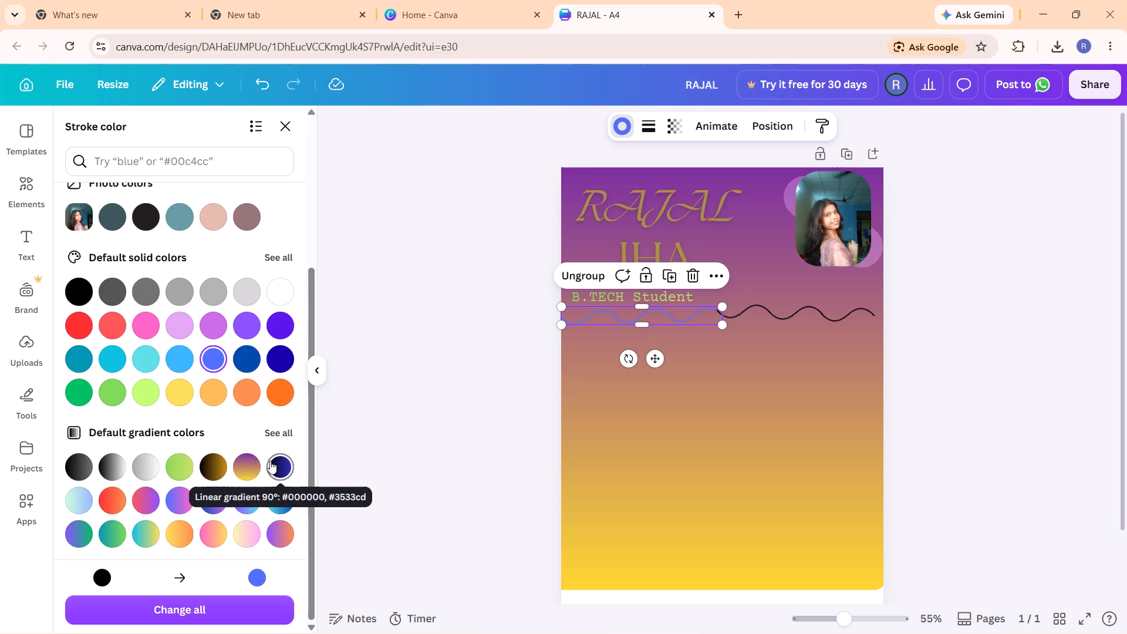
click(270, 461)
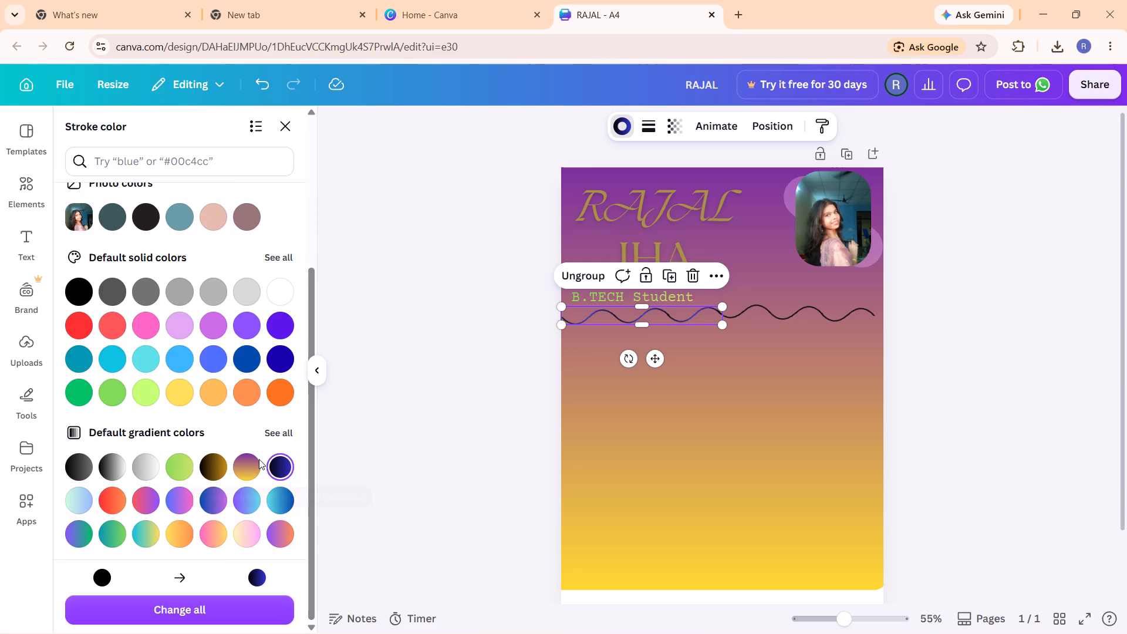
click(259, 459)
click(254, 460)
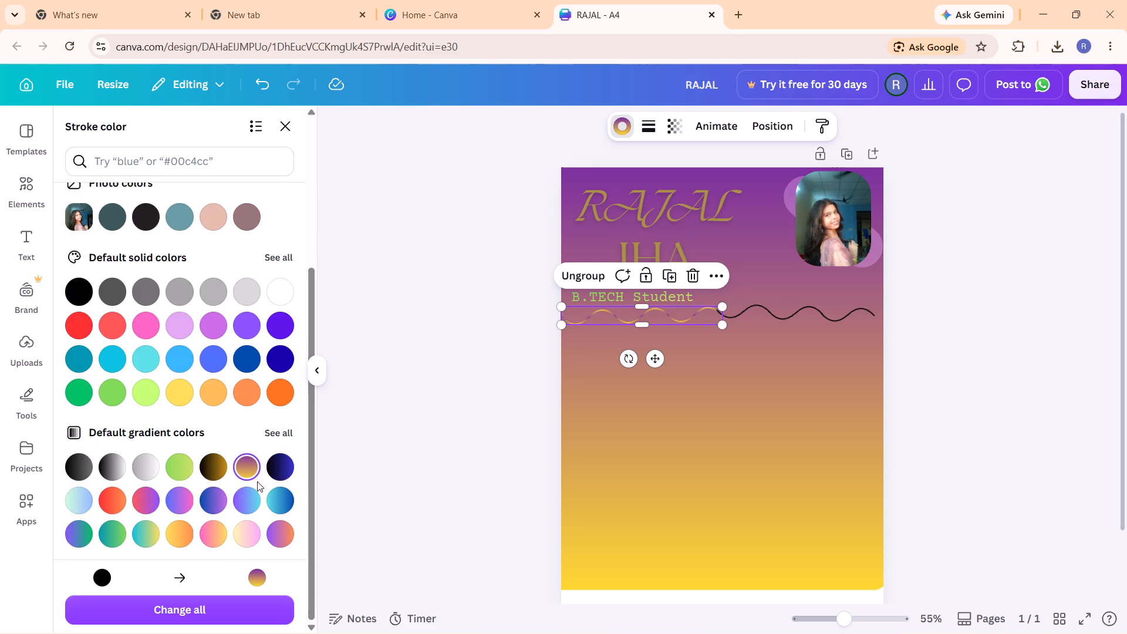
click(268, 527)
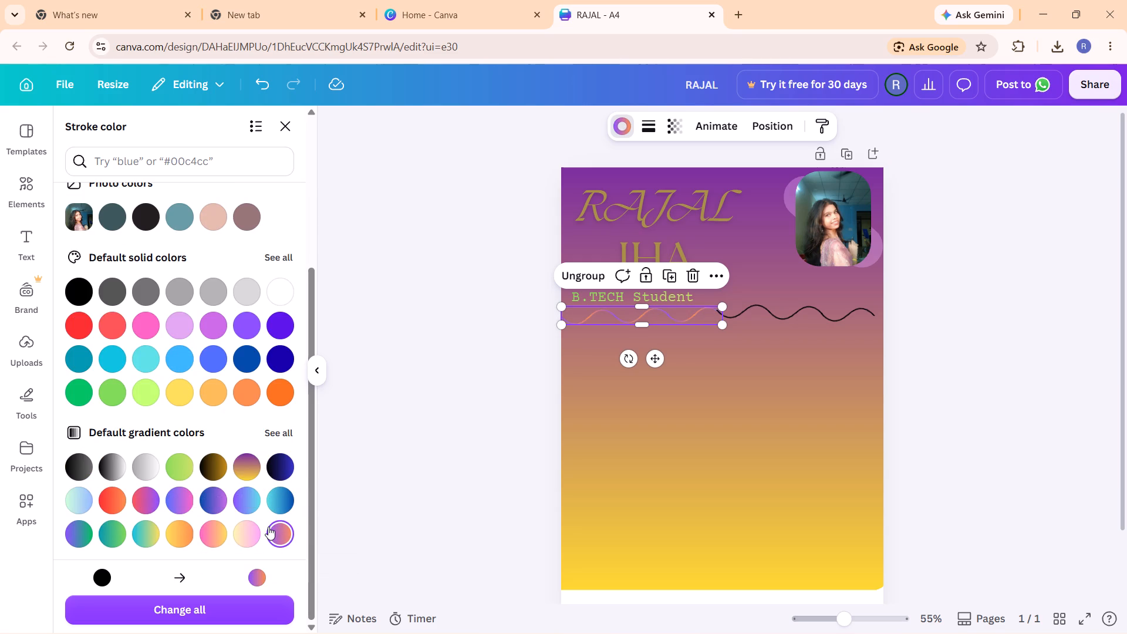
click(254, 531)
scroll(254, 531, down, 1)
click(180, 503)
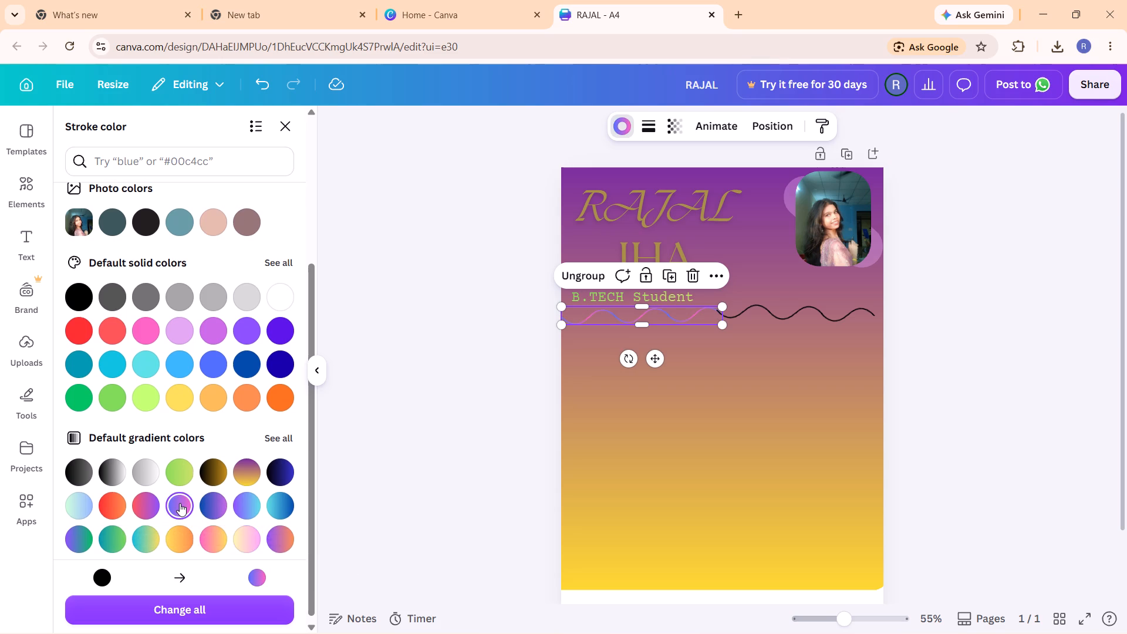
scroll(180, 503, down, 1)
click(147, 496)
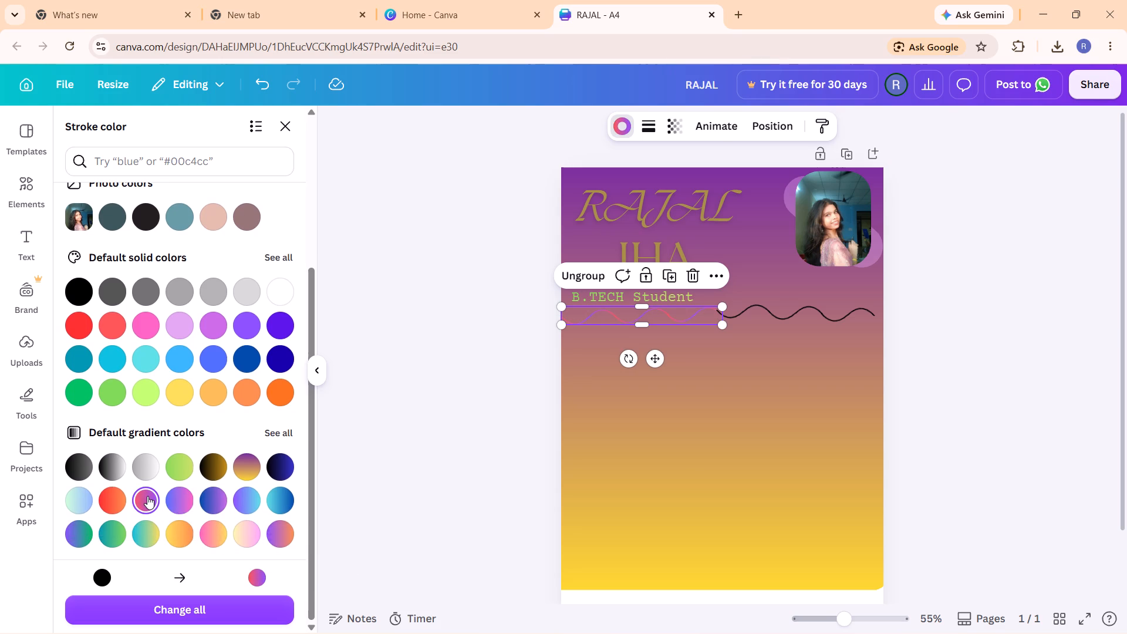
click(214, 468)
scroll(214, 468, down, 1)
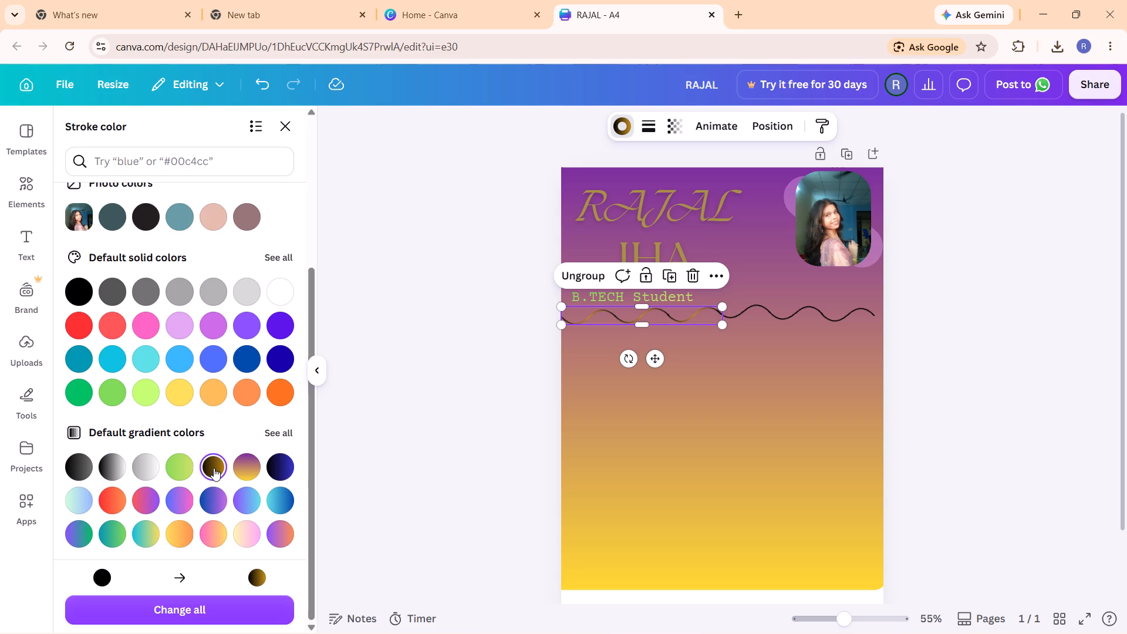
scroll(214, 468, down, 1)
Apply the same black-to-gold default gradient to the second wavy line's stroke and deselect it.
click(747, 315)
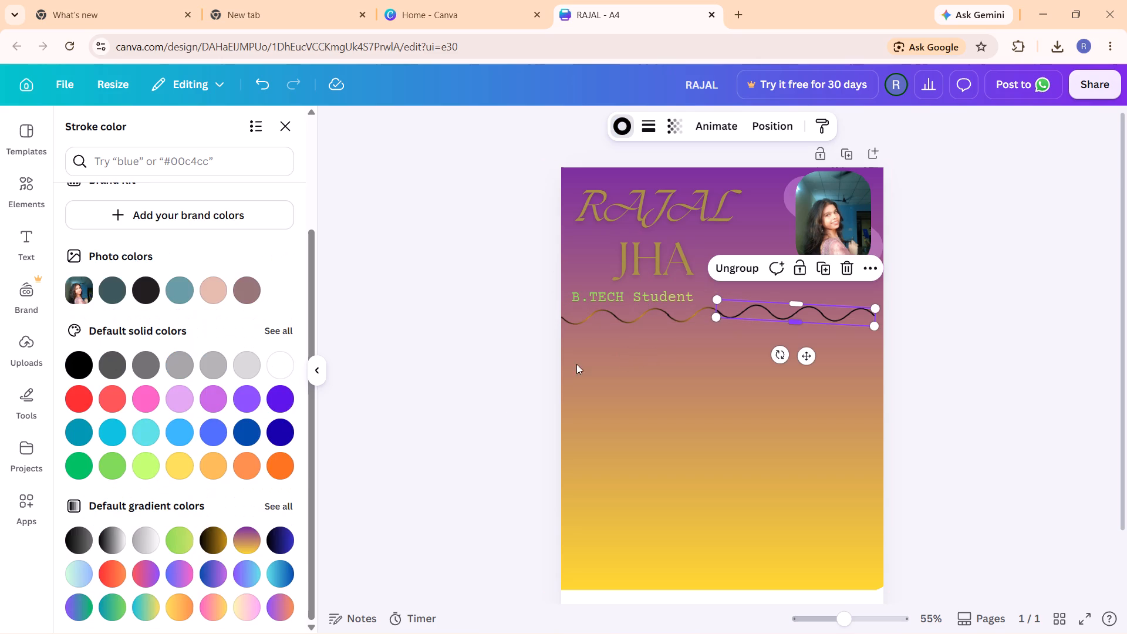
click(213, 531)
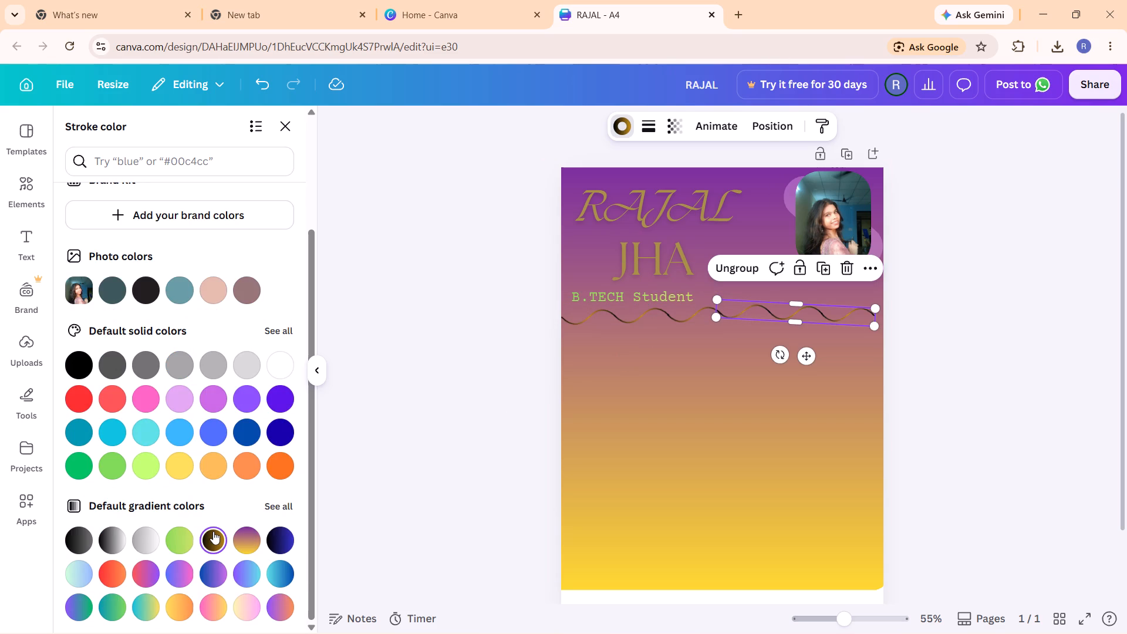
click(384, 491)
click(1004, 372)
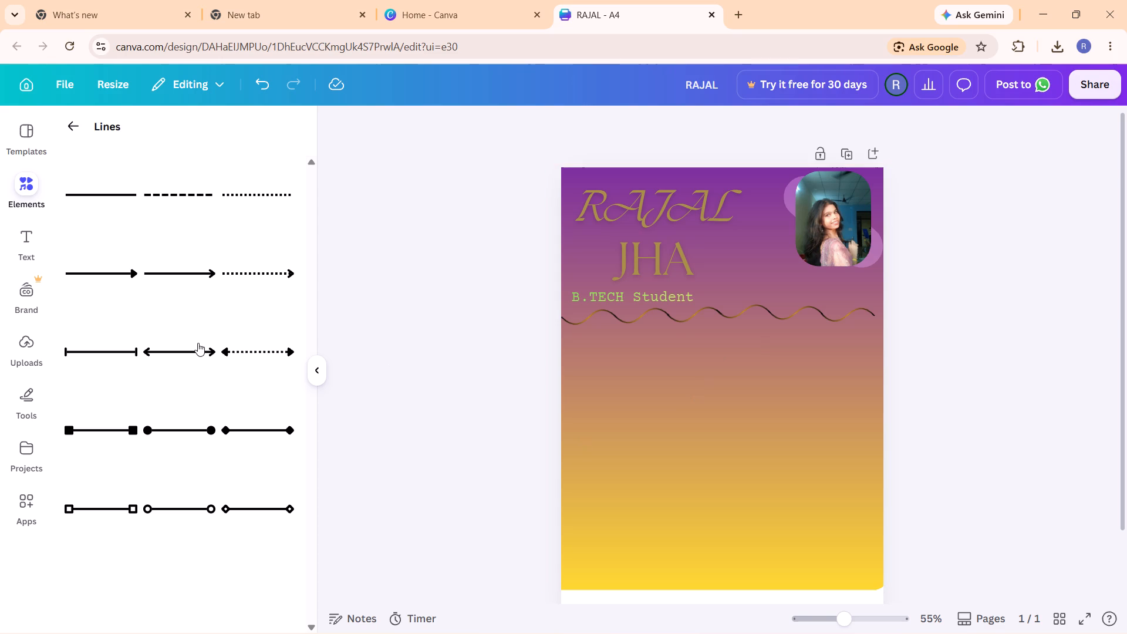
Check the reference resume image and browse the Elements categories, including Graphics, for a decoration to add.
click(80, 128)
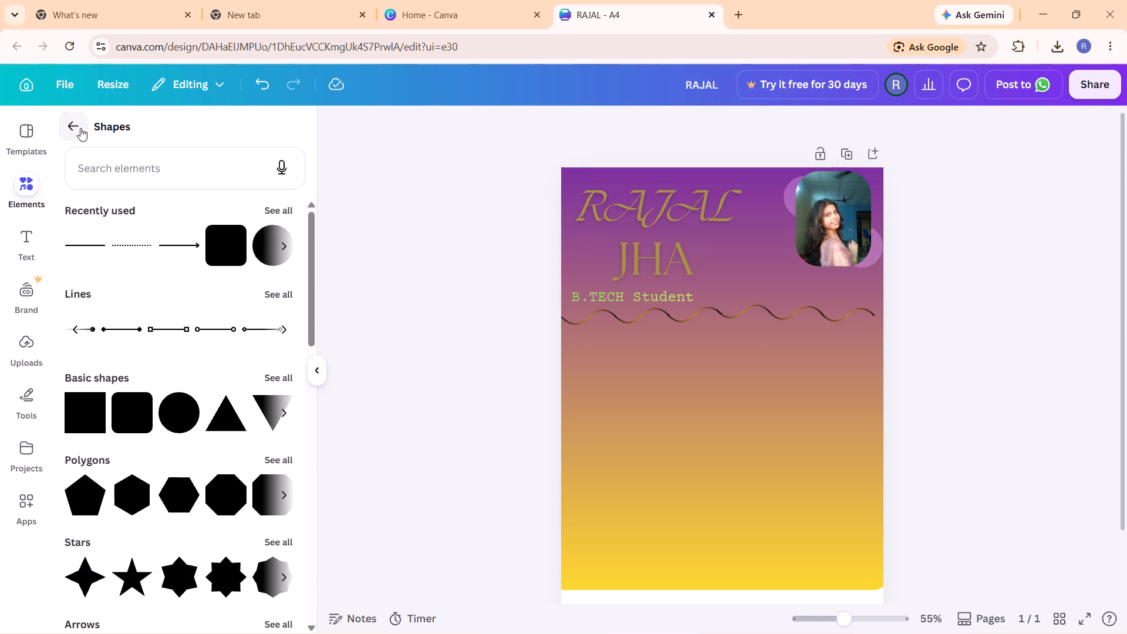
key(alt+Tab)
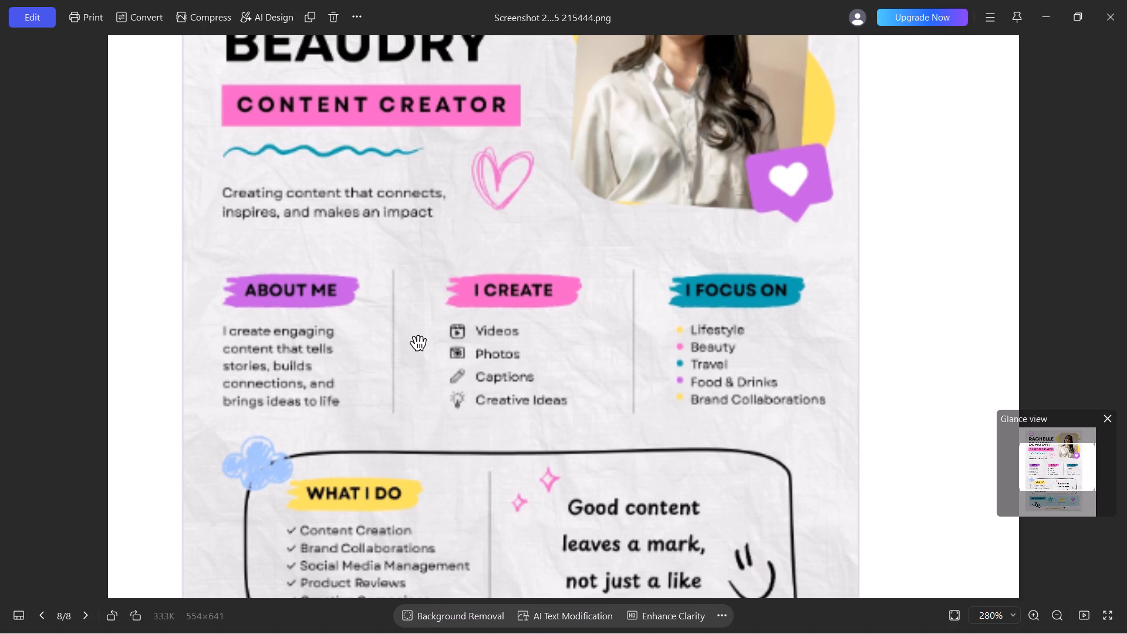
ctrl+scroll(418, 343, down, 2)
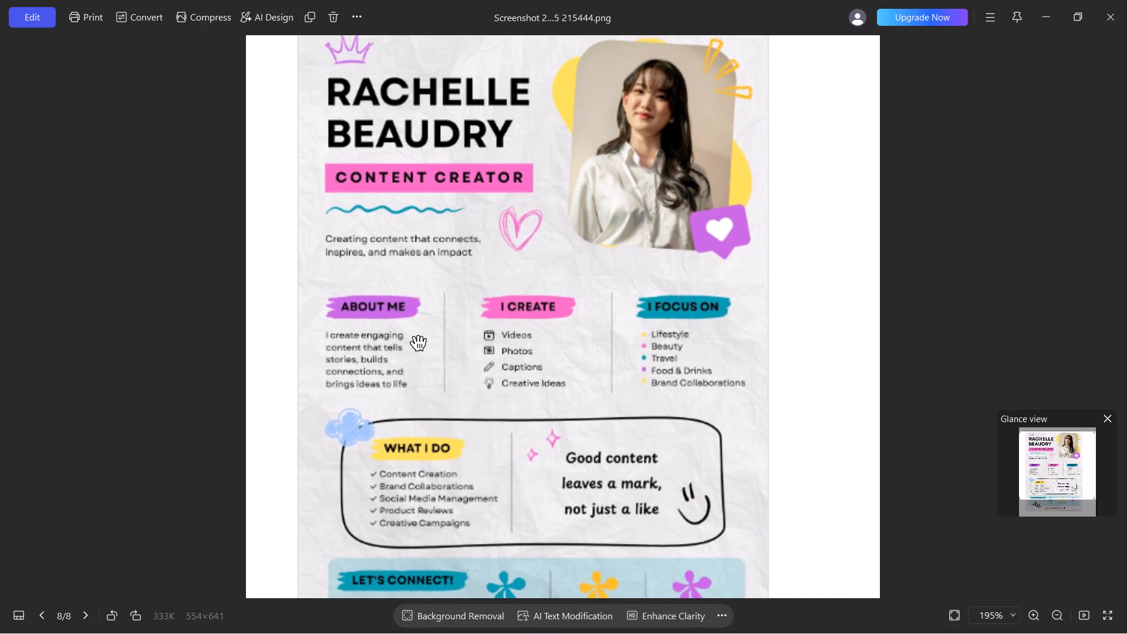
key(alt+Tab)
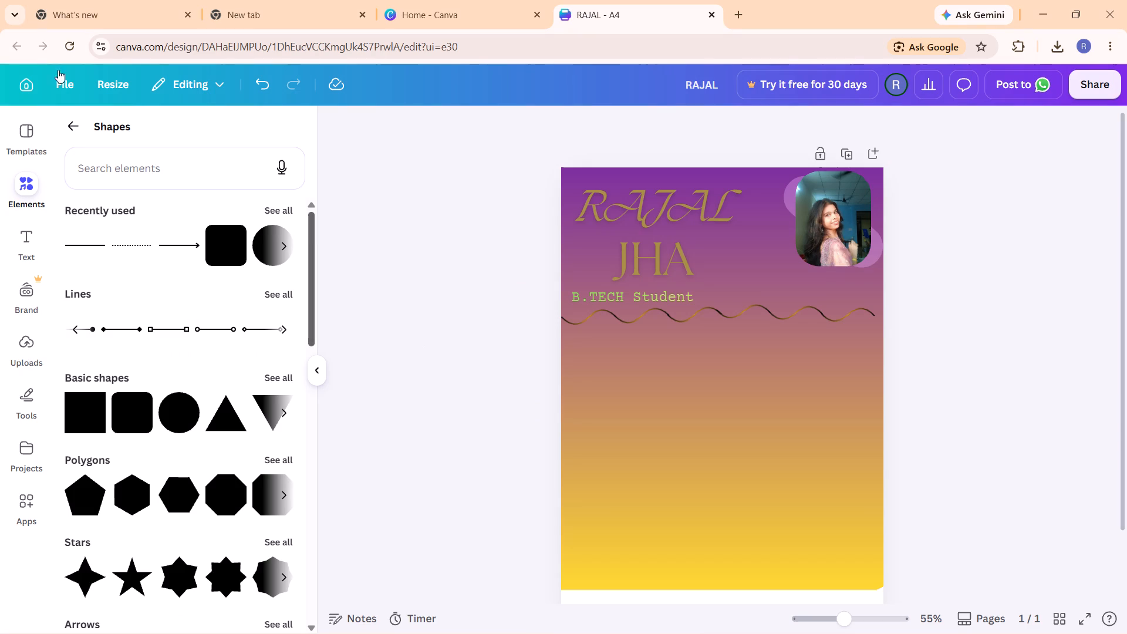
click(30, 195)
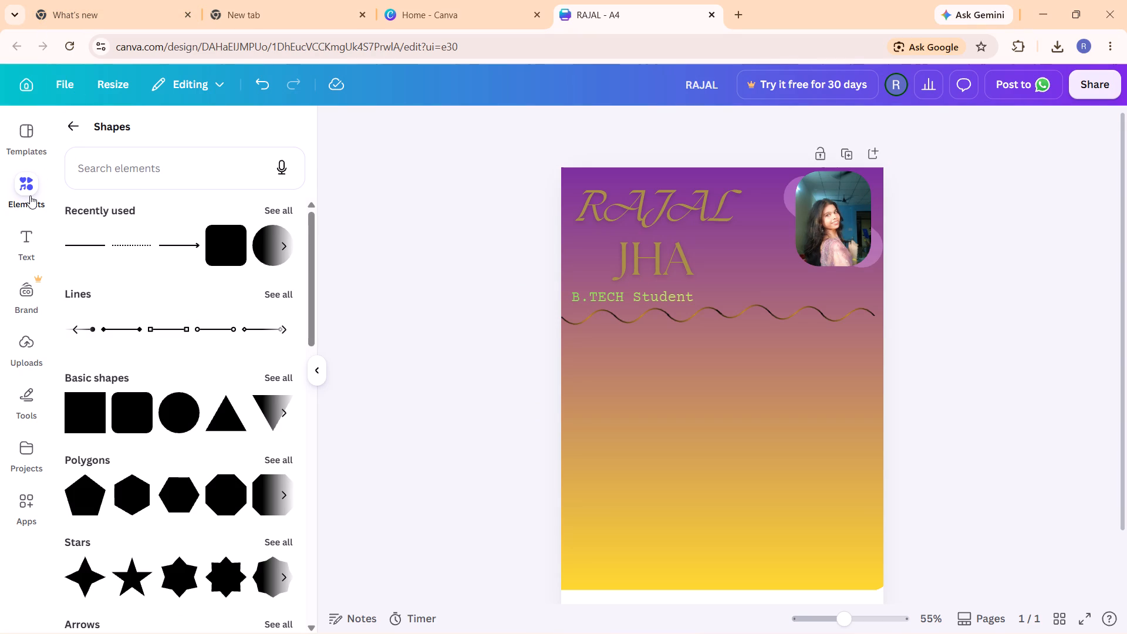
click(80, 114)
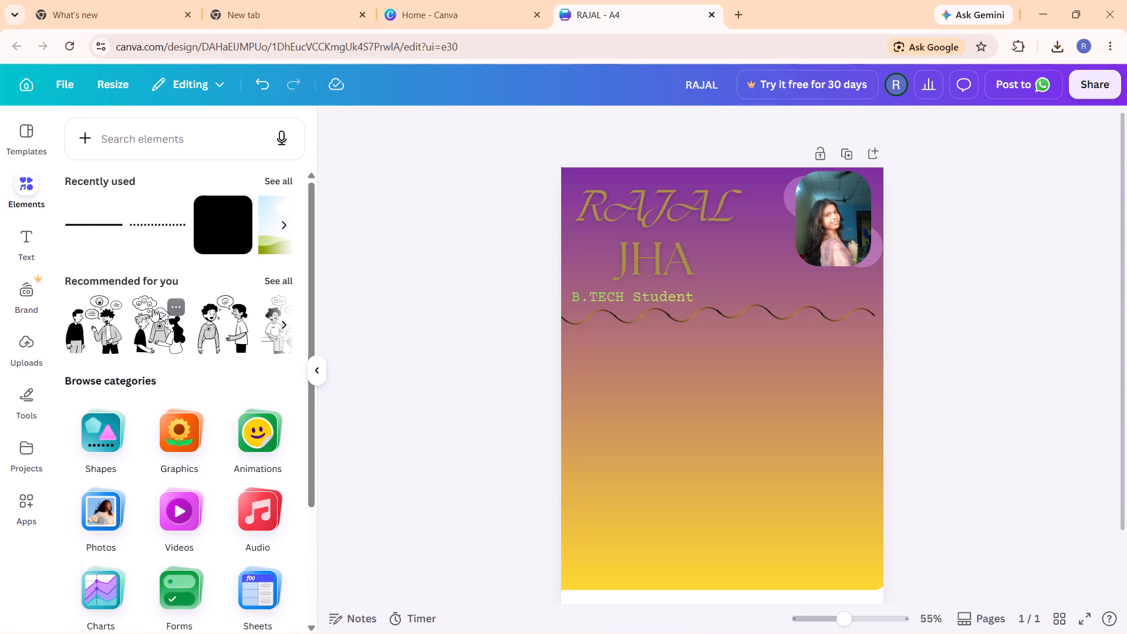
scroll(215, 389, down, 1)
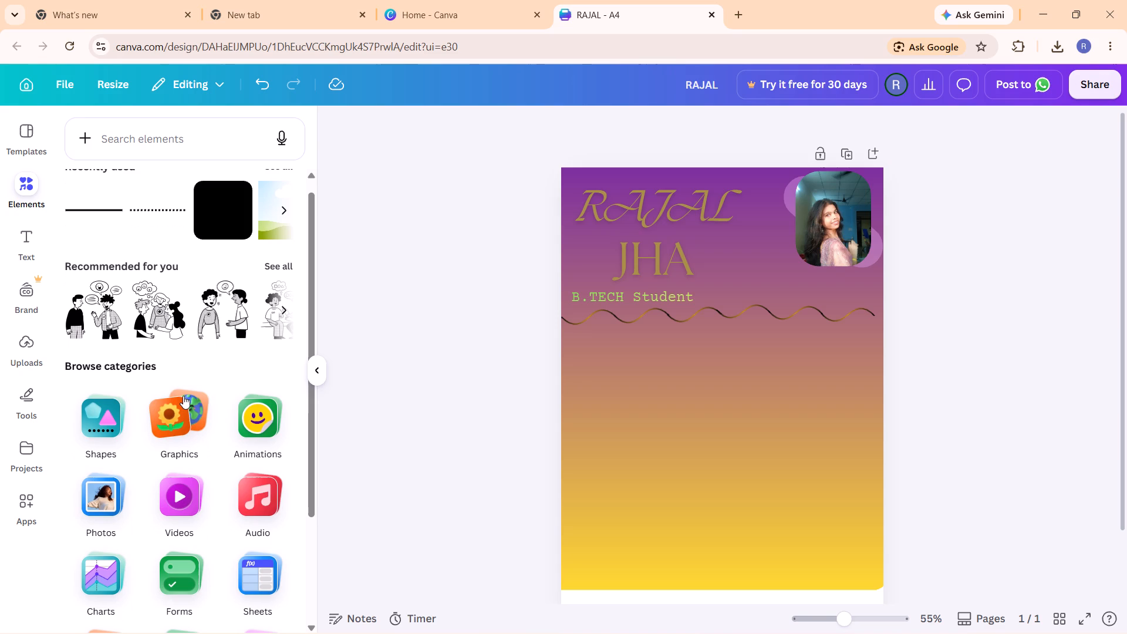
scroll(157, 435, down, 1)
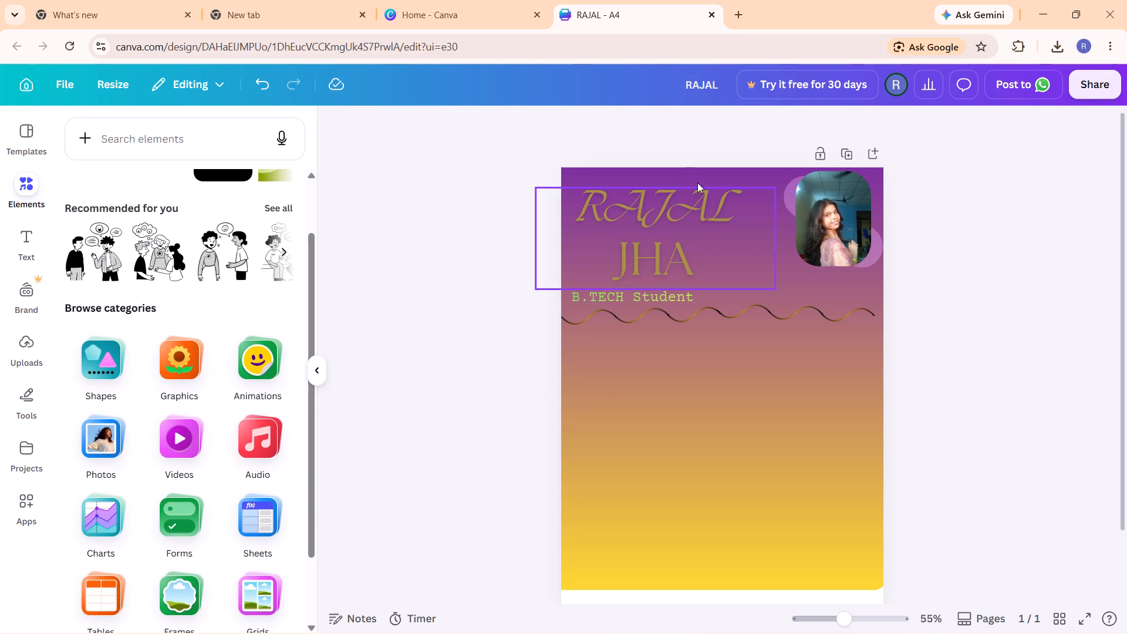
click(170, 381)
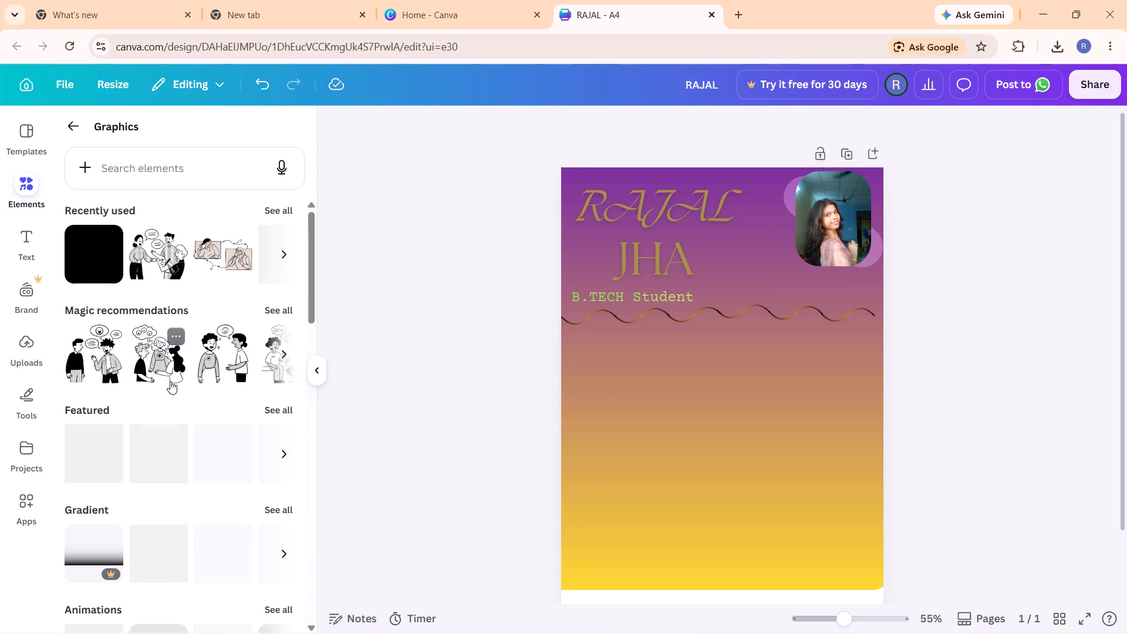
click(76, 130)
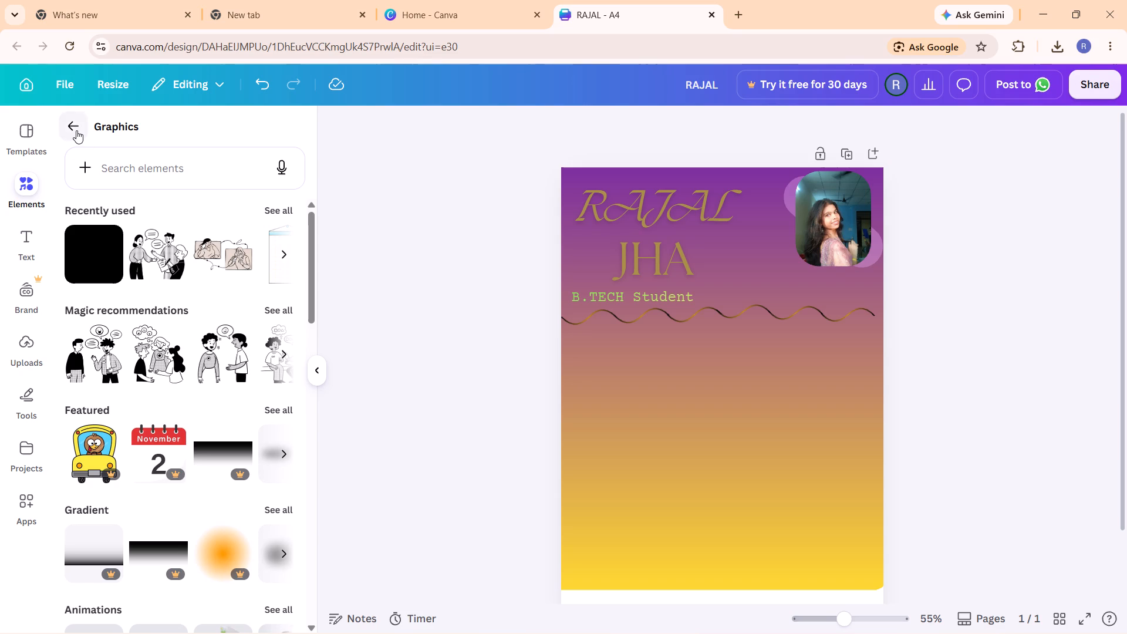
scroll(174, 230, up, 3)
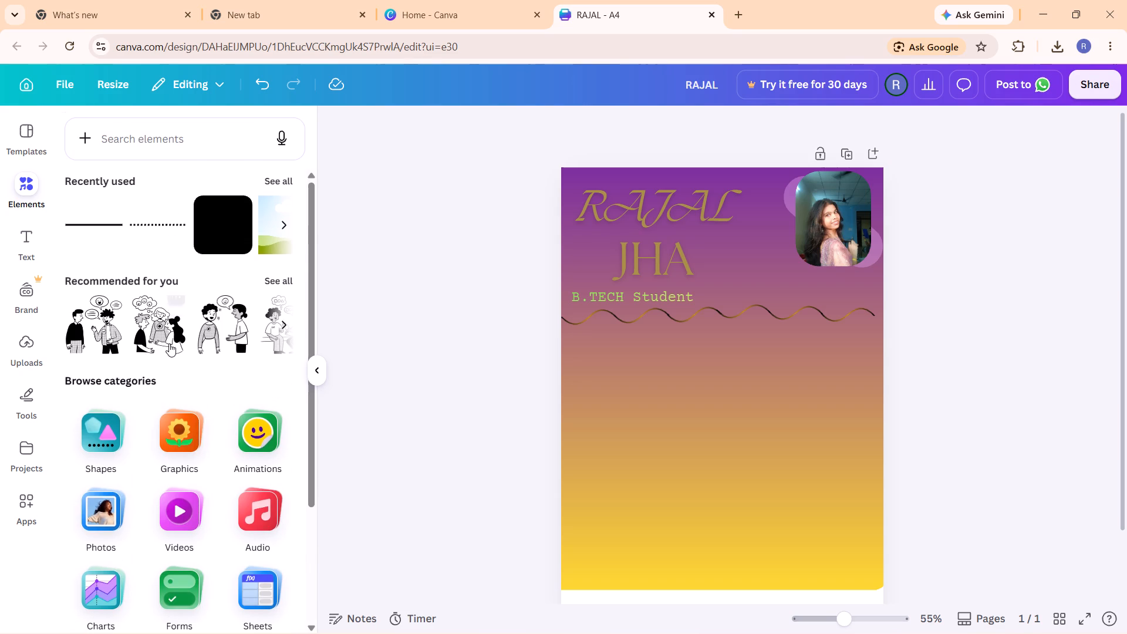
scroll(169, 343, down, 2)
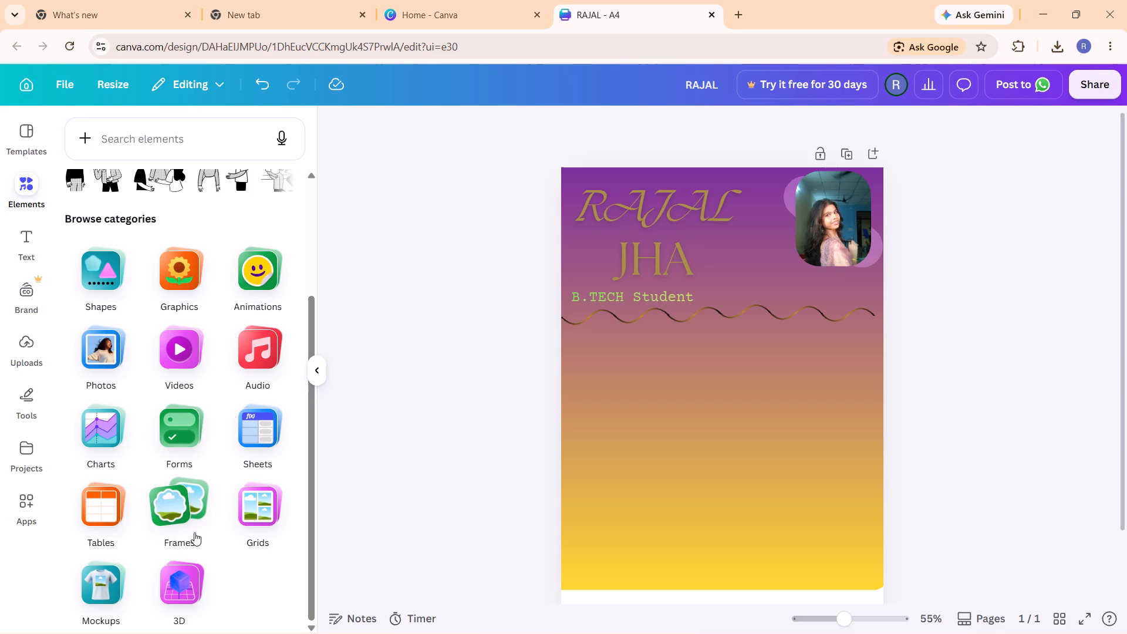
scroll(290, 429, up, 4)
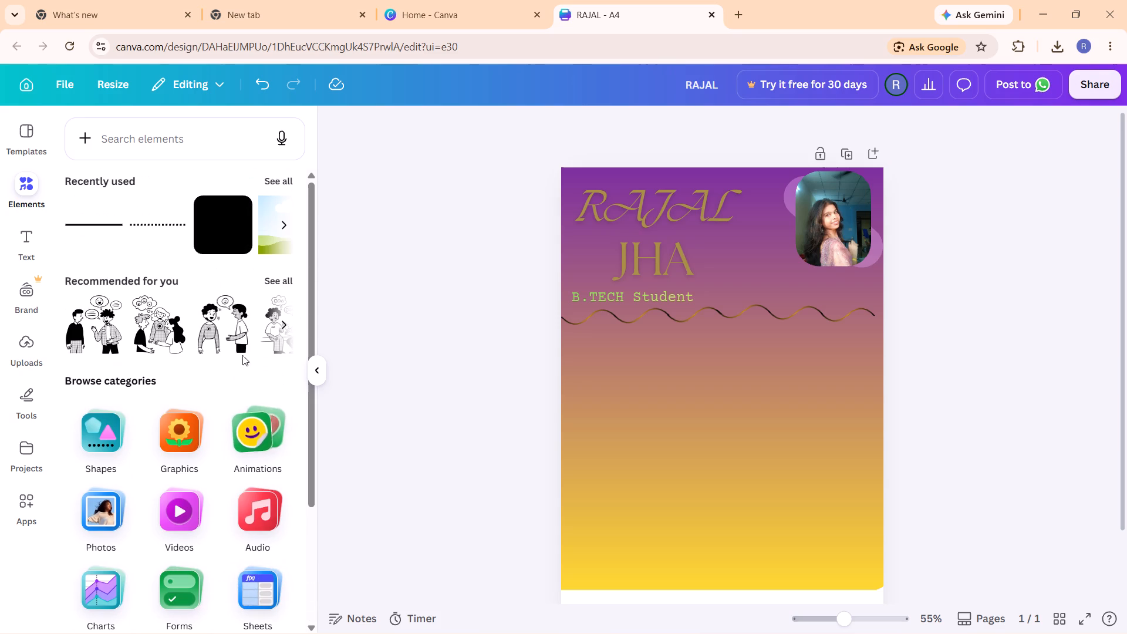
Insert the white sparkle-stars animation from the Animations magic recommendations and shrink it to roughly a third of its size.
click(266, 445)
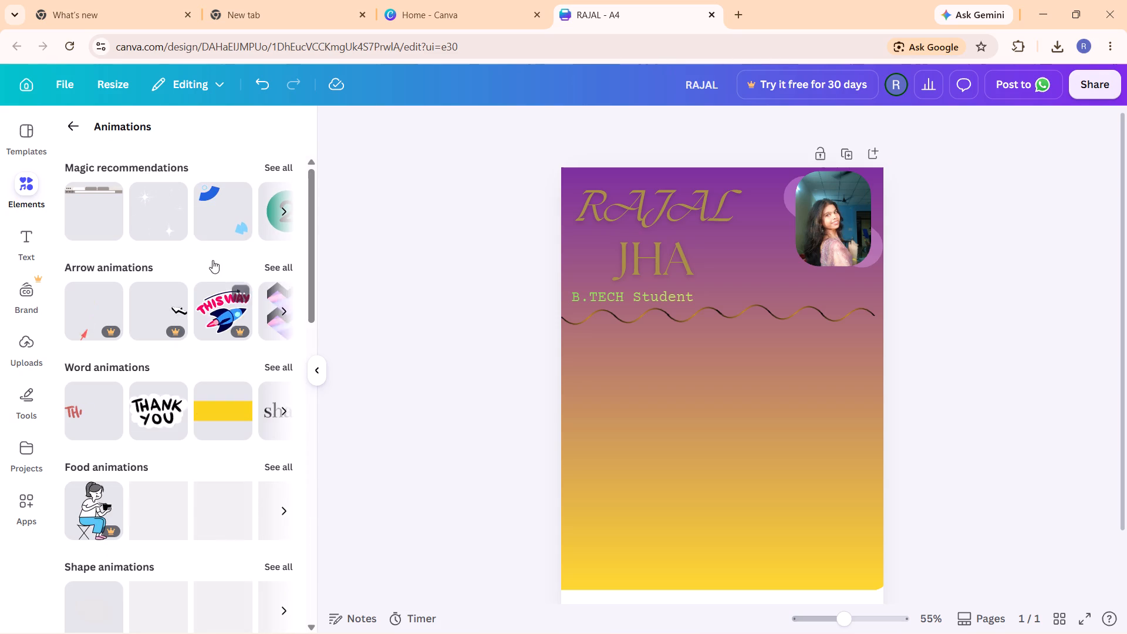
click(165, 204)
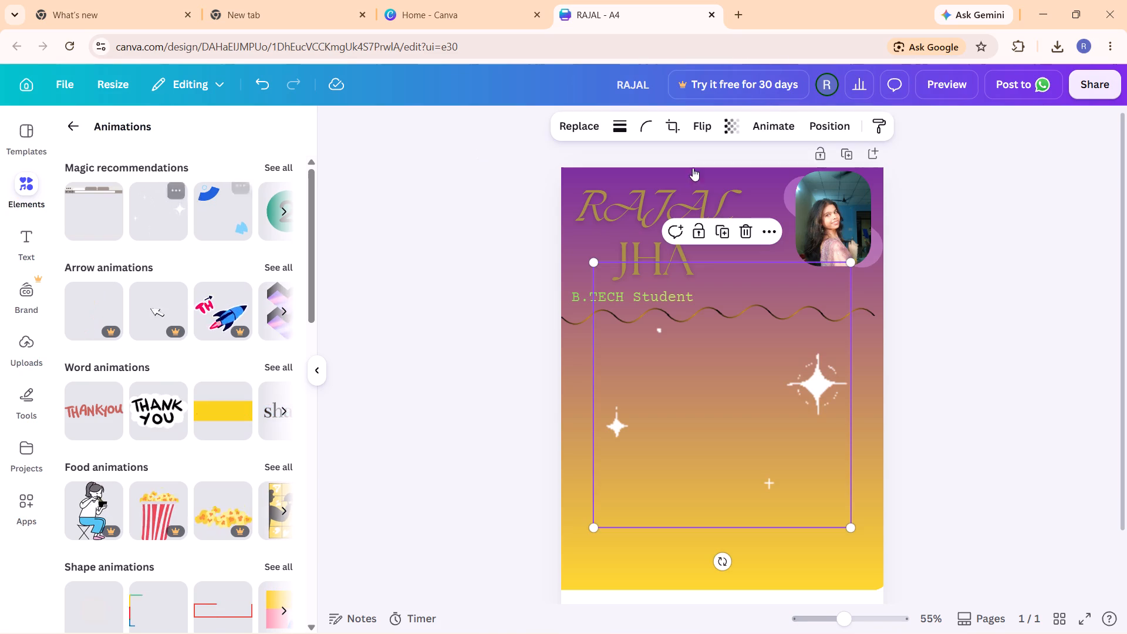
drag(849, 527, 633, 377)
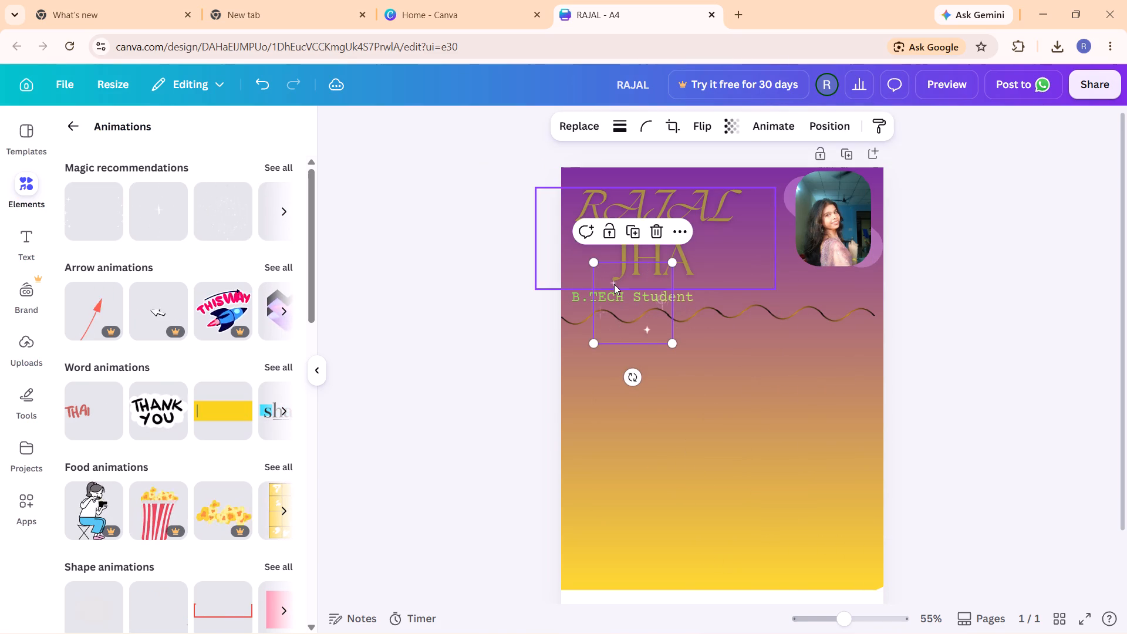
Move the sparkle animation onto the profile photo and enlarge it slightly so it covers the photo.
drag(632, 328, 754, 313)
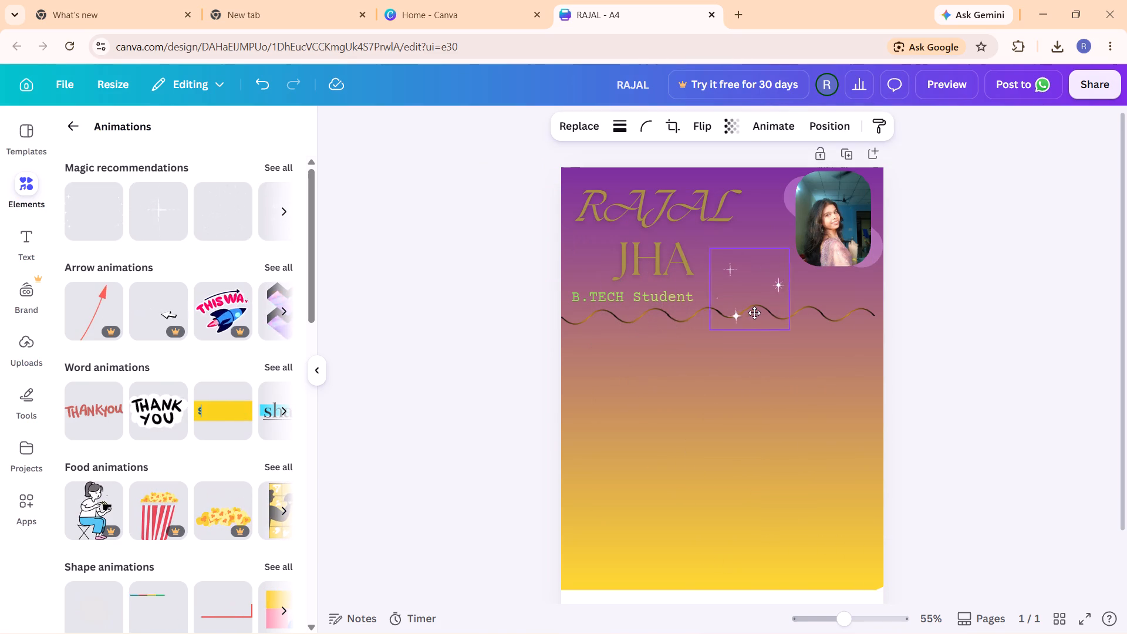
drag(754, 313, 780, 234)
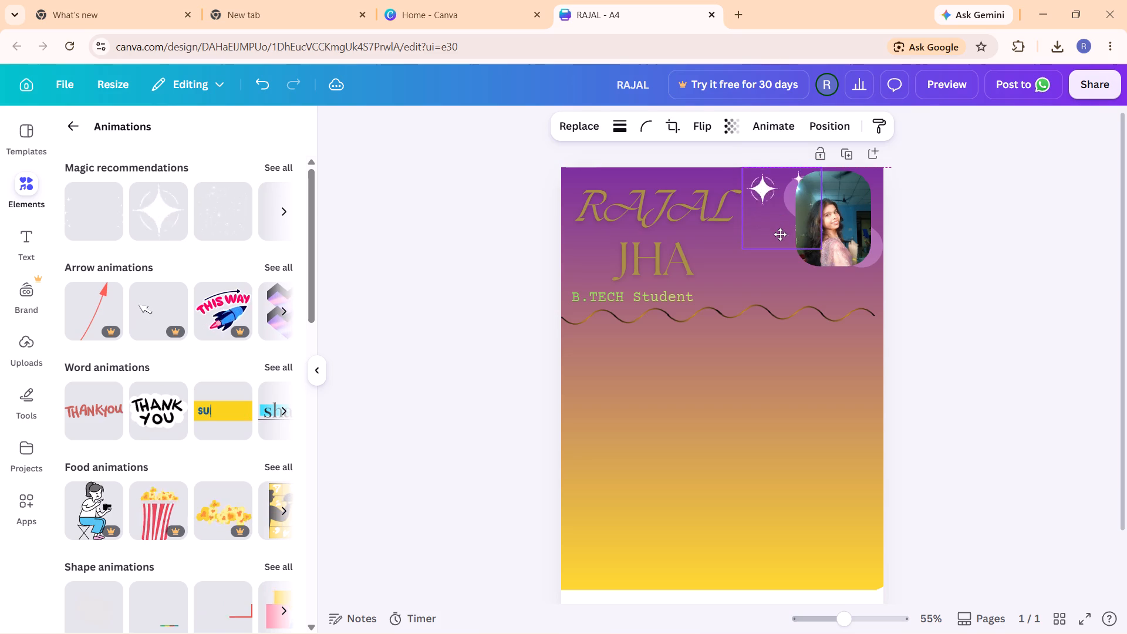
drag(780, 234, 829, 251)
scroll(790, 203, down, 1)
drag(791, 187, 784, 185)
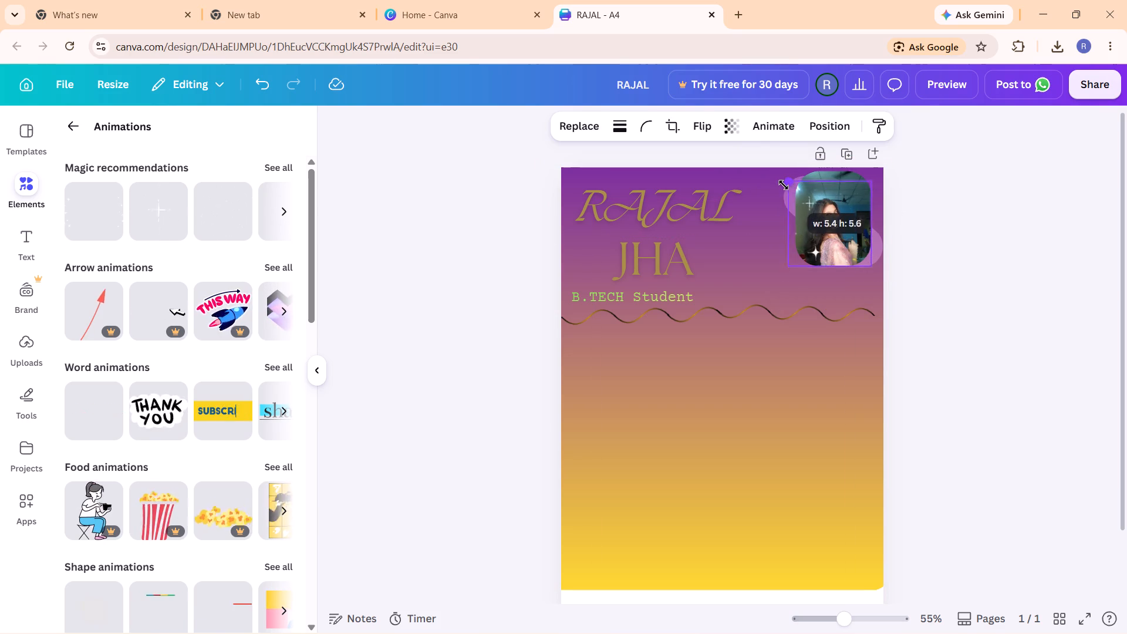
drag(784, 185, 781, 180)
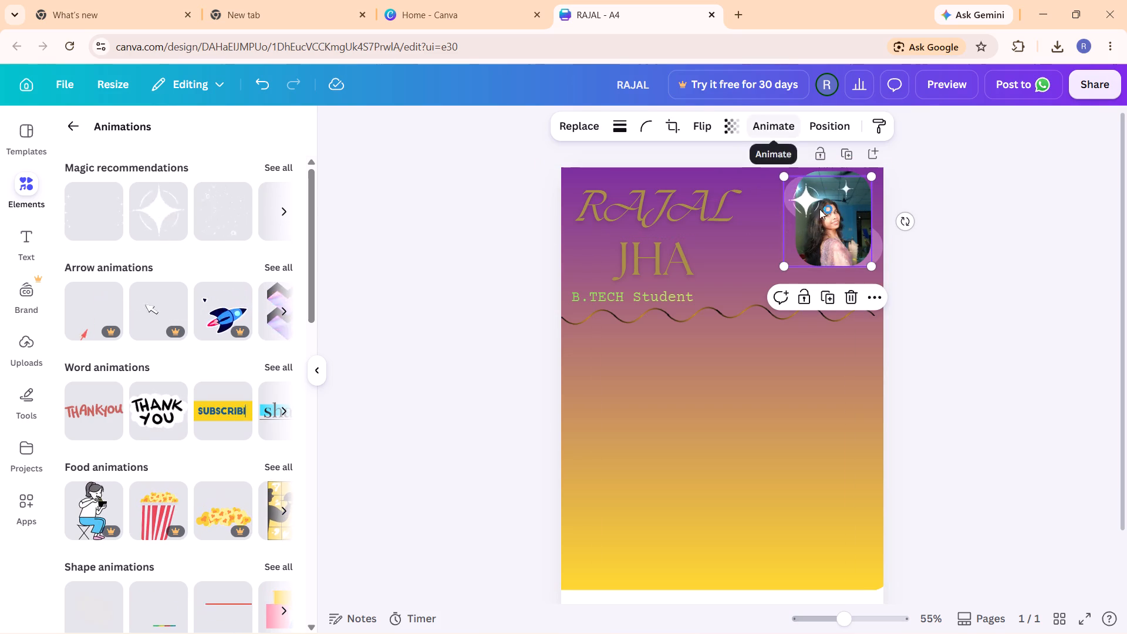
Show the element timing of the sparkle animation and select its timing bar.
right_click(826, 212)
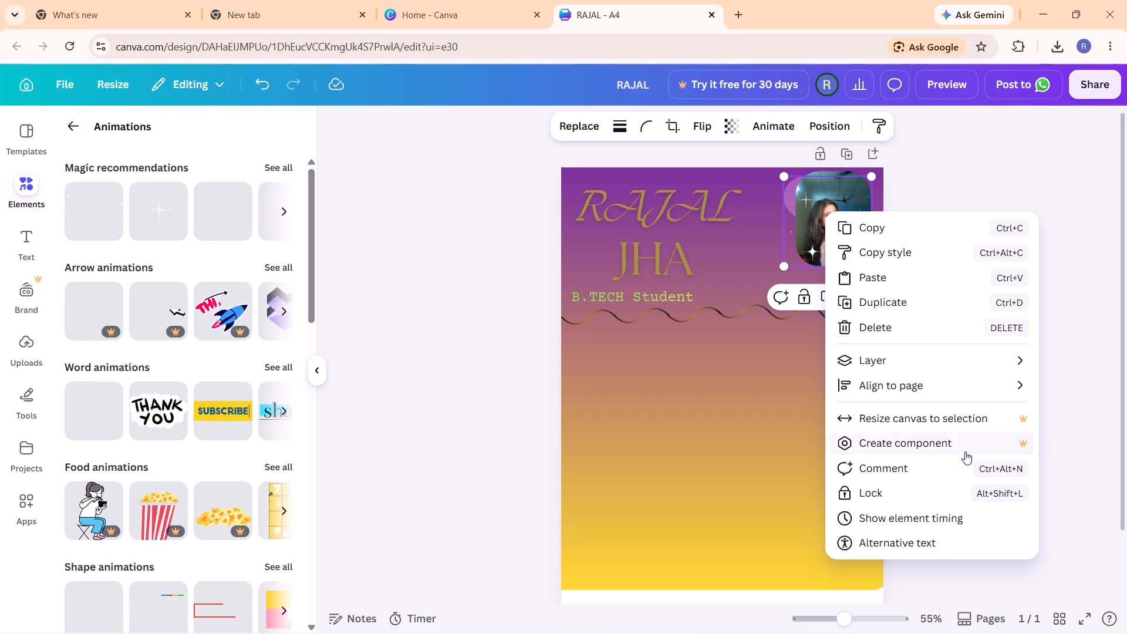
click(926, 523)
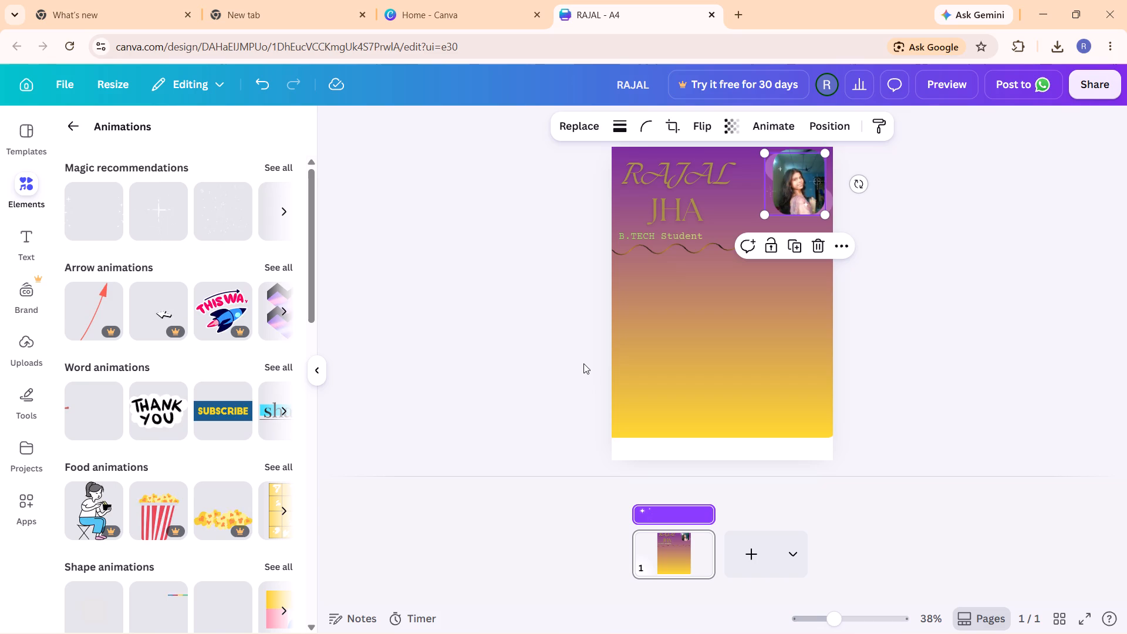
click(662, 509)
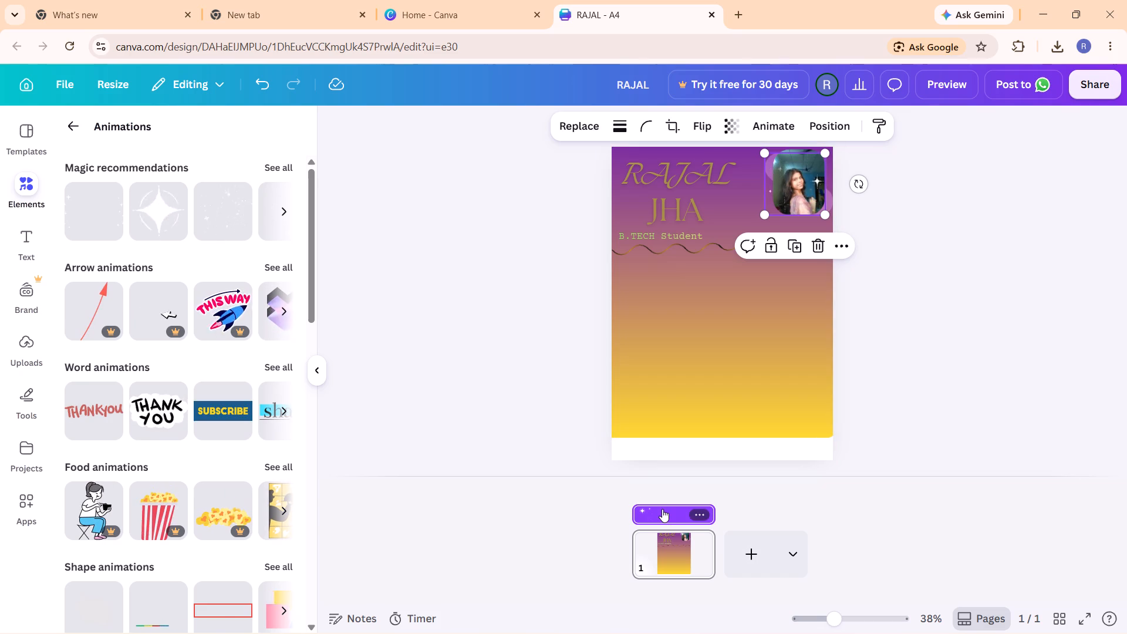
scroll(700, 342, up, 1)
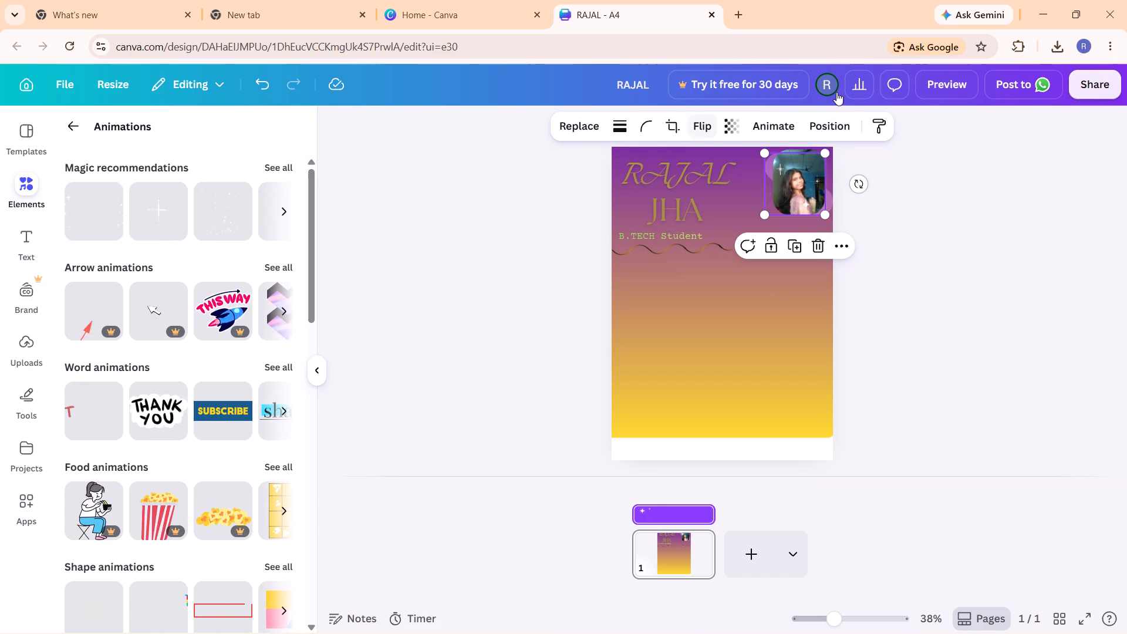
Try the Tectonic and Pan animations on the sparkle element over the photo, and settle on Fade applied on enter.
click(782, 131)
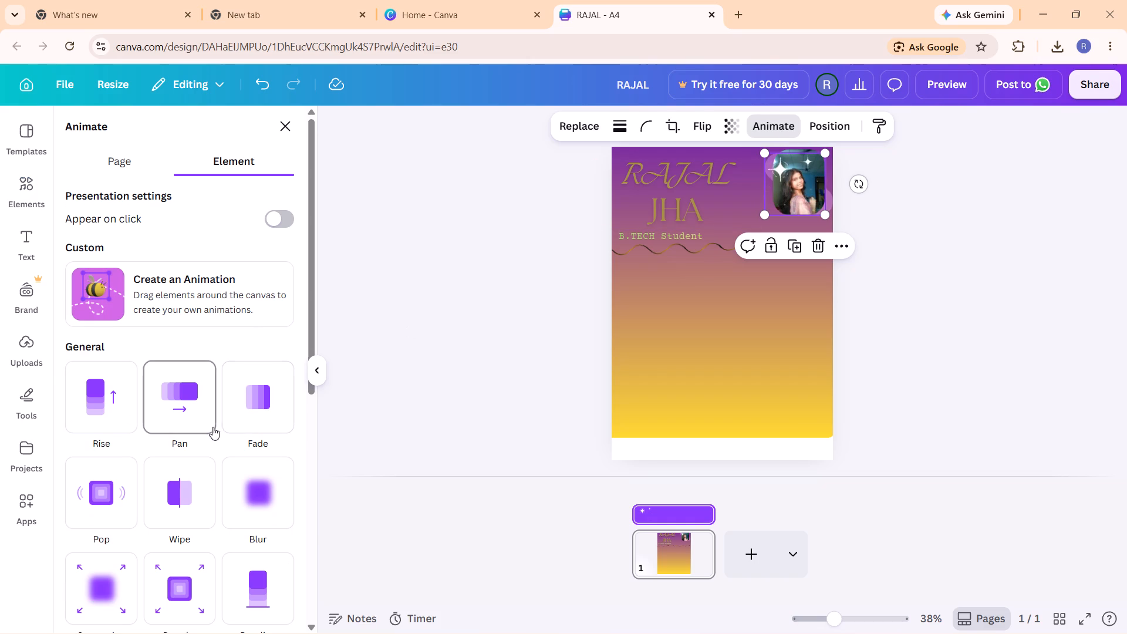
scroll(176, 395, down, 3)
click(176, 395)
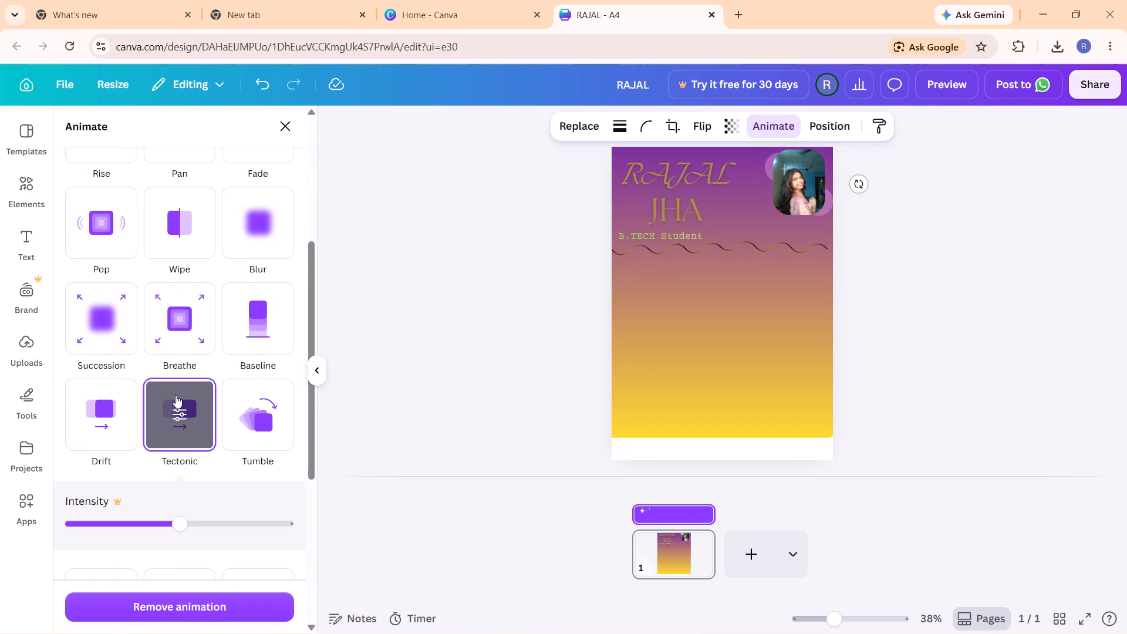
scroll(176, 395, up, 7)
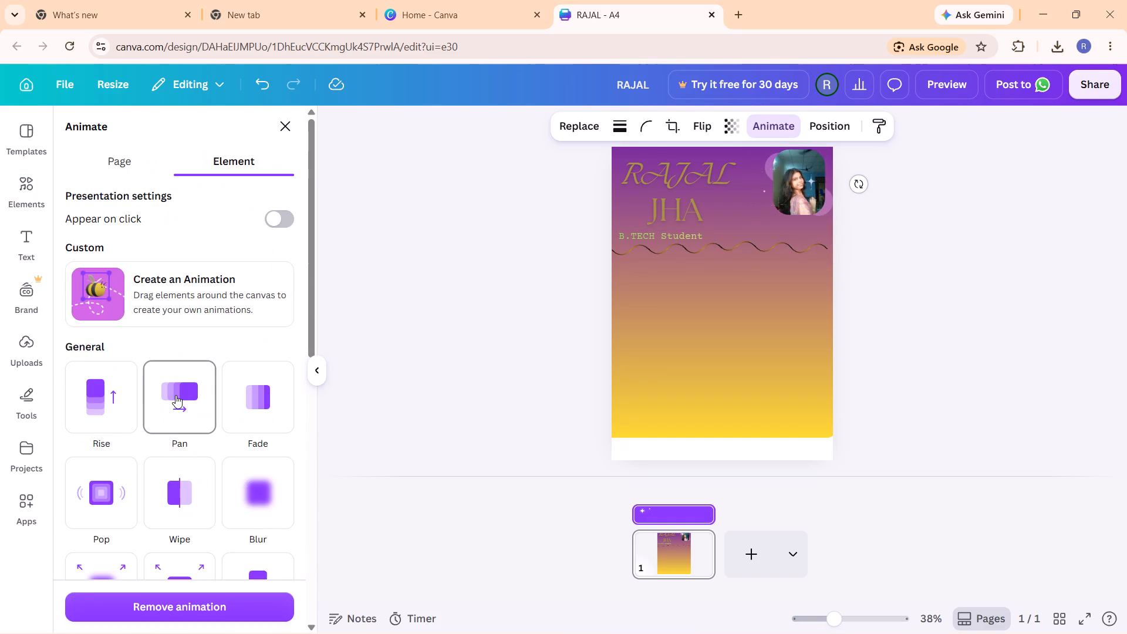
click(176, 395)
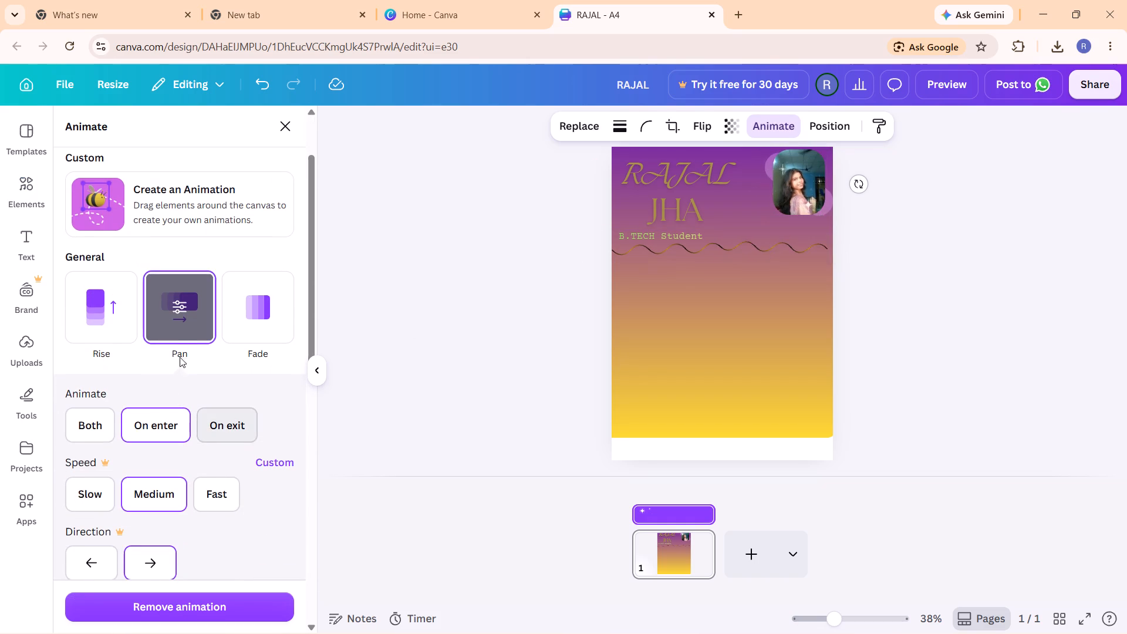
drag(235, 295, 265, 307)
click(265, 307)
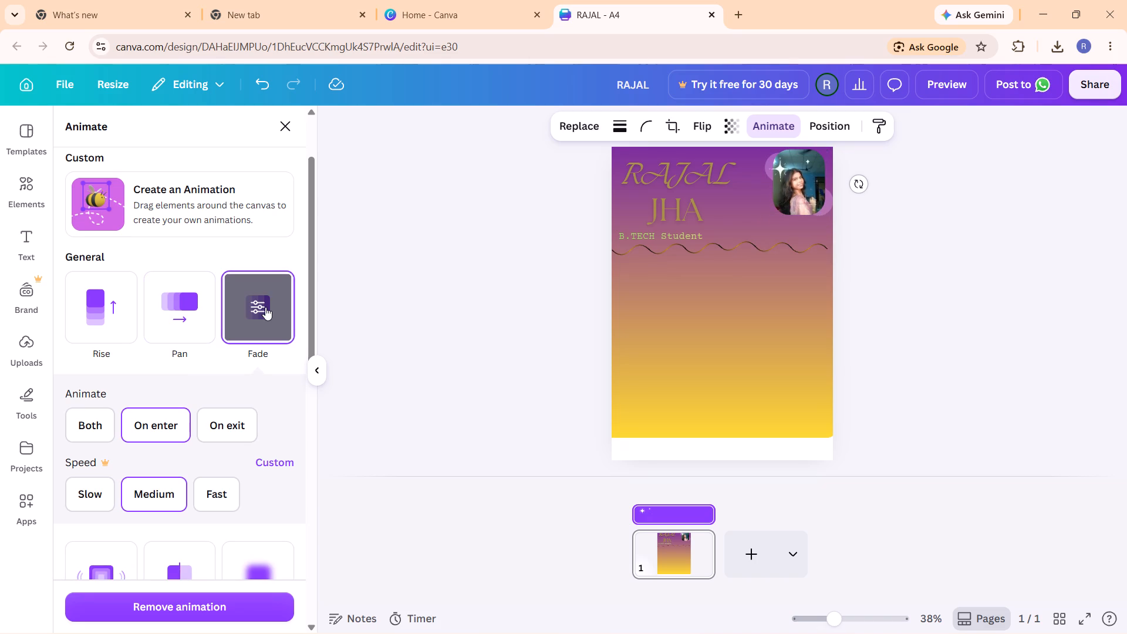
click(265, 307)
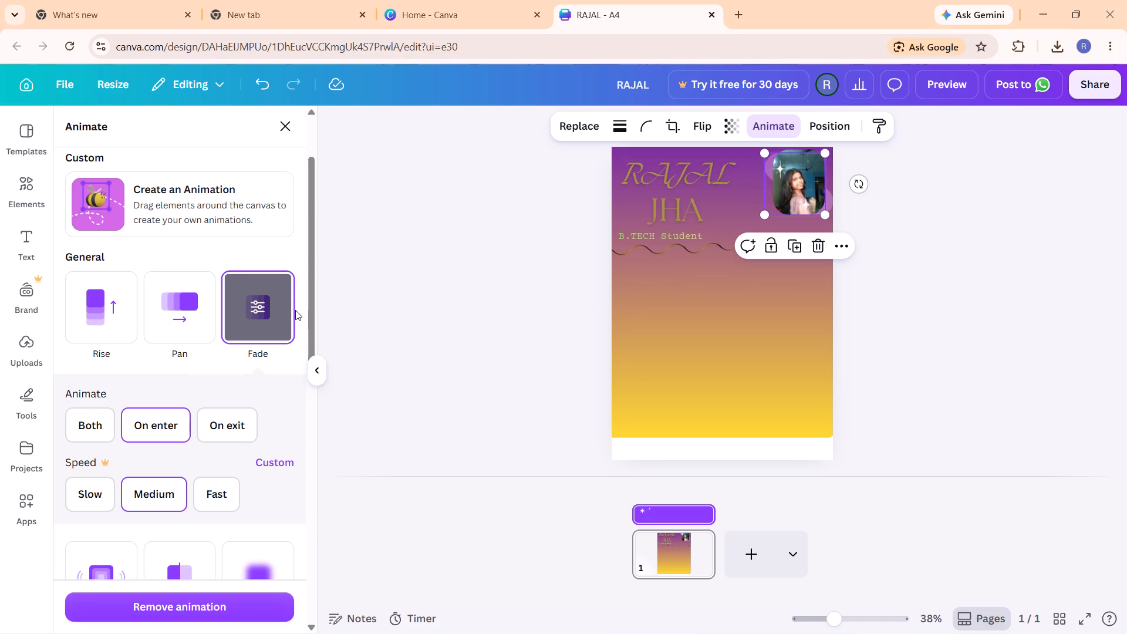
click(407, 256)
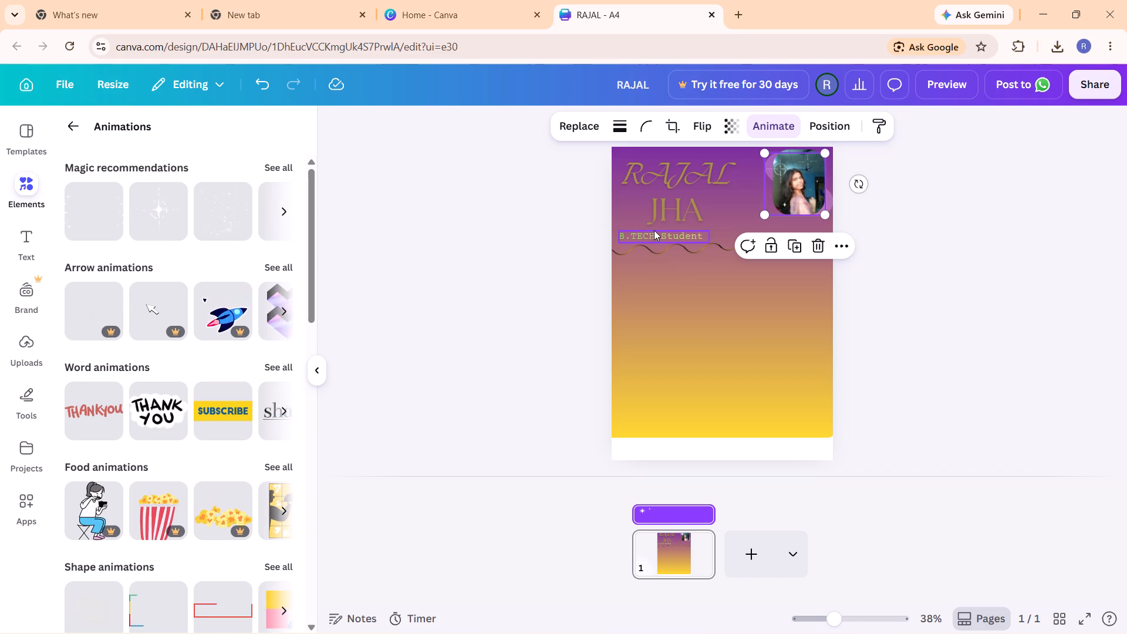
Check the reference resume image again and bring up the text options for the A4 design.
key(alt+Tab)
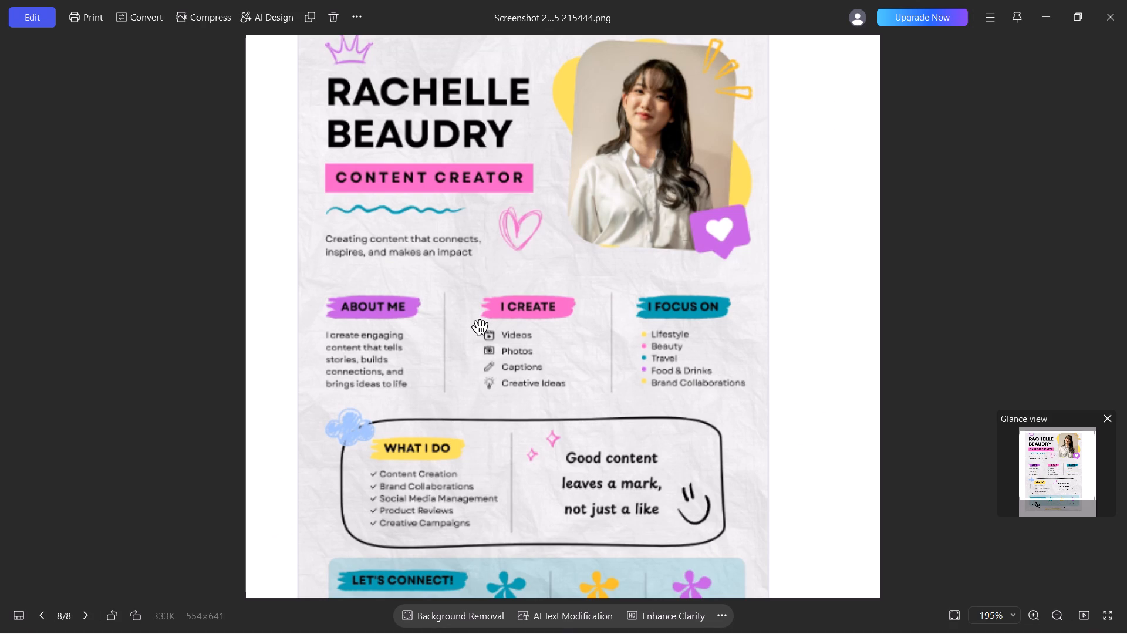
key(alt+Tab)
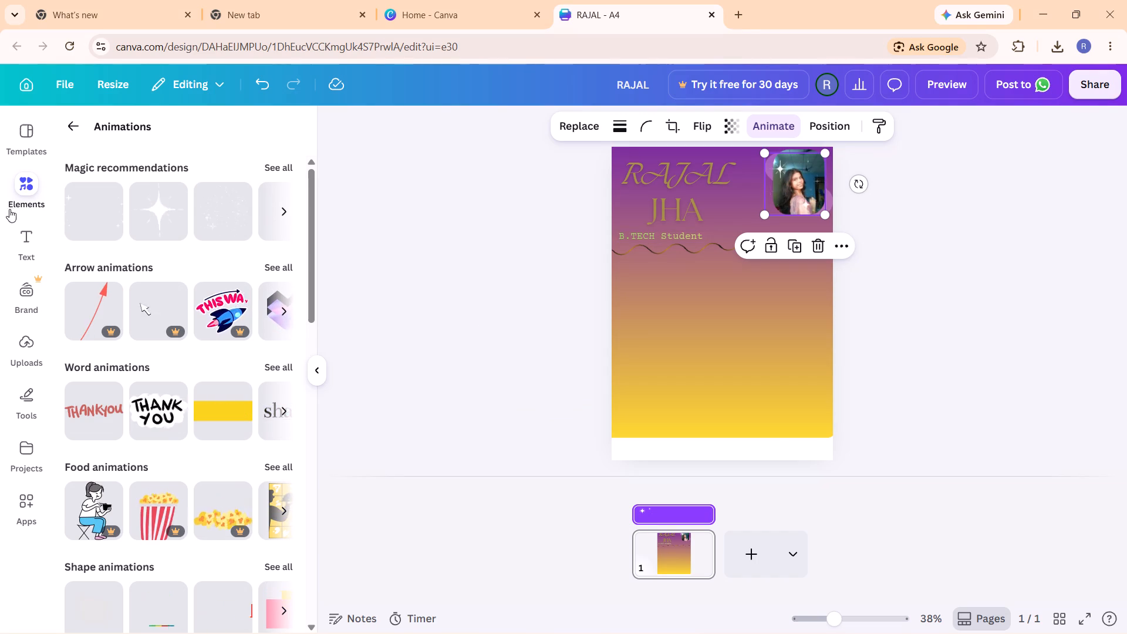
click(24, 227)
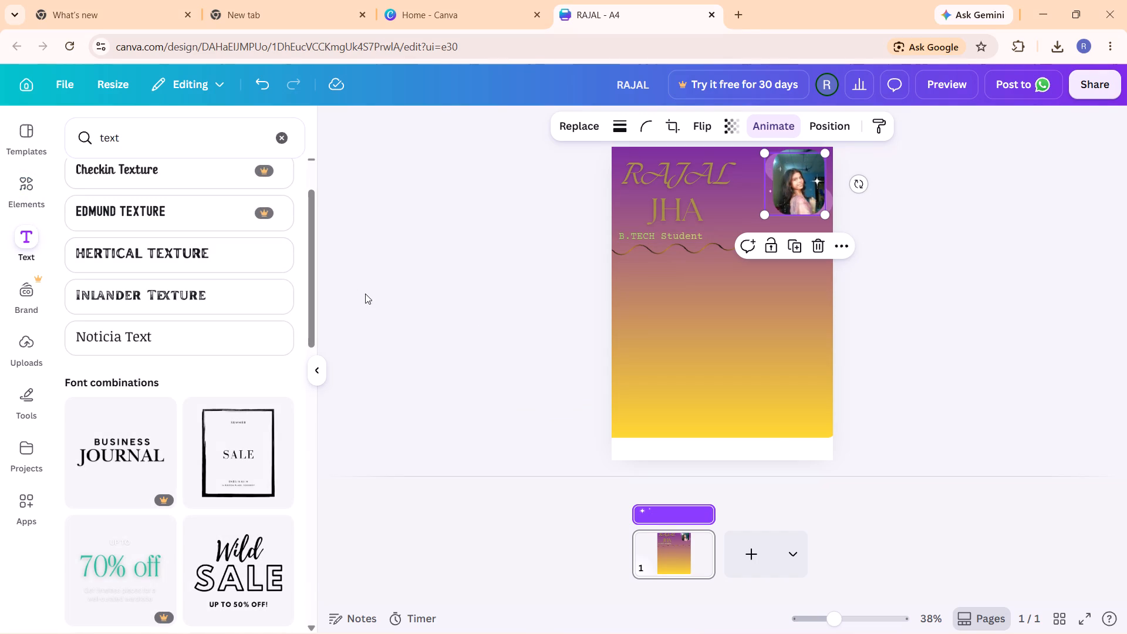
Minimise the design and reference image windows and launch Kuro from the desktop.
click(1036, 17)
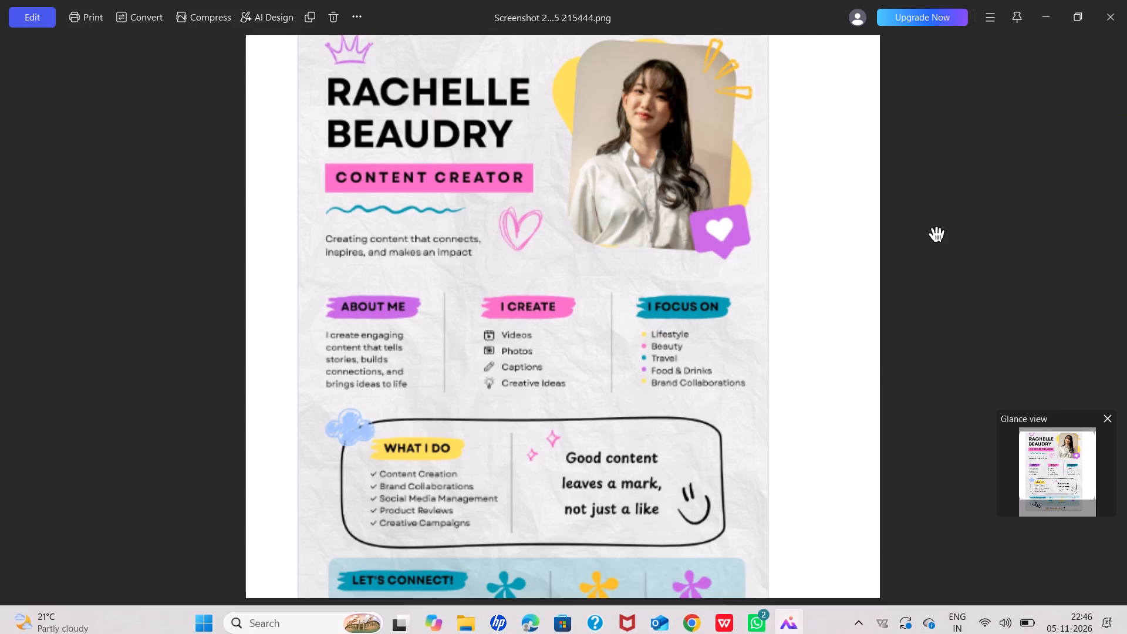
click(1038, 16)
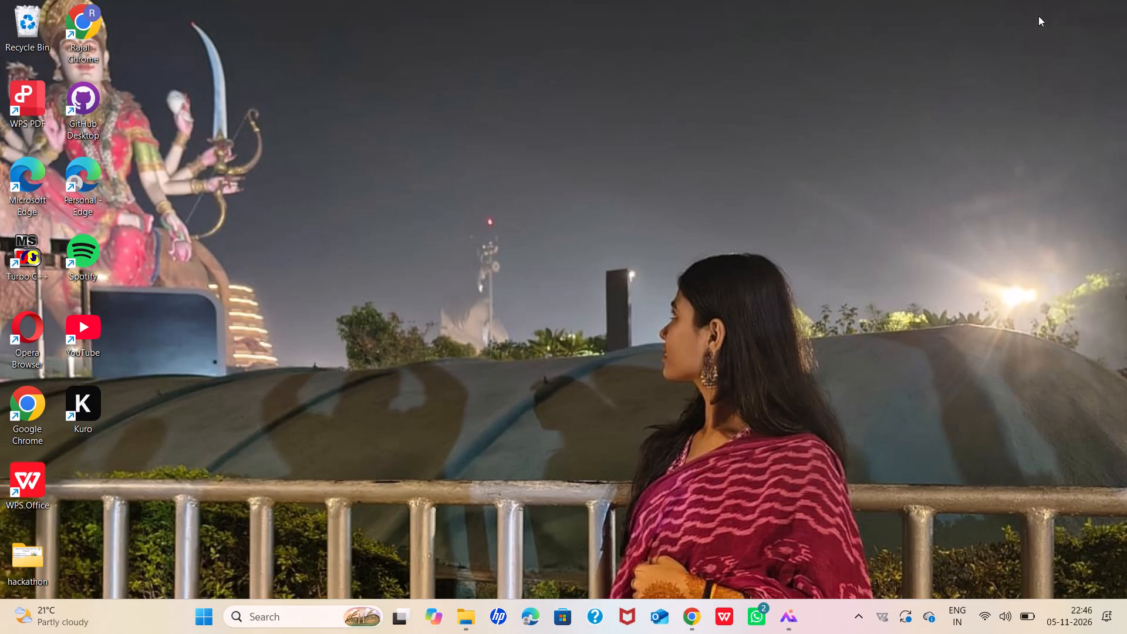
drag(1038, 16, 211, 271)
double_click(77, 410)
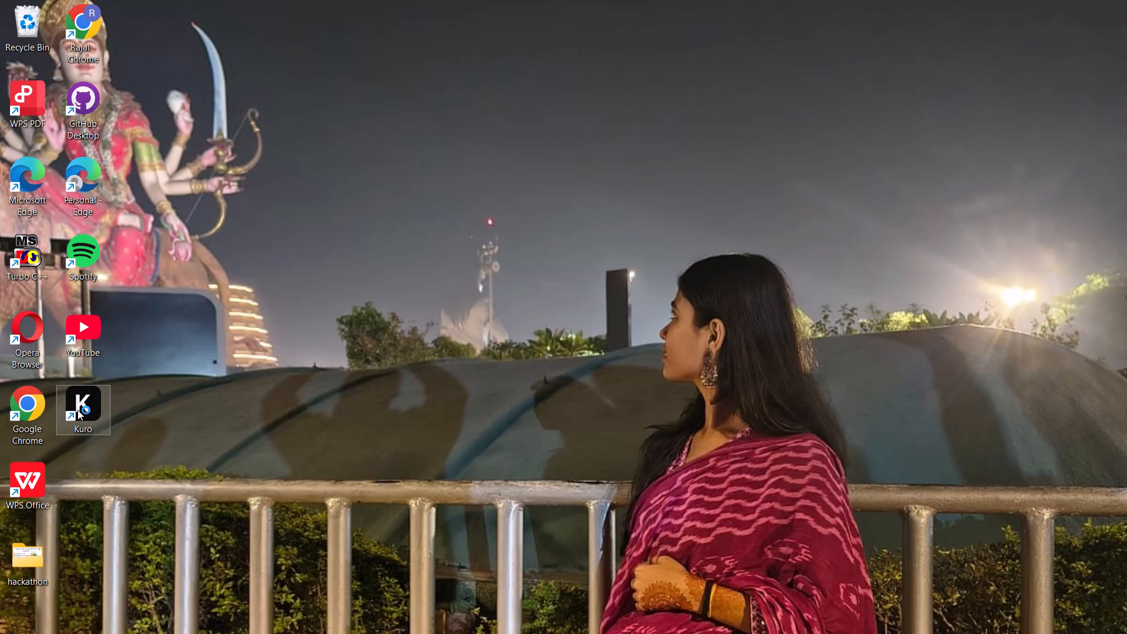